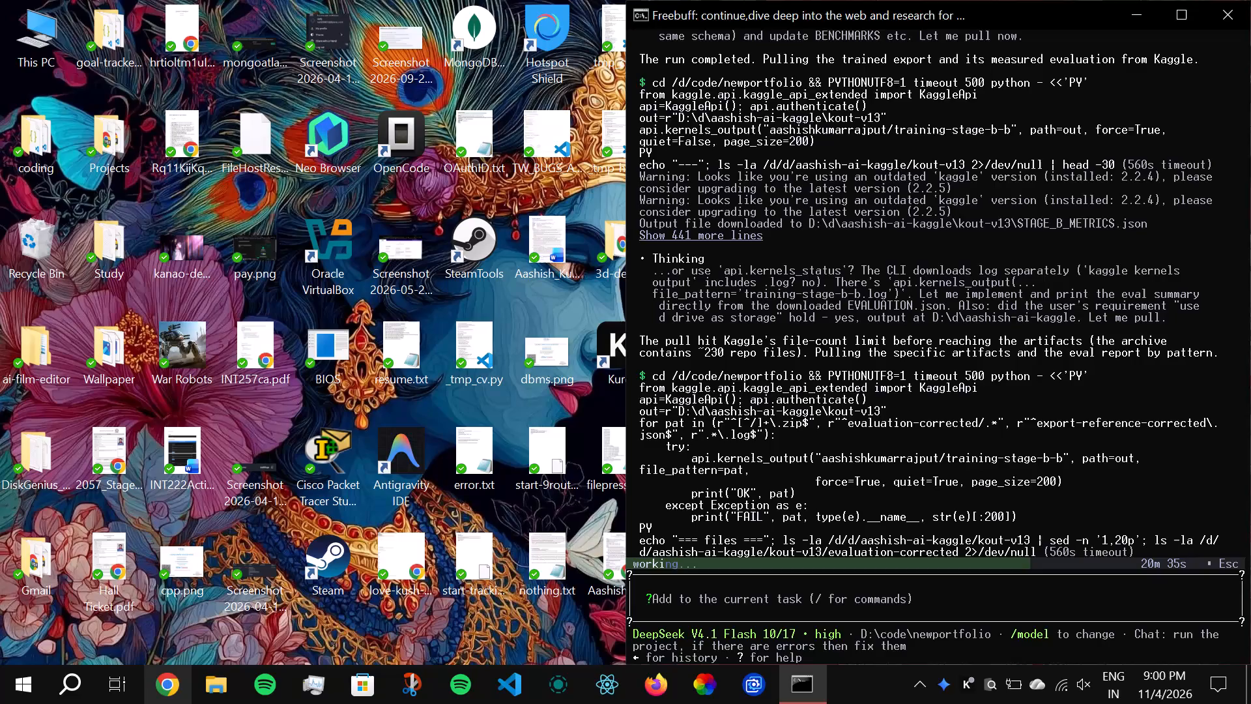
# Launch Figma through the system search.
pyautogui.write('figm')
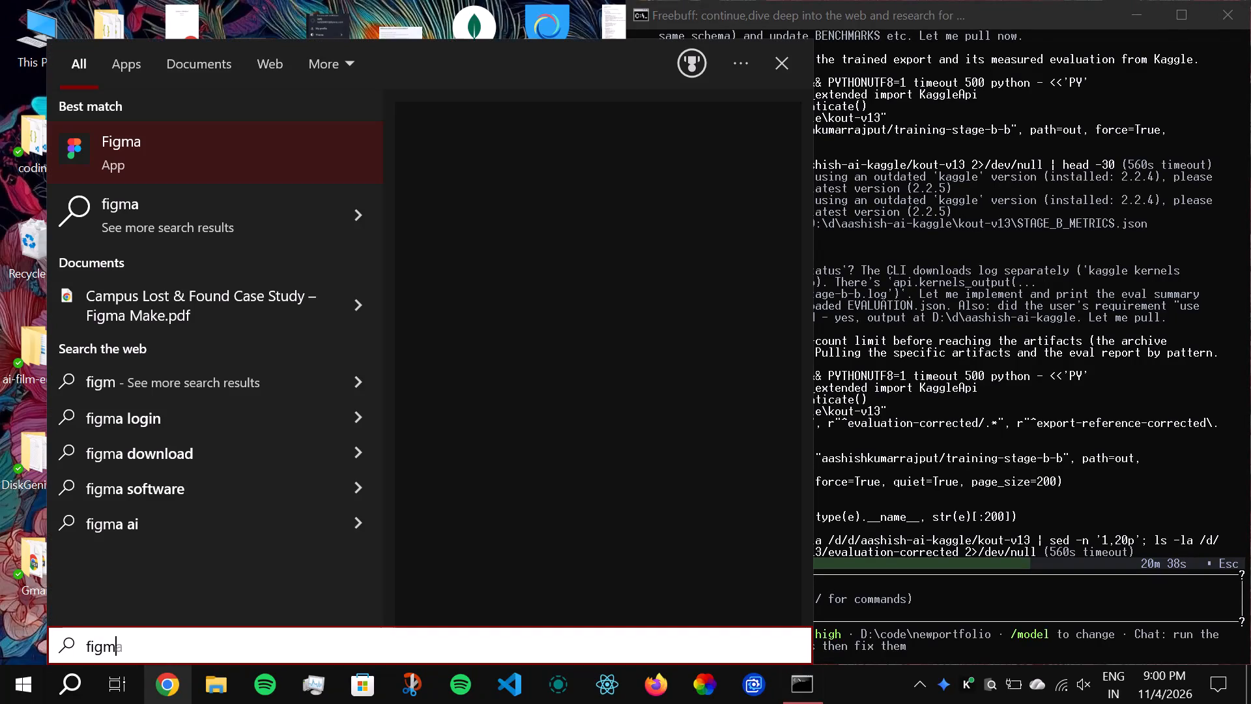
pyautogui.press('Return')
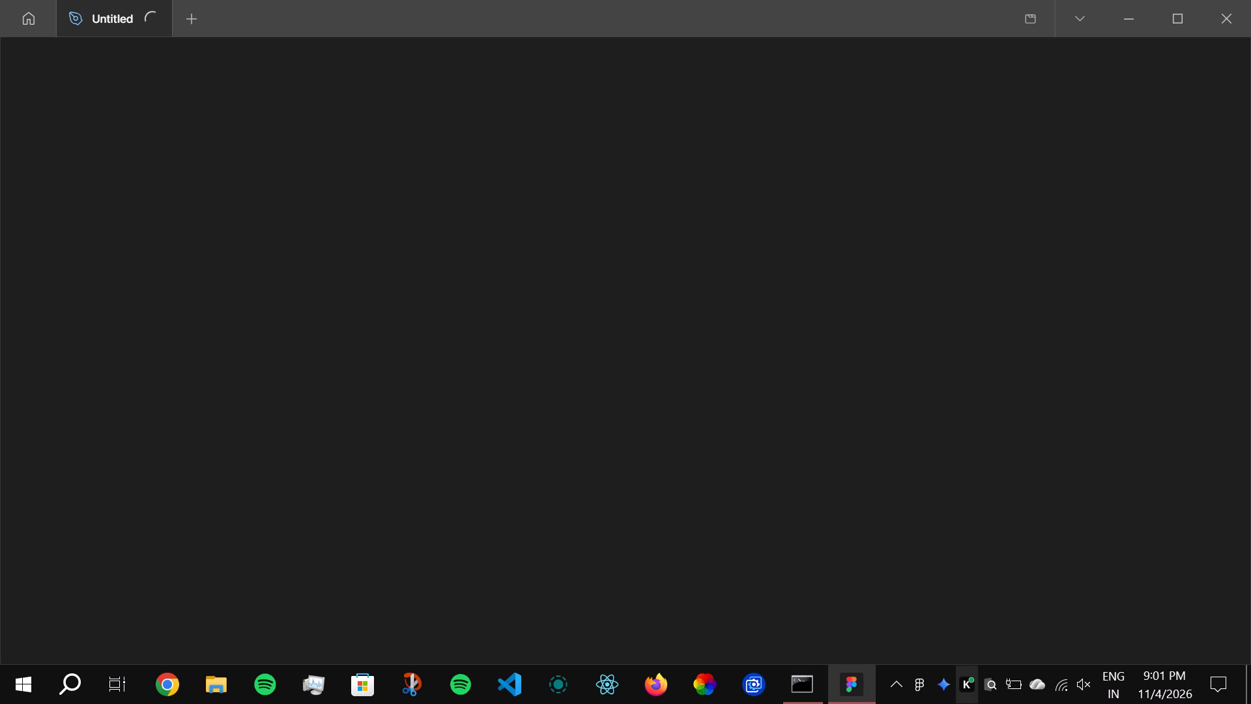
# Check the free space on the local drives in File Explorer and close it.
pyautogui.press('super+e')
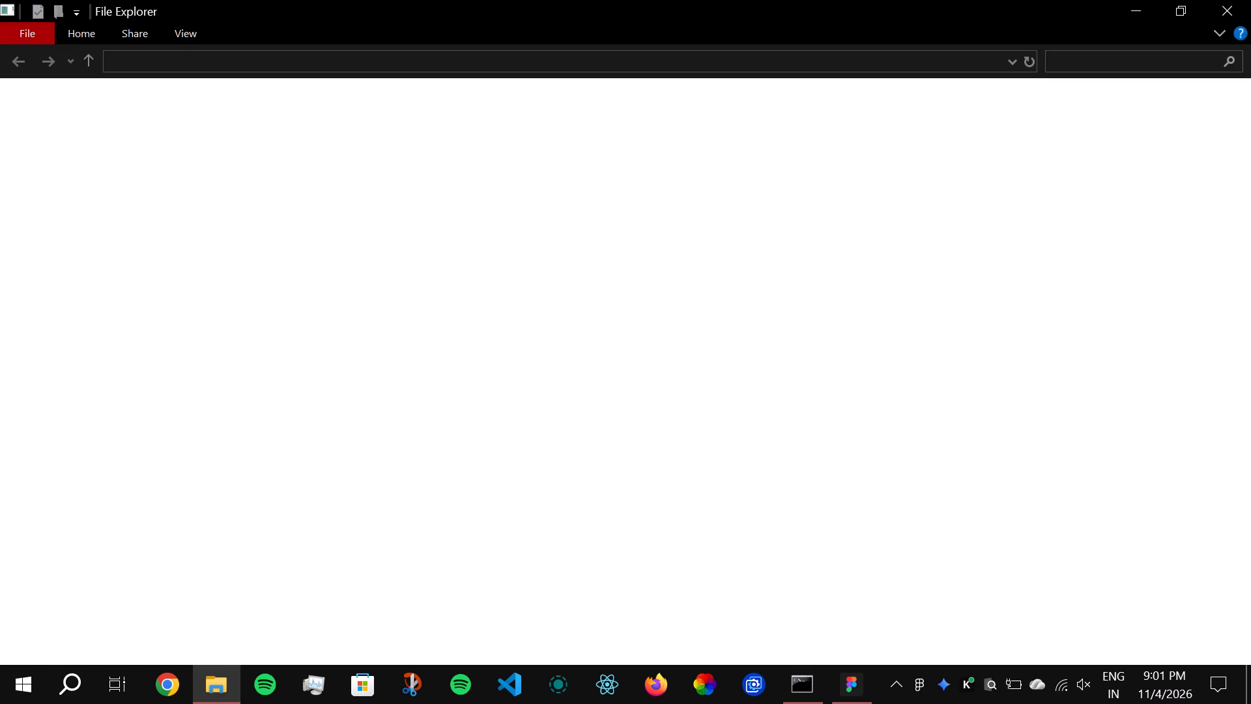
pyautogui.click(81, 395)
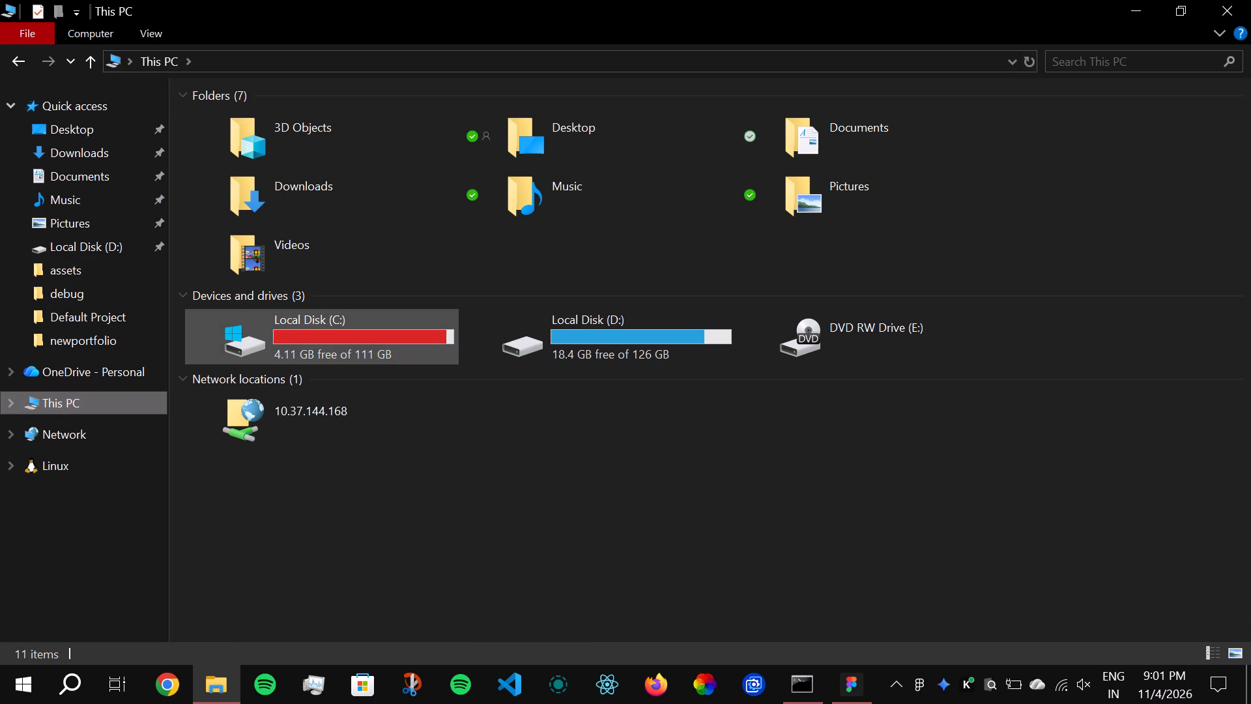
pyautogui.click(1250, 0)
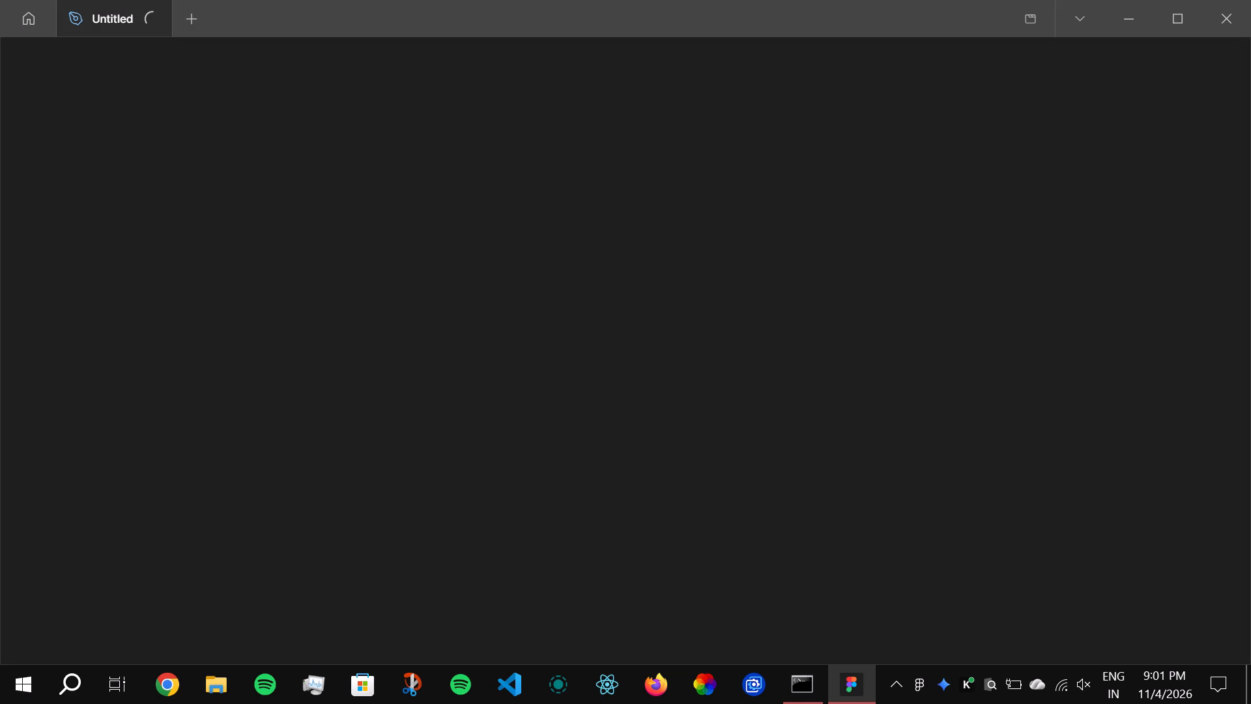
# Find OpenCode through the system search and launch it.
pyautogui.write('op')
pyautogui.write('en')
pyautogui.press('c')
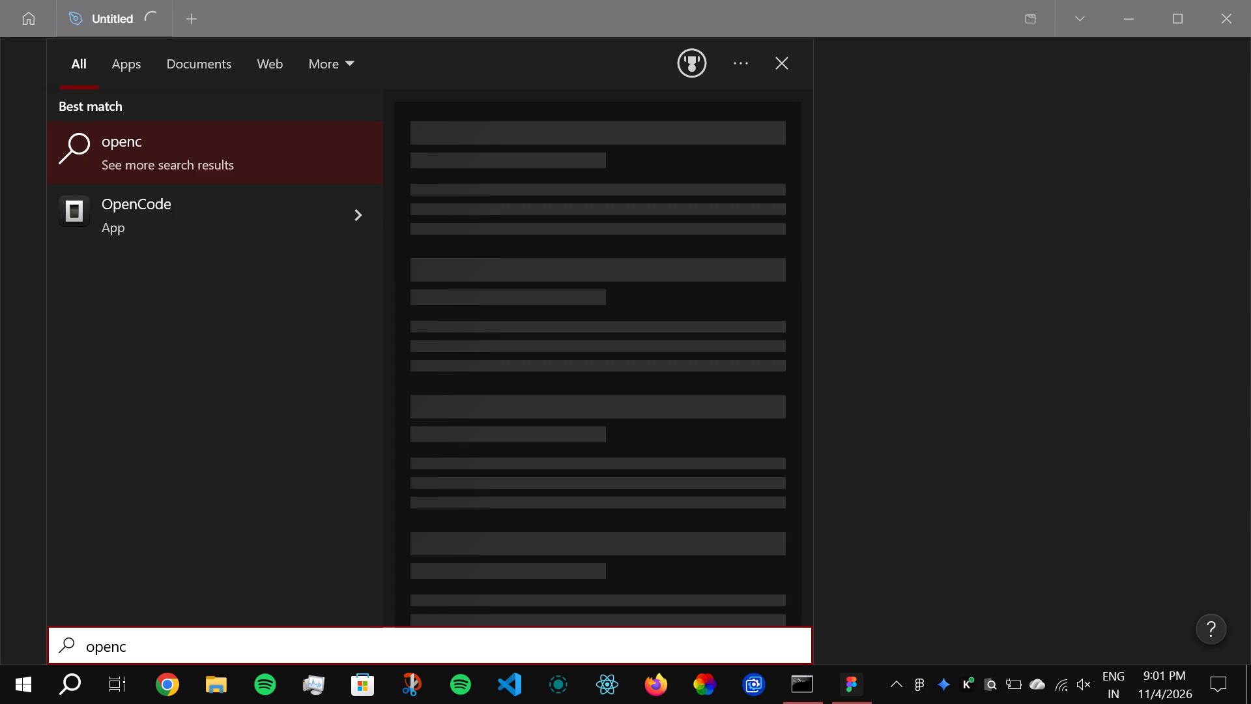
pyautogui.press('Down')
pyautogui.press('Return')
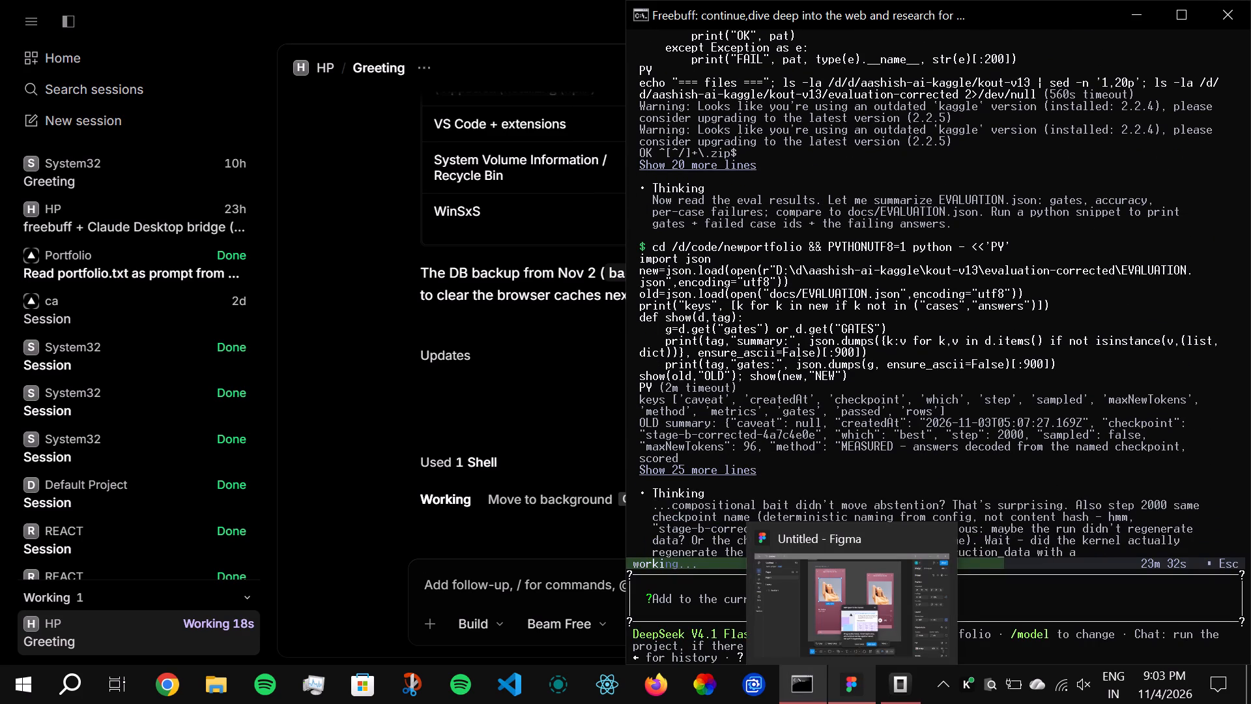
# Switch to Figma, dismiss the "Add specs to the canvas" pop-up and deselect the album image.
pyautogui.click(840, 666)
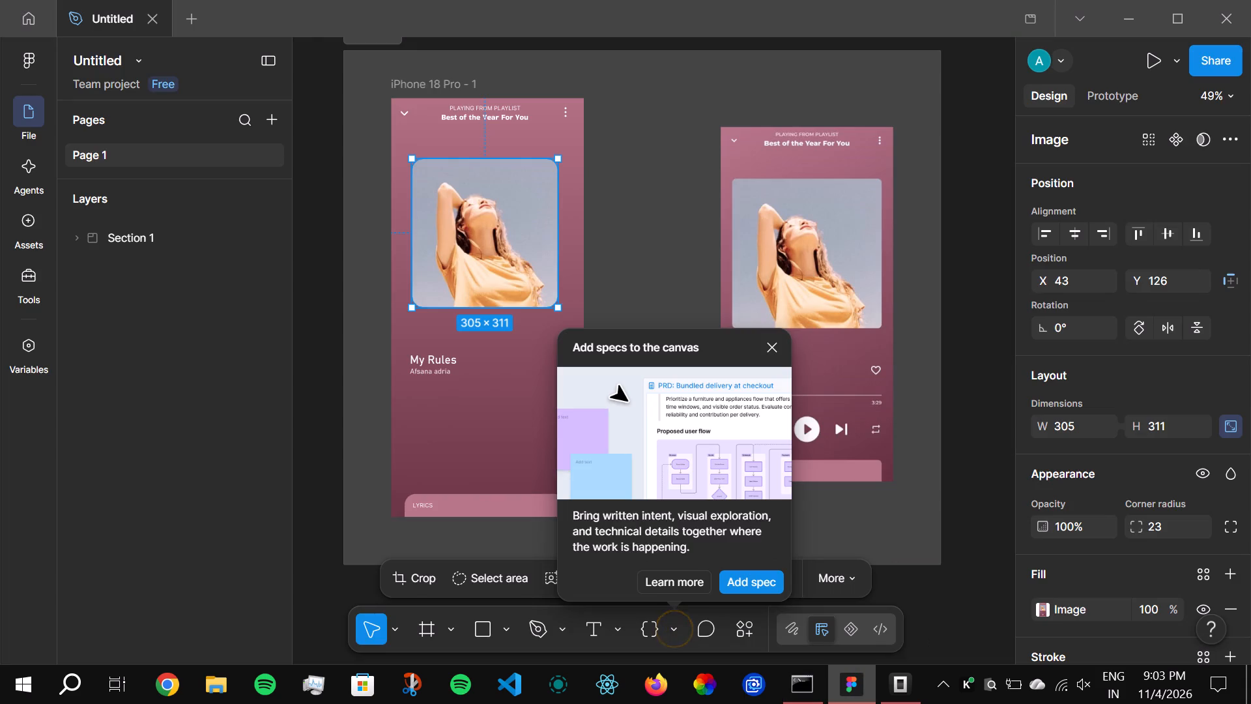
pyautogui.click(768, 344)
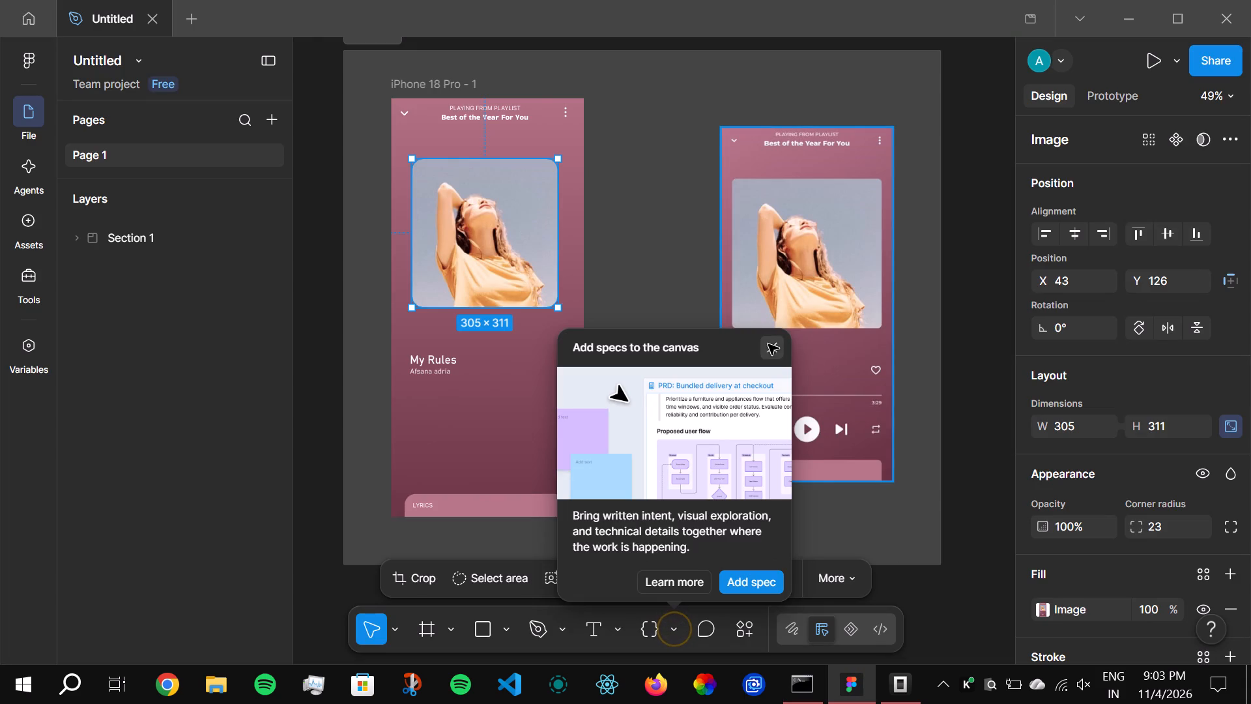
pyautogui.click(327, 453)
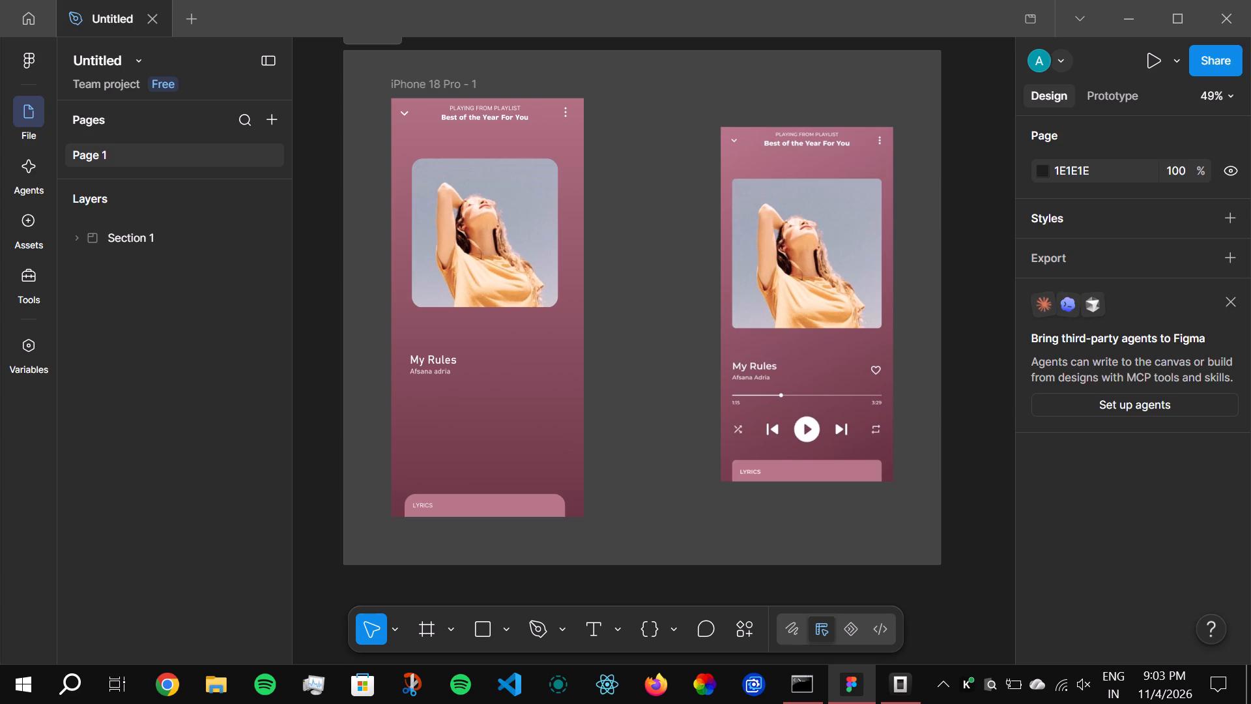
# Run the Iconify plugin and move its window clear of the iPhone 18 Pro - 1 frame, keeping it fully on screen.
pyautogui.click(20, 275)
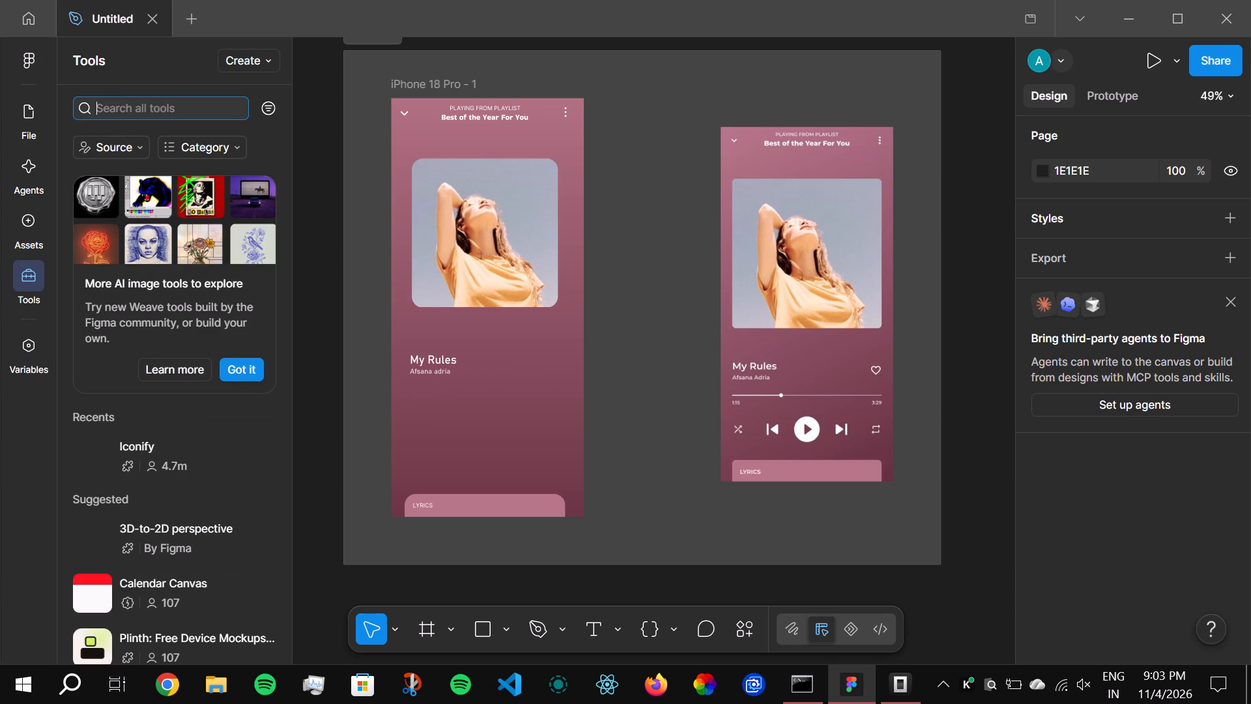
pyautogui.click(135, 436)
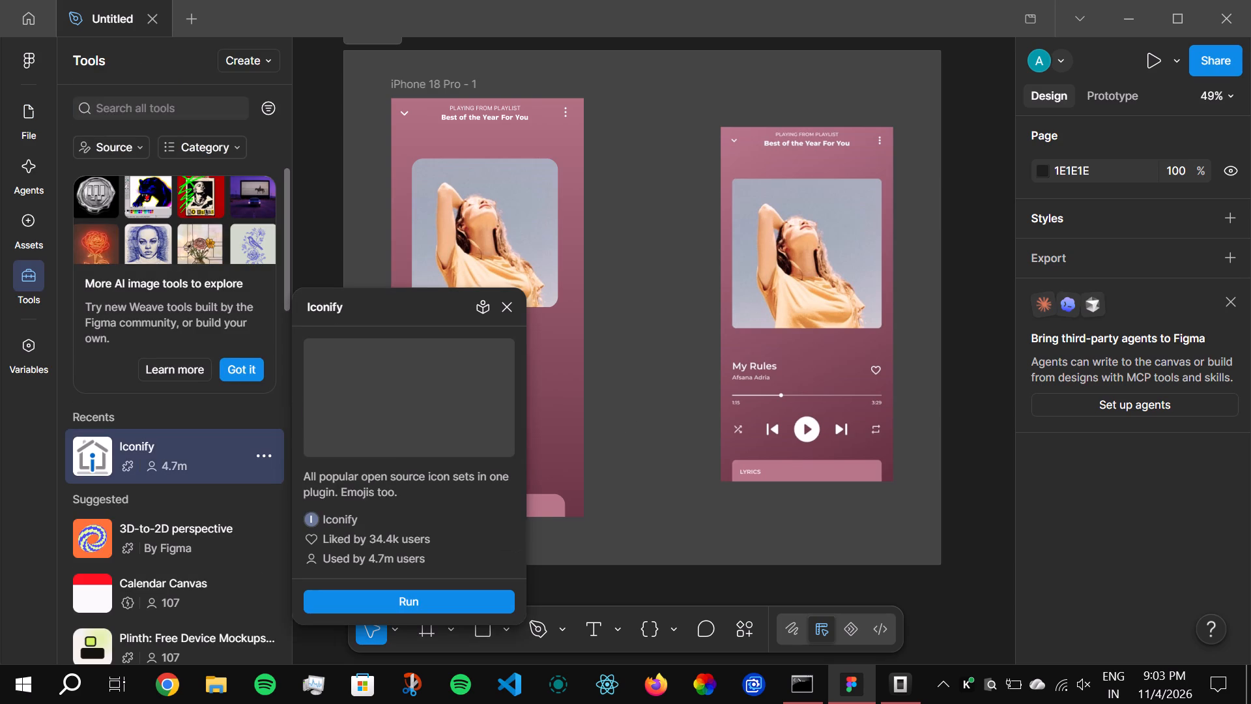
pyautogui.click(375, 590)
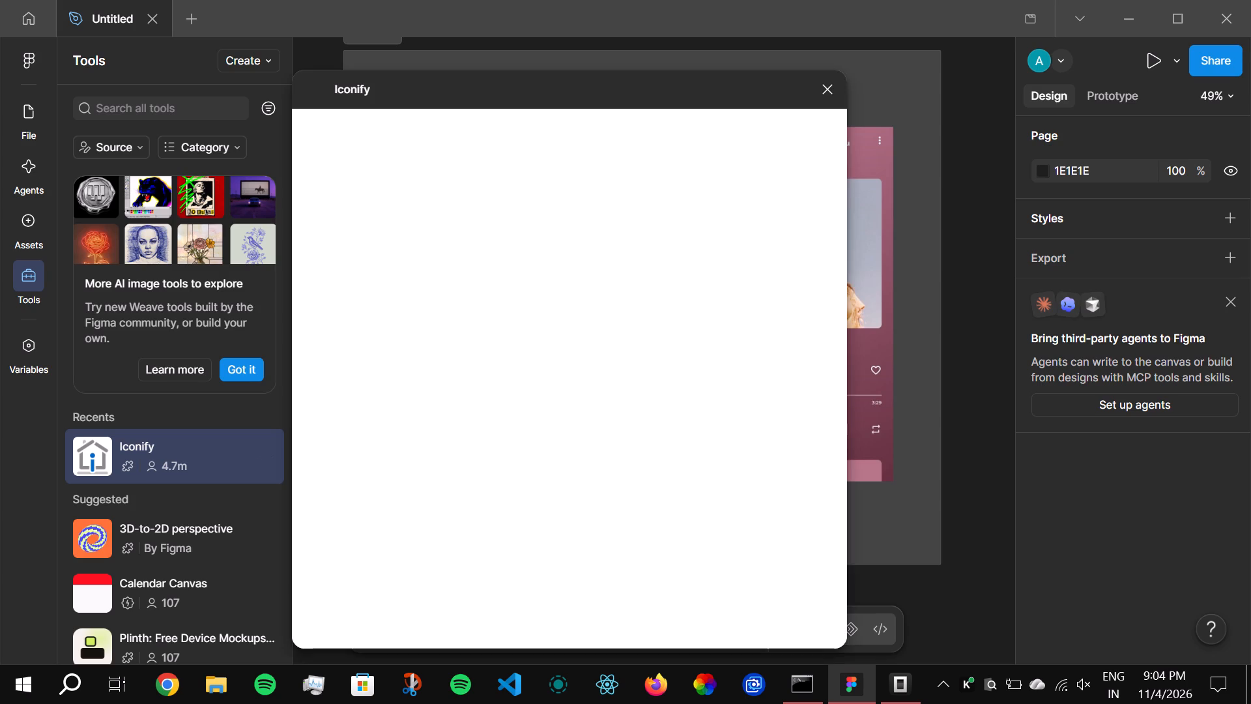
pyautogui.moveTo(570, 81); pyautogui.dragTo(491, 576)
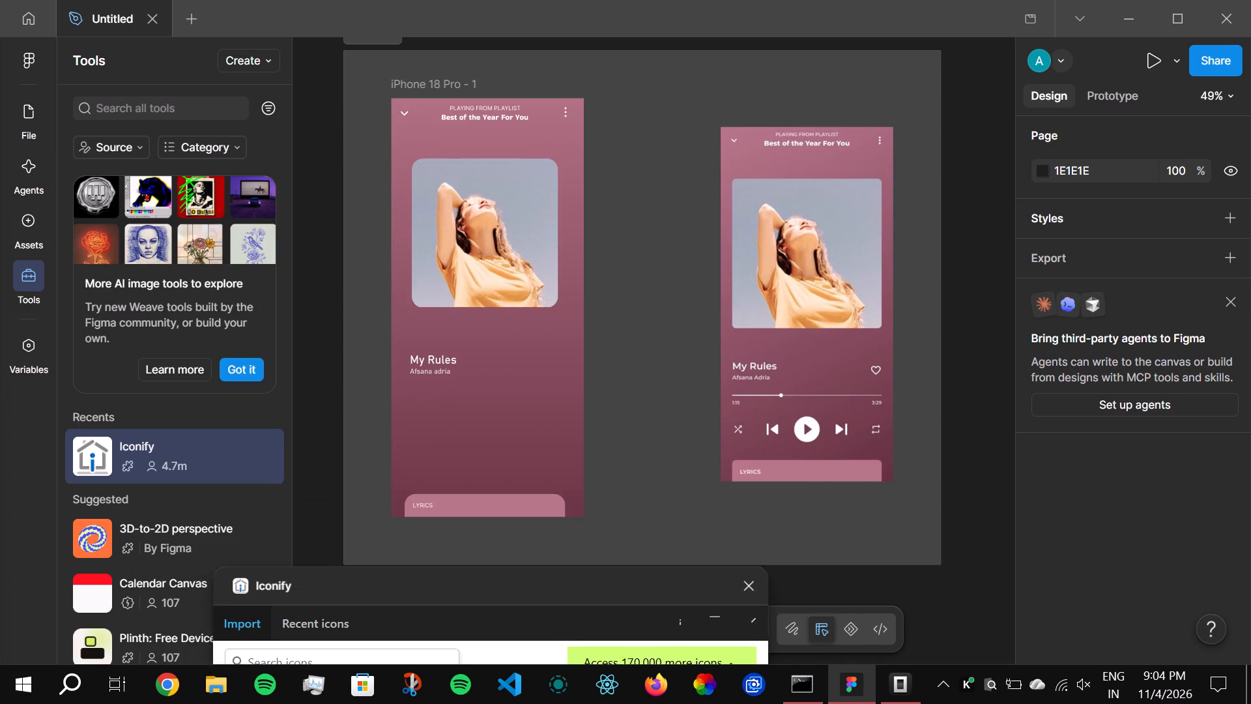
pyautogui.moveTo(491, 576); pyautogui.dragTo(1189, 197)
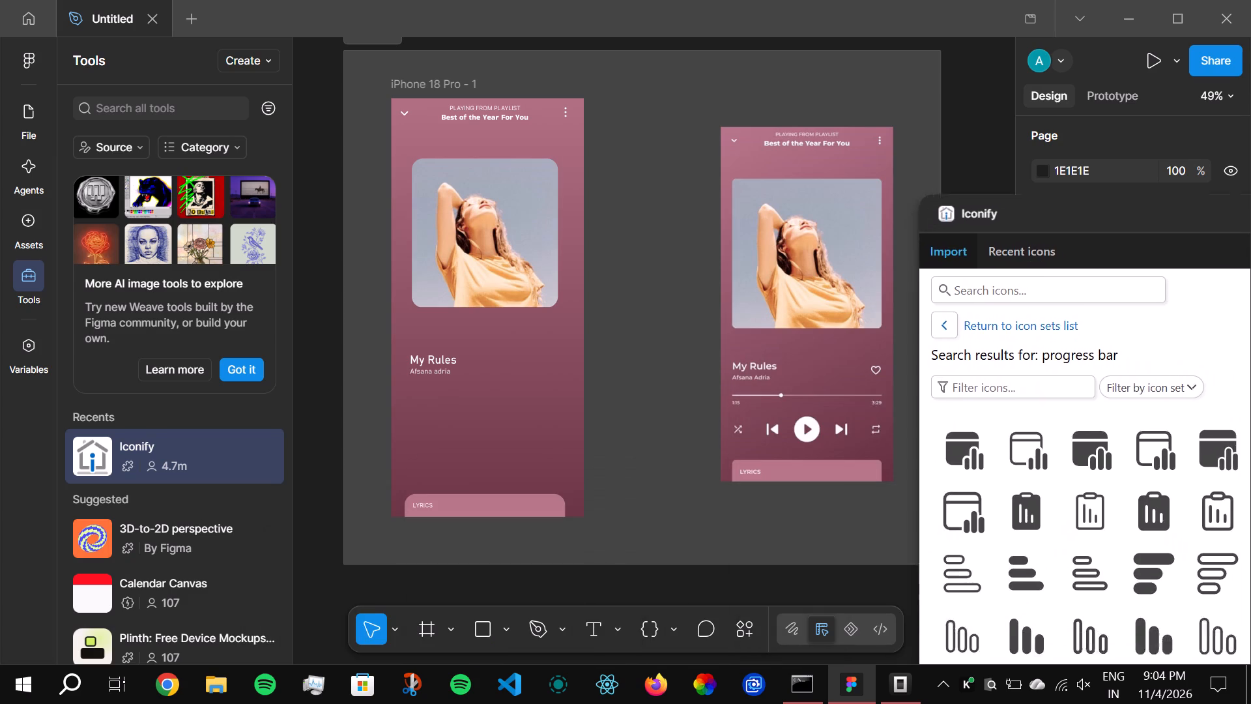
pyautogui.moveTo(1189, 197); pyautogui.dragTo(926, 95)
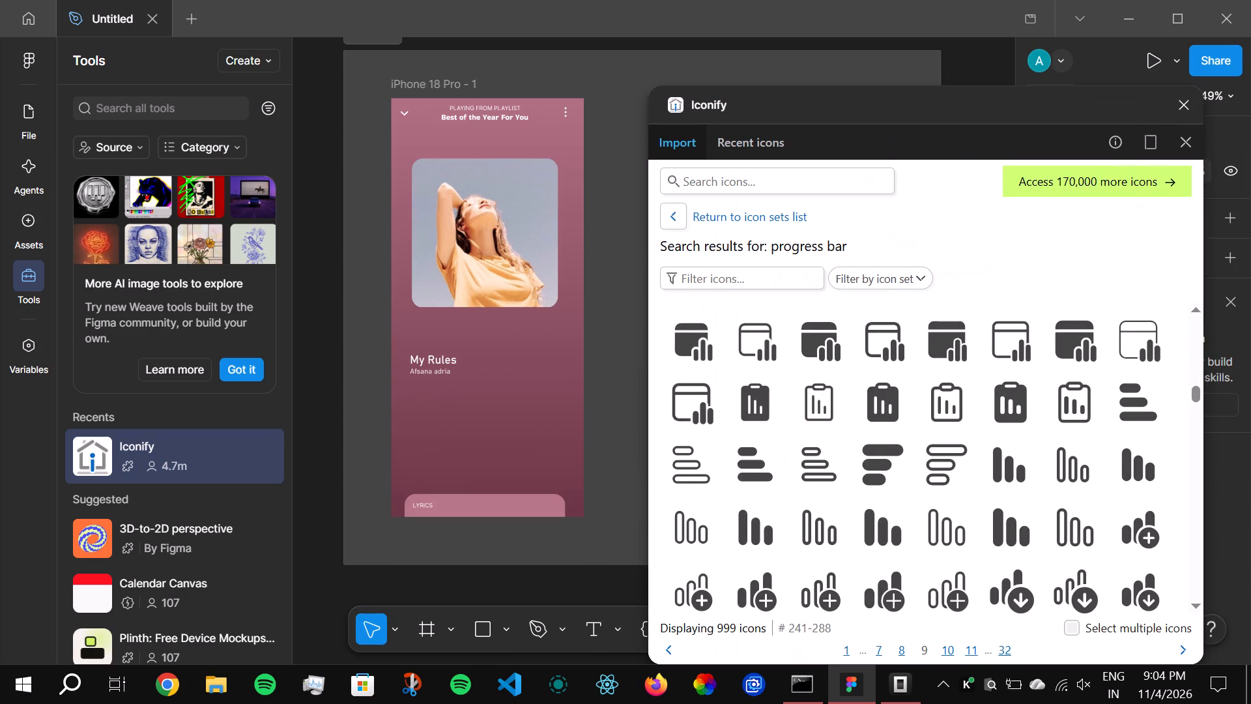
# Search Iconify for "heart" and select the outlined akar-icons heart, size 32 and color #fff.
pyautogui.click(786, 183)
pyautogui.write('heart')
pyautogui.press('Return')
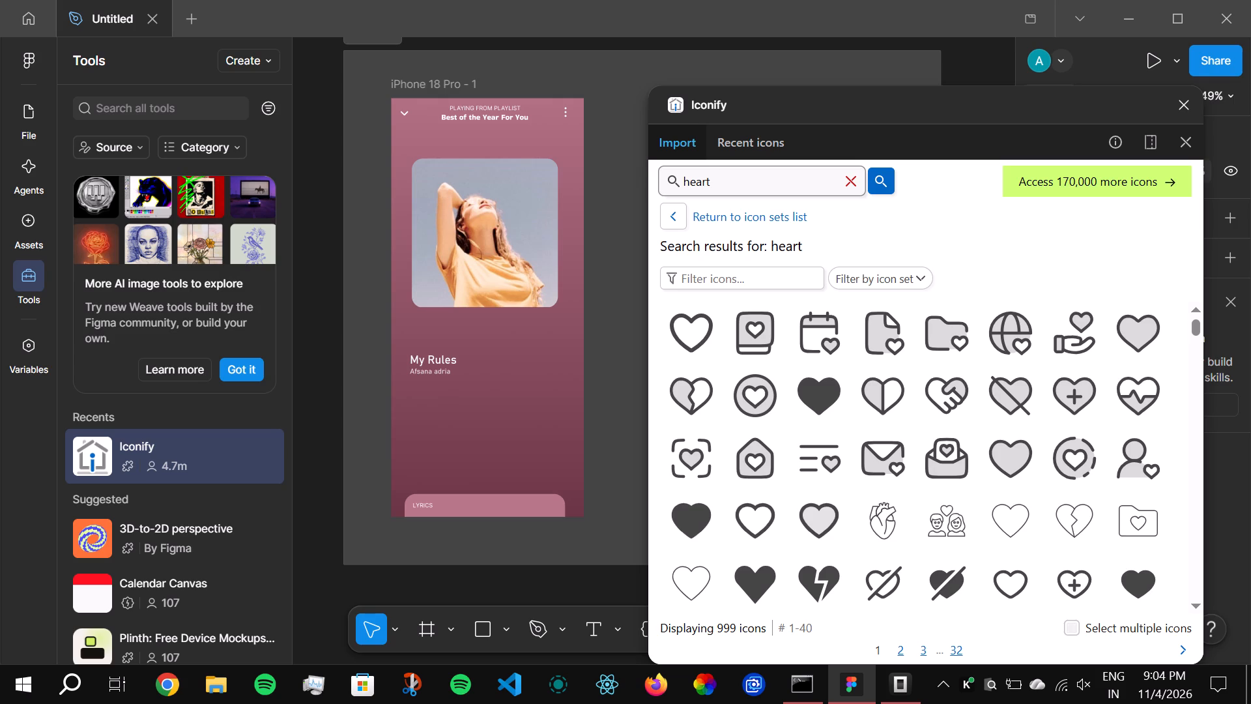
pyautogui.click(700, 351)
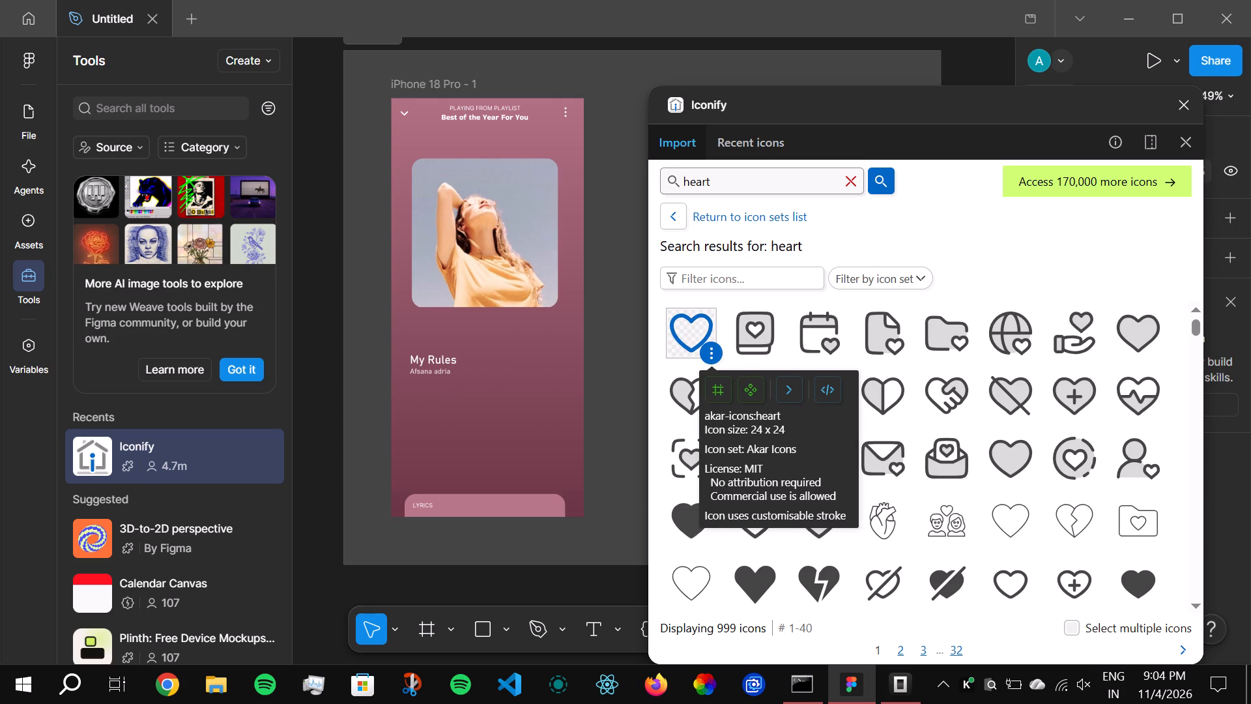
pyautogui.click(676, 314)
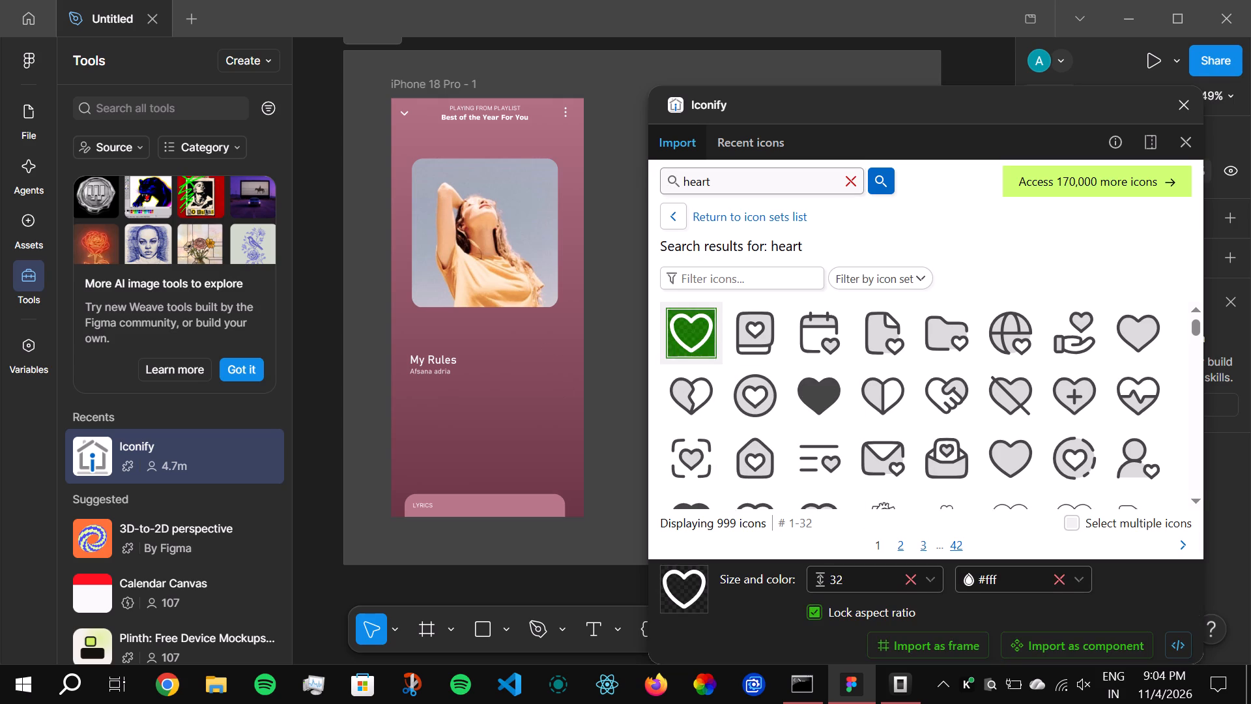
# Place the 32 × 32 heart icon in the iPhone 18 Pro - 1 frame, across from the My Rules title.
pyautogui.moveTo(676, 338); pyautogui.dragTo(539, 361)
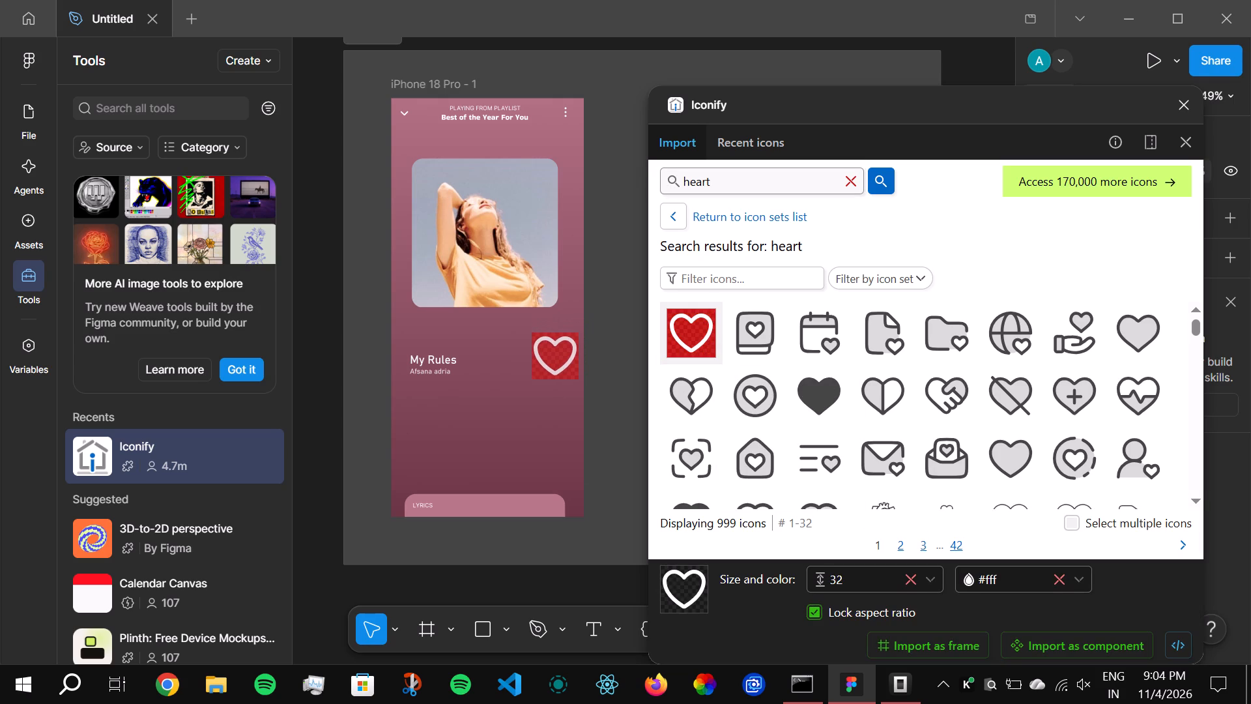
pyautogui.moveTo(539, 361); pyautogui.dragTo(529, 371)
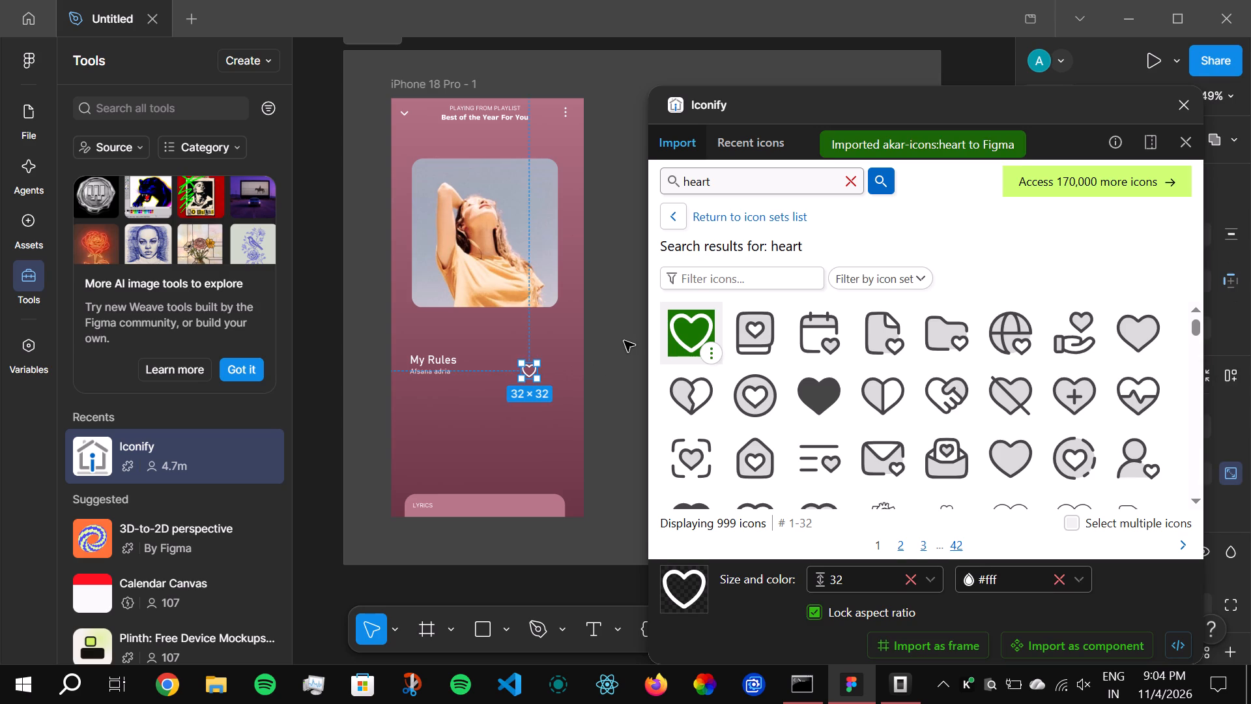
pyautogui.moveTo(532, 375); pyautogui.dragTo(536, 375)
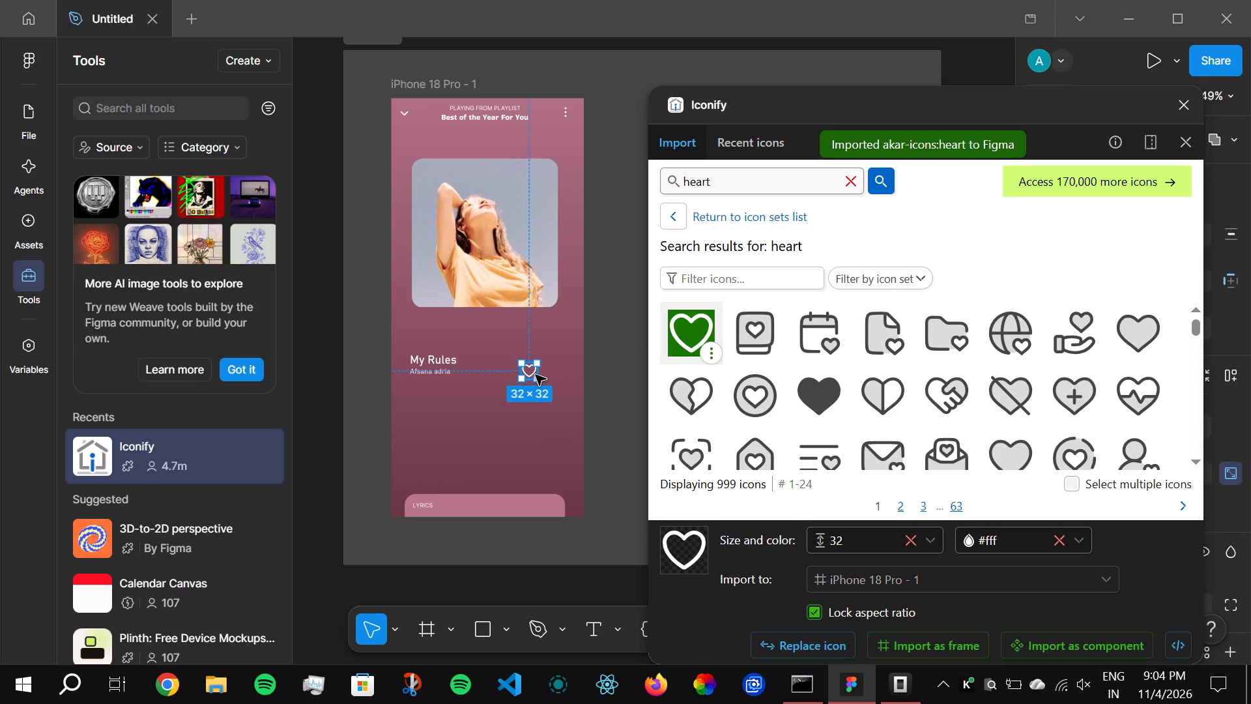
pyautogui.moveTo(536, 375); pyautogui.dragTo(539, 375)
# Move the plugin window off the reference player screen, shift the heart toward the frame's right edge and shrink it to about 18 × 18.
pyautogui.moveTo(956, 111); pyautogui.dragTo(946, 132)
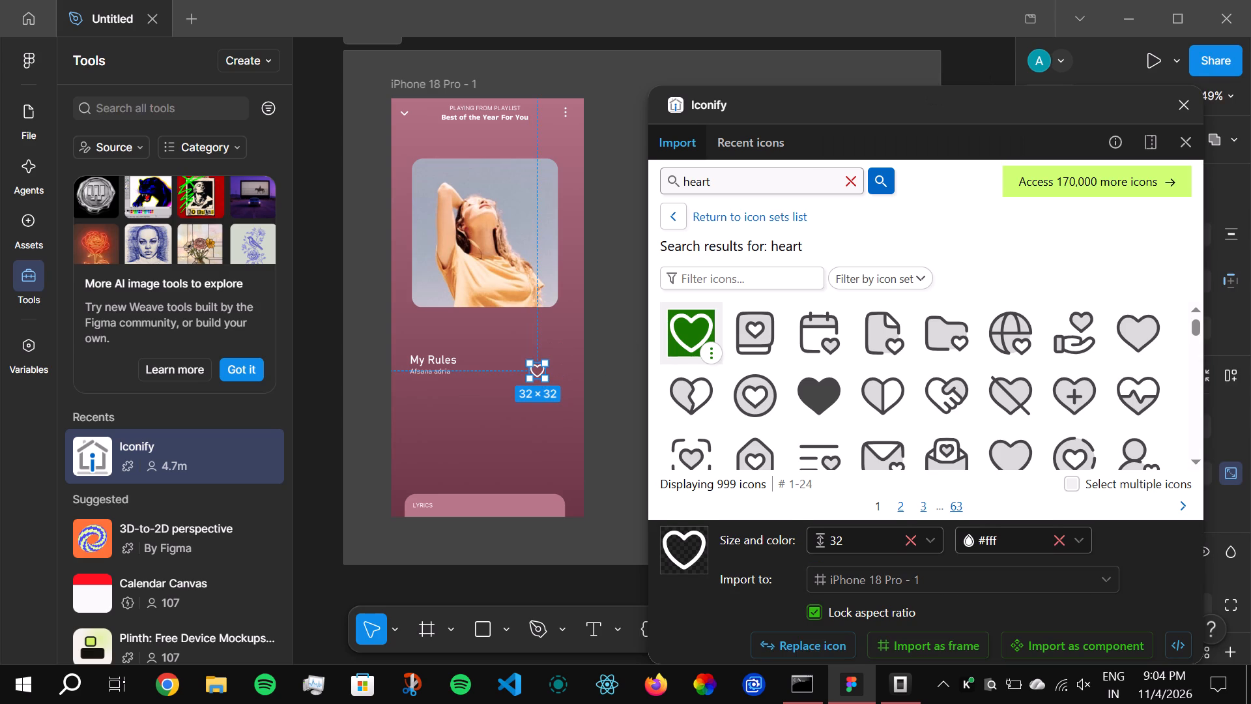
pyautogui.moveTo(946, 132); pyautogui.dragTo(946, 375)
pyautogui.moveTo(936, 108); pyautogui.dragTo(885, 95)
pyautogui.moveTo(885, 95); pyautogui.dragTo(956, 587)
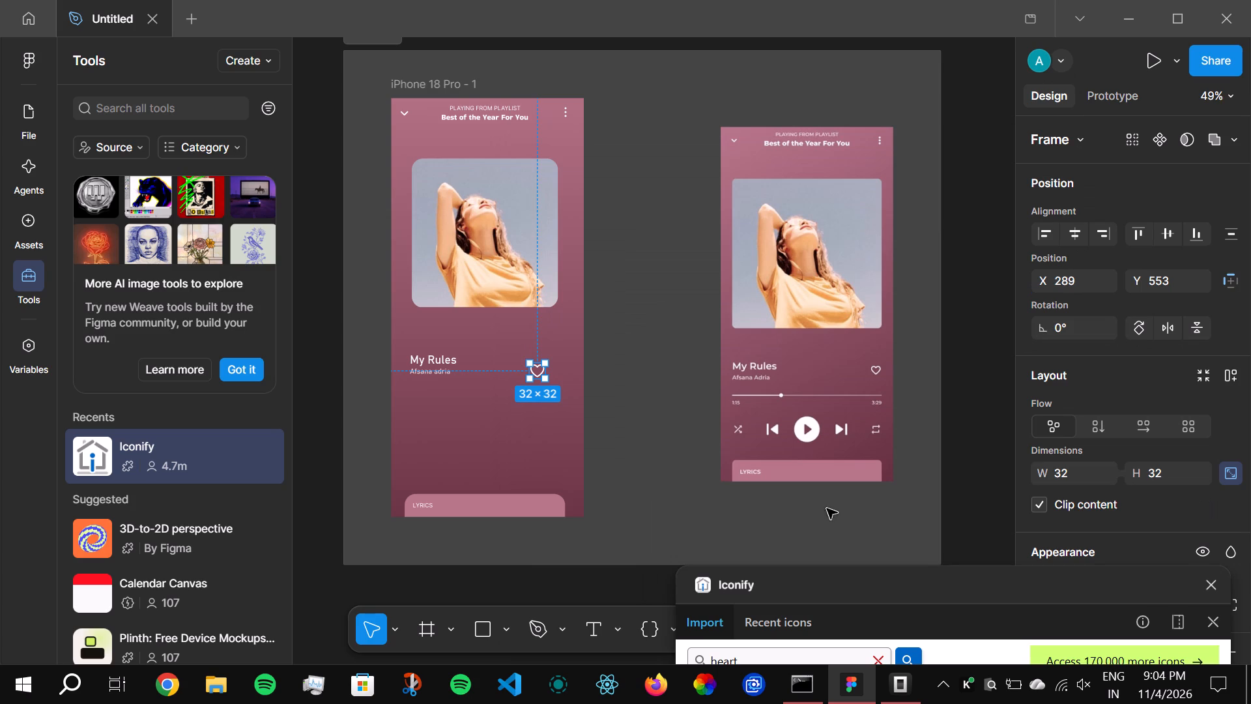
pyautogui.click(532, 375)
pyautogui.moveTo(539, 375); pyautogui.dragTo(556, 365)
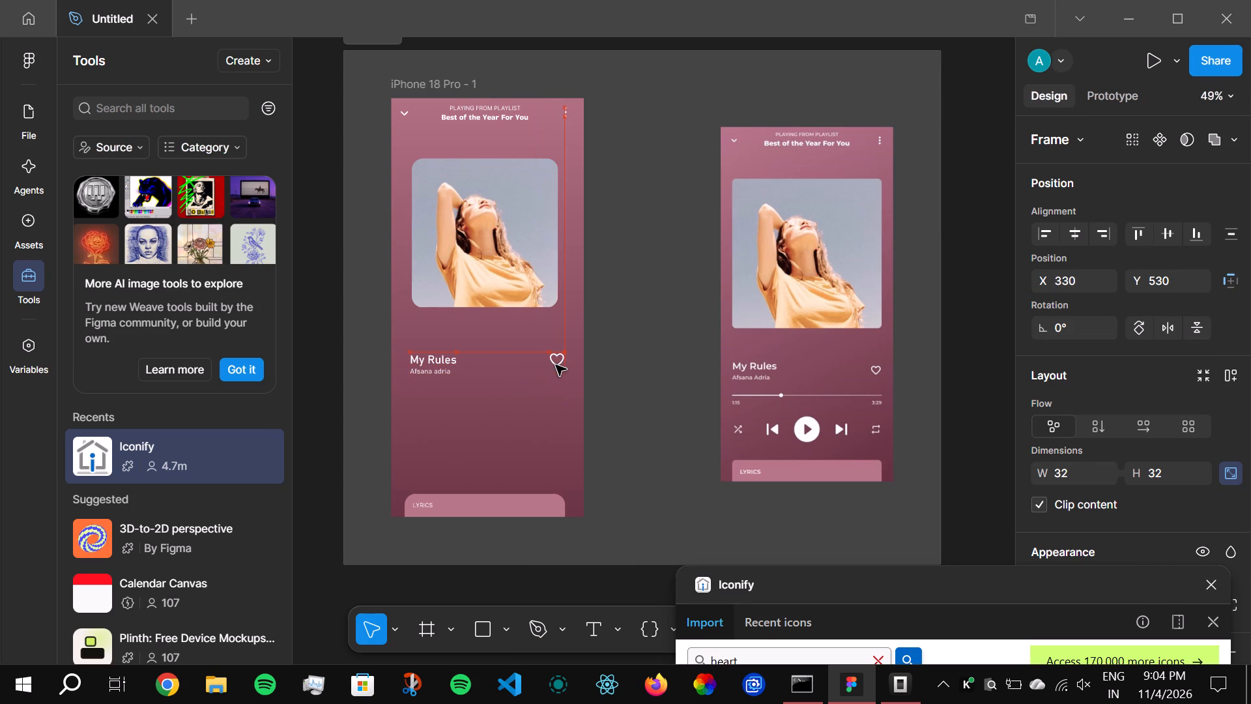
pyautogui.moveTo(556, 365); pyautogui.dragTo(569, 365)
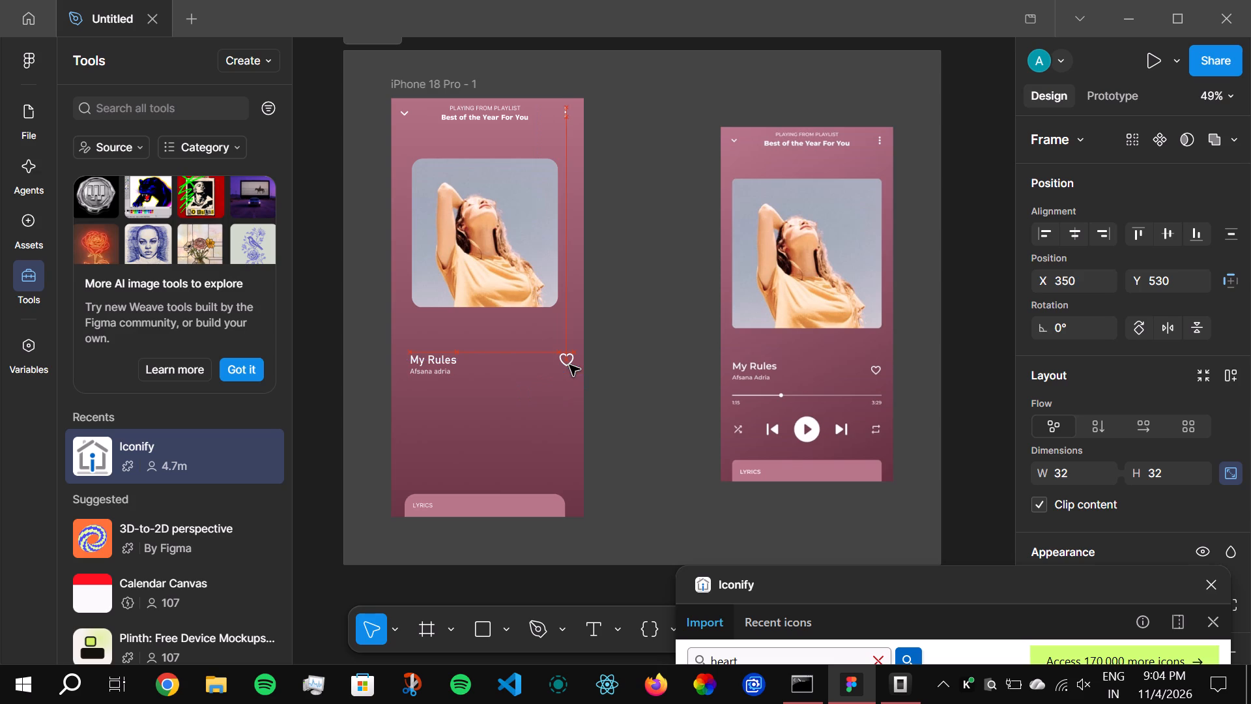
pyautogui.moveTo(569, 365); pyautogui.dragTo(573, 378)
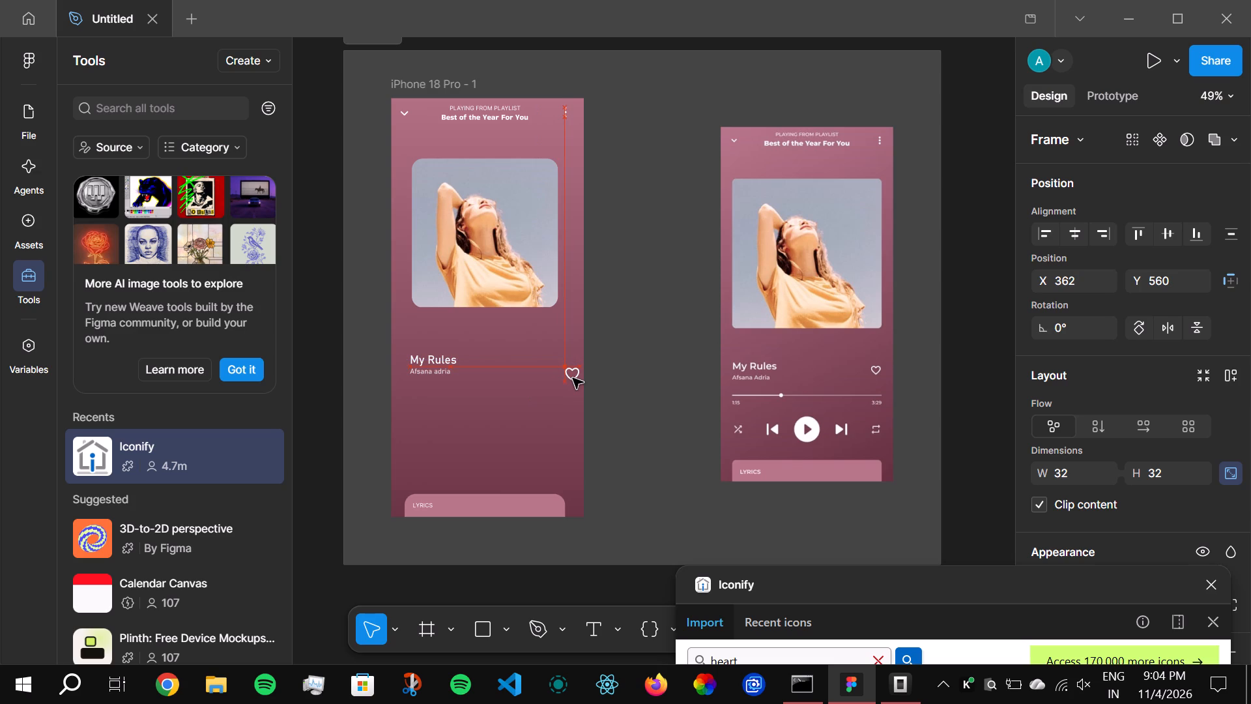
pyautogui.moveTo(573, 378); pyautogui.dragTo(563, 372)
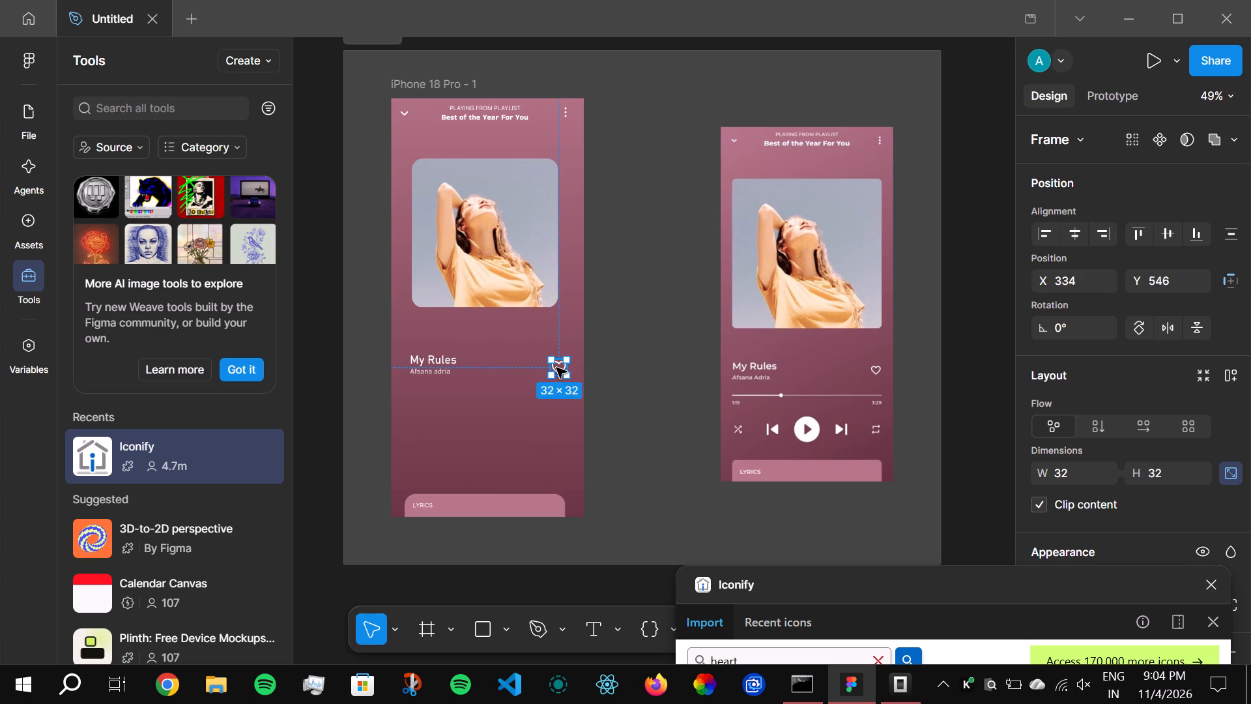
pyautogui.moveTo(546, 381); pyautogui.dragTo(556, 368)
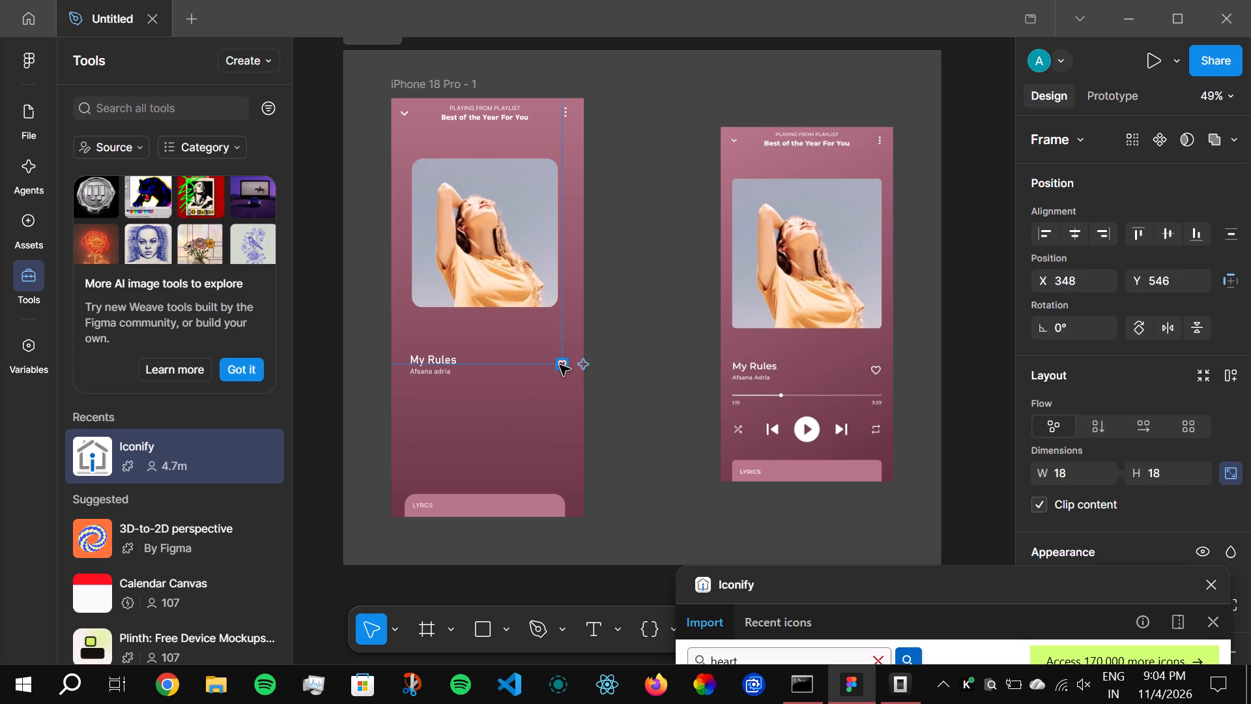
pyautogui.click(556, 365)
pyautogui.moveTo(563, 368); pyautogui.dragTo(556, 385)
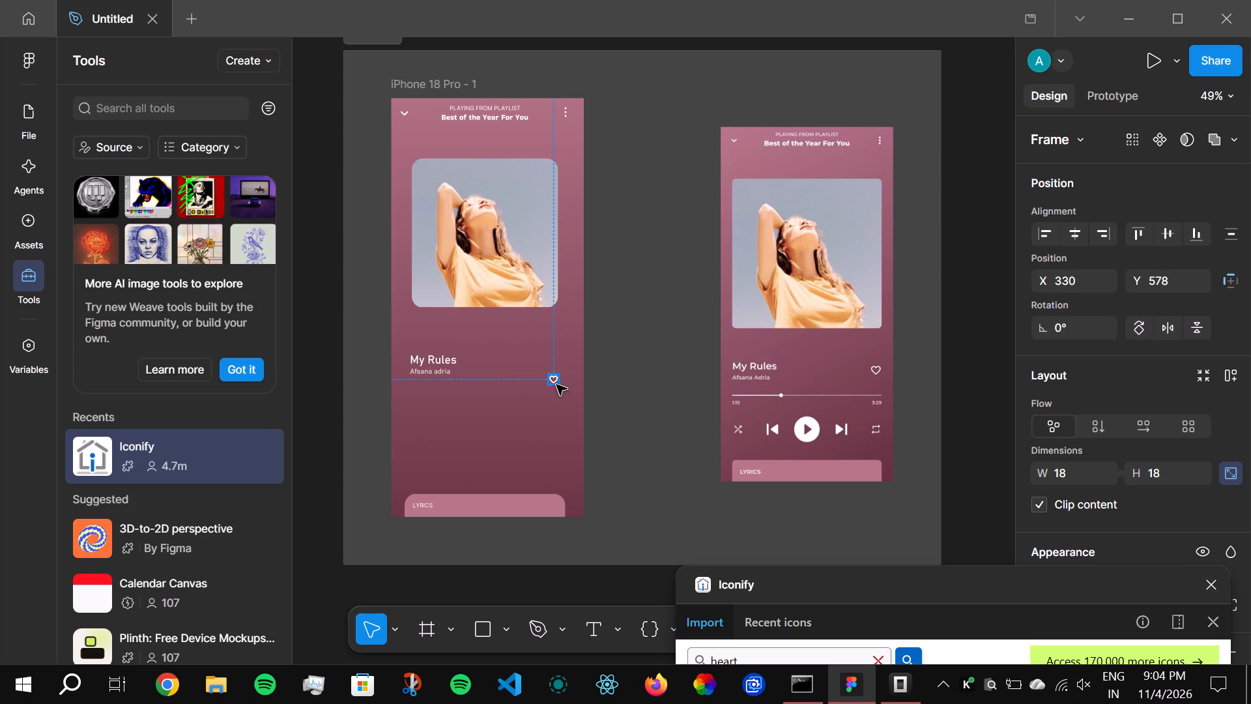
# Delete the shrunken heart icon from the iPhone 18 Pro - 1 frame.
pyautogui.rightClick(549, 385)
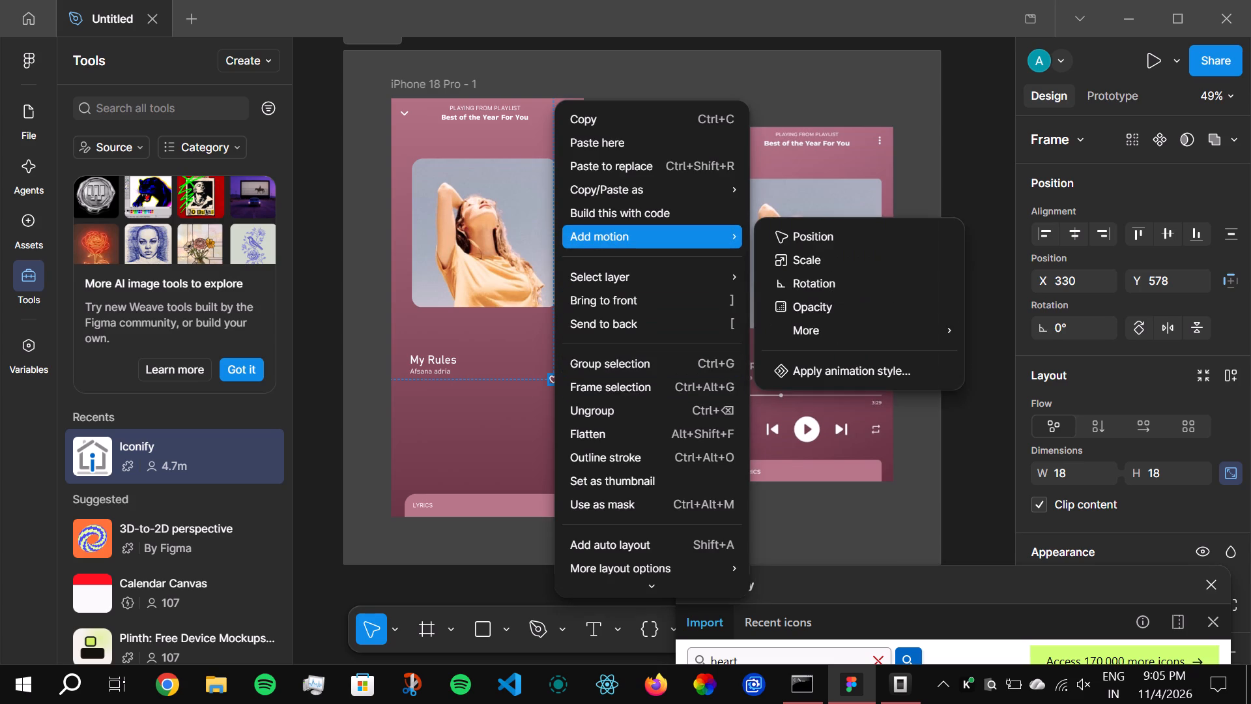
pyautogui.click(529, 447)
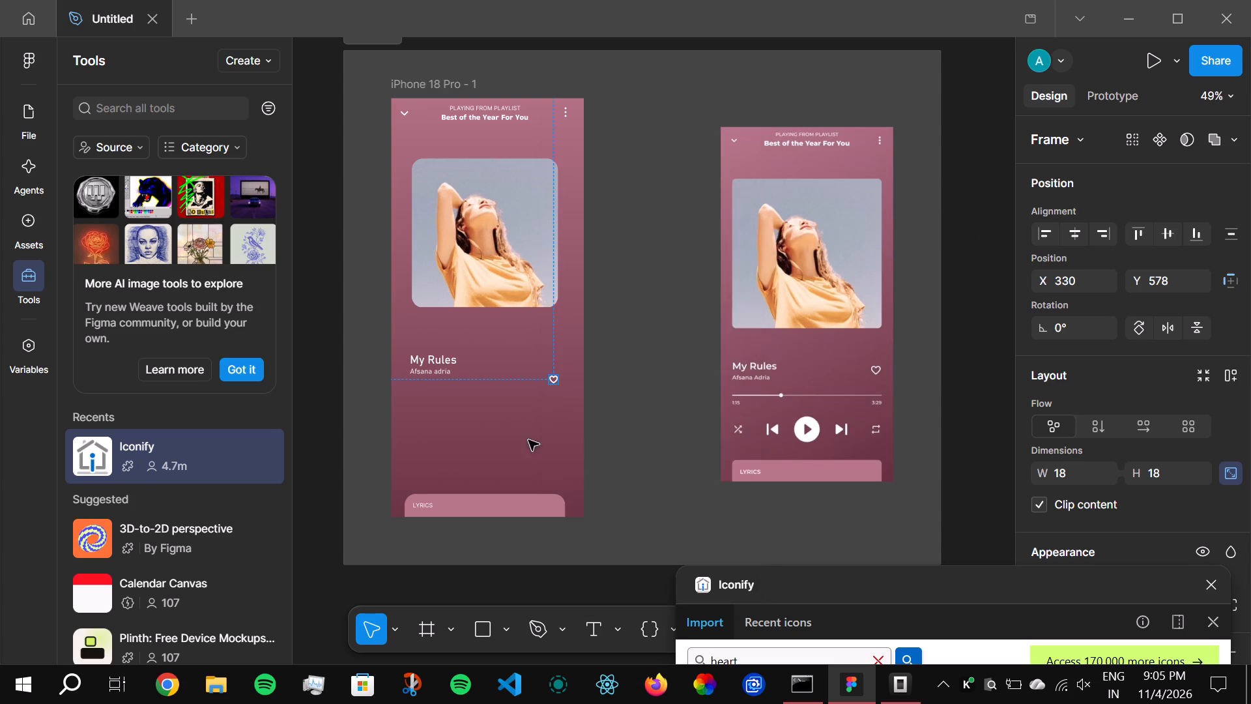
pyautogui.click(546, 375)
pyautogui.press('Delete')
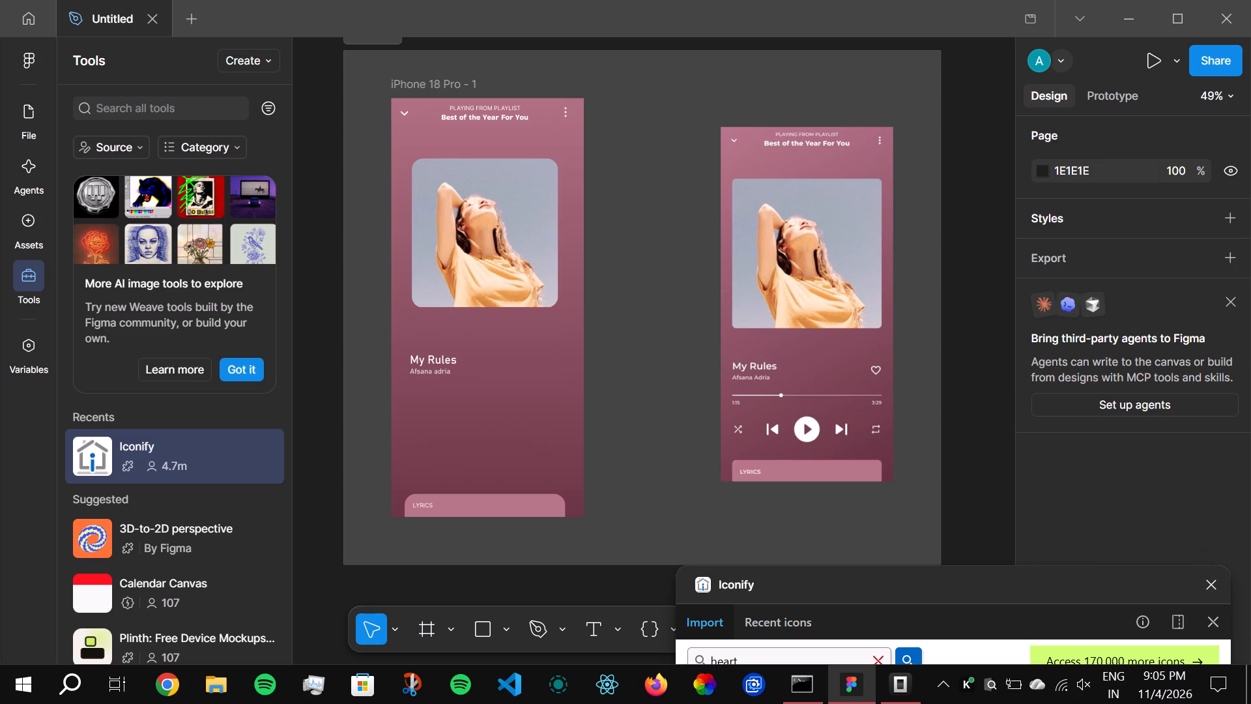
# Bring the Iconify results back into view and place a new 32 × 32 outlined heart across from the My Rules title.
pyautogui.moveTo(826, 587); pyautogui.dragTo(919, 396)
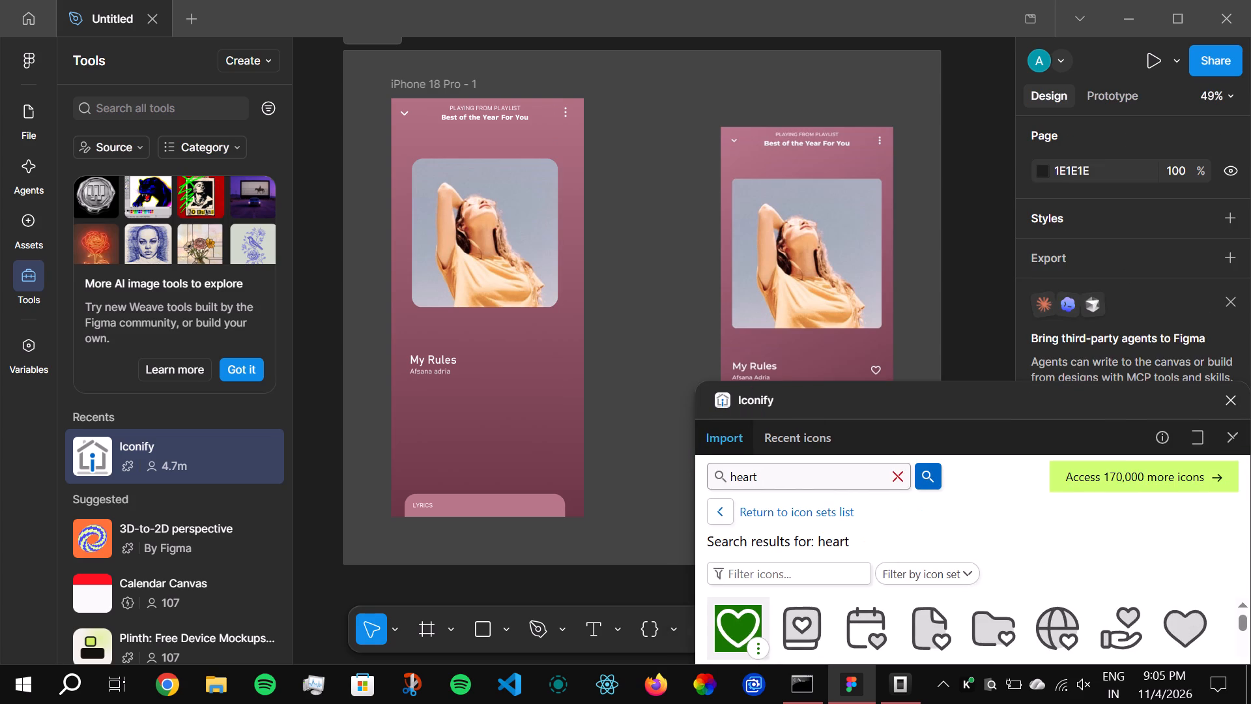
pyautogui.moveTo(738, 625); pyautogui.dragTo(553, 375)
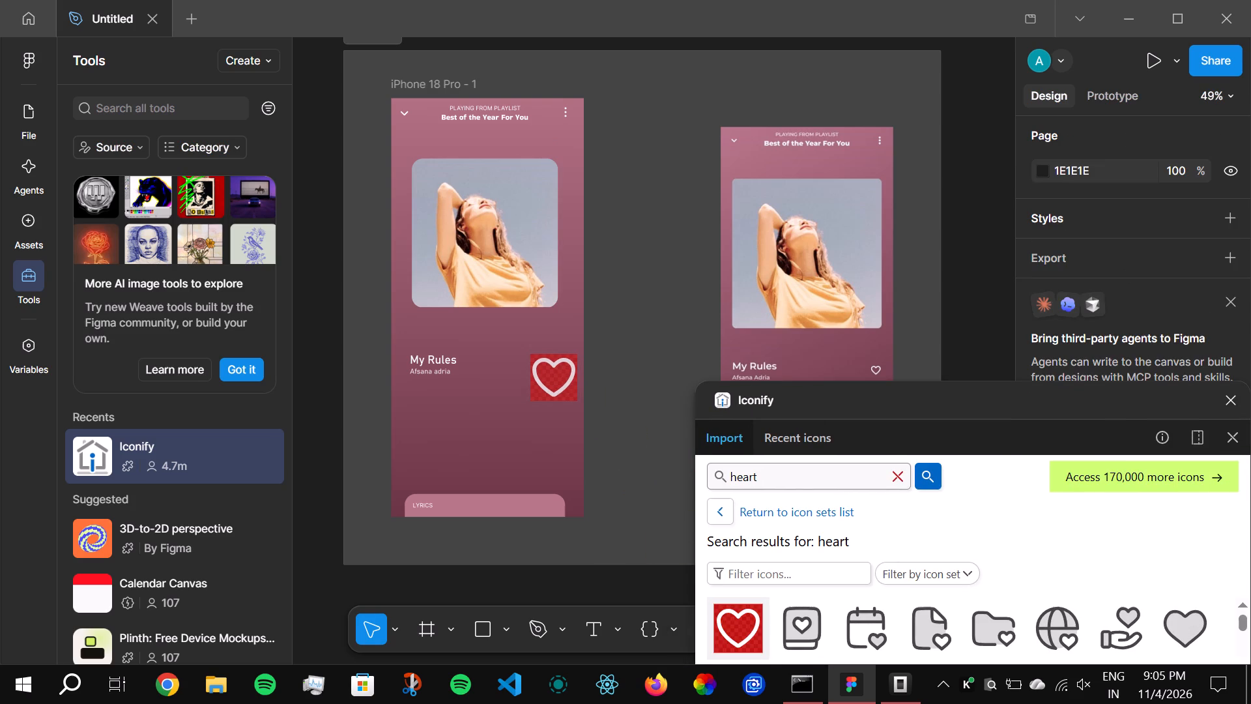
pyautogui.moveTo(553, 375); pyautogui.dragTo(553, 365)
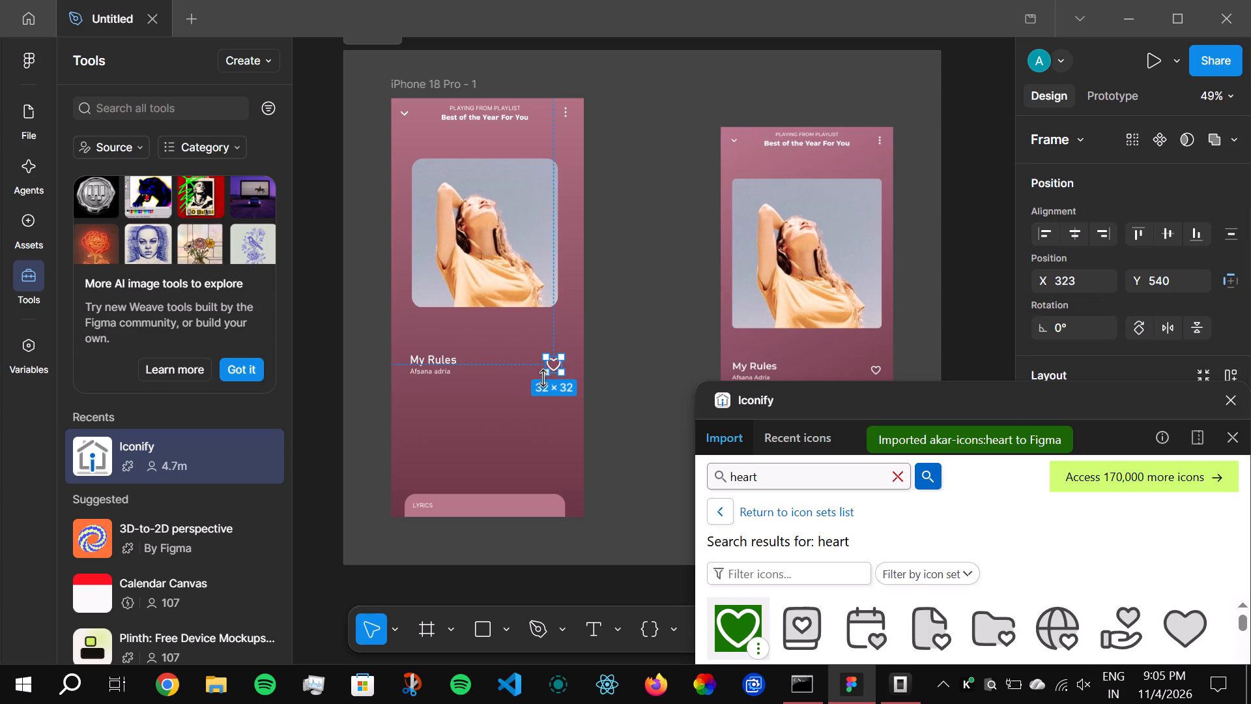
# Adjust the new heart's size and position so it sits level with the song title block, near the album image's right edge.
pyautogui.moveTo(543, 378); pyautogui.dragTo(542, 375)
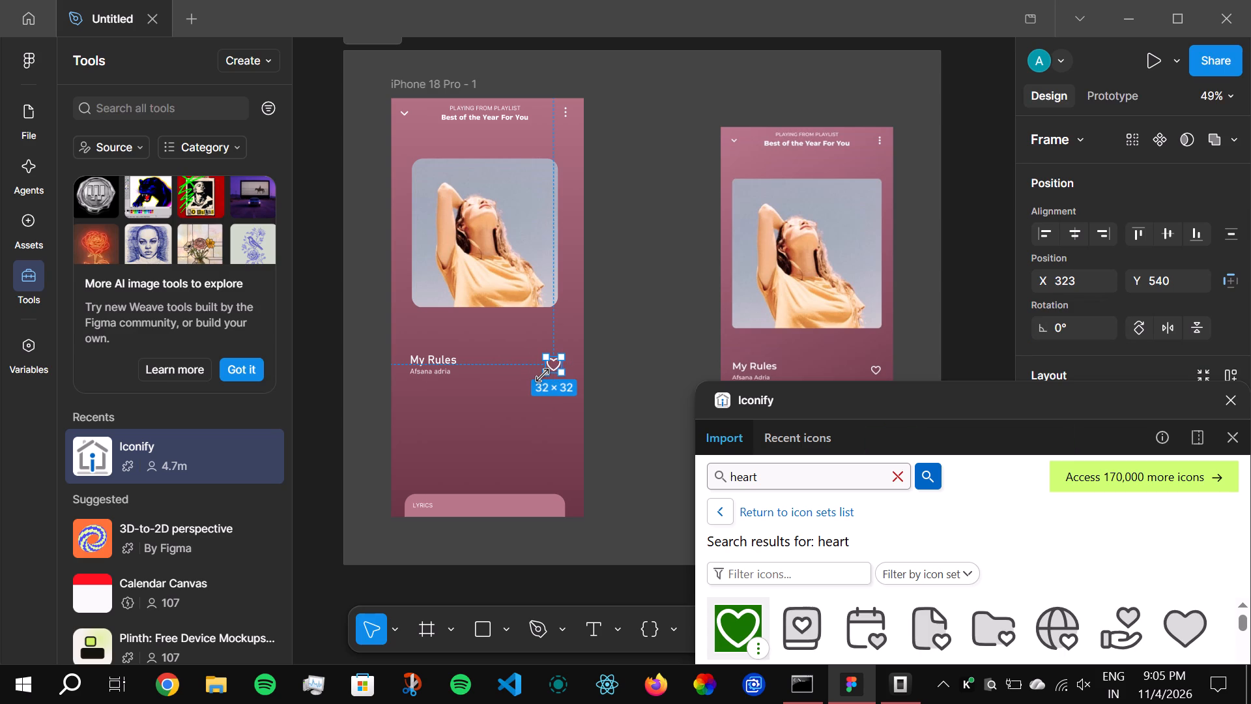
pyautogui.moveTo(542, 375); pyautogui.dragTo(545, 375)
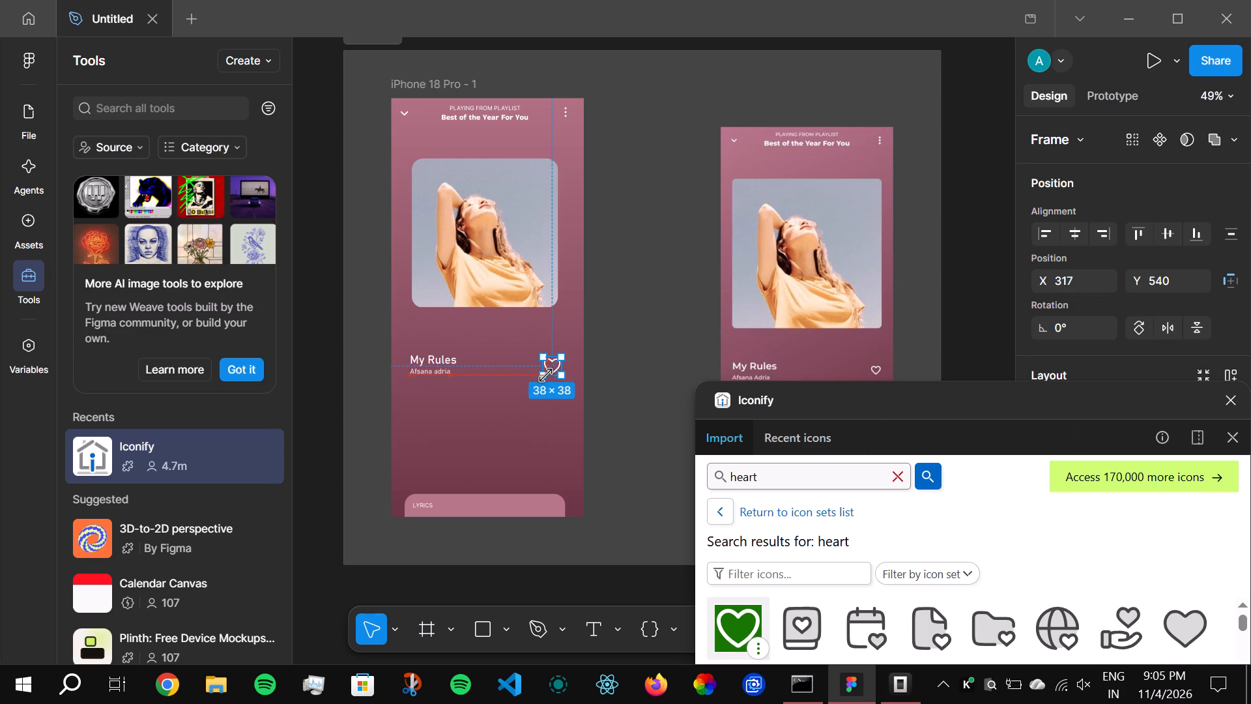
pyautogui.moveTo(545, 375); pyautogui.dragTo(556, 372)
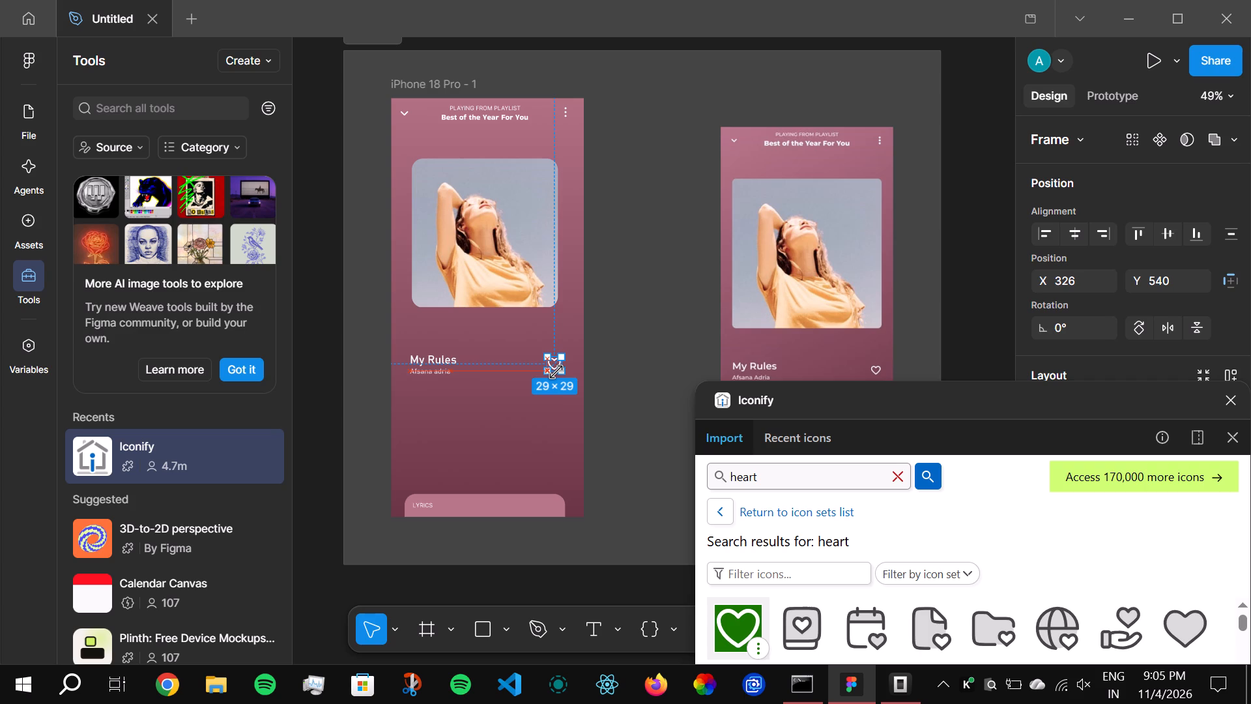
pyautogui.moveTo(556, 372); pyautogui.dragTo(553, 361)
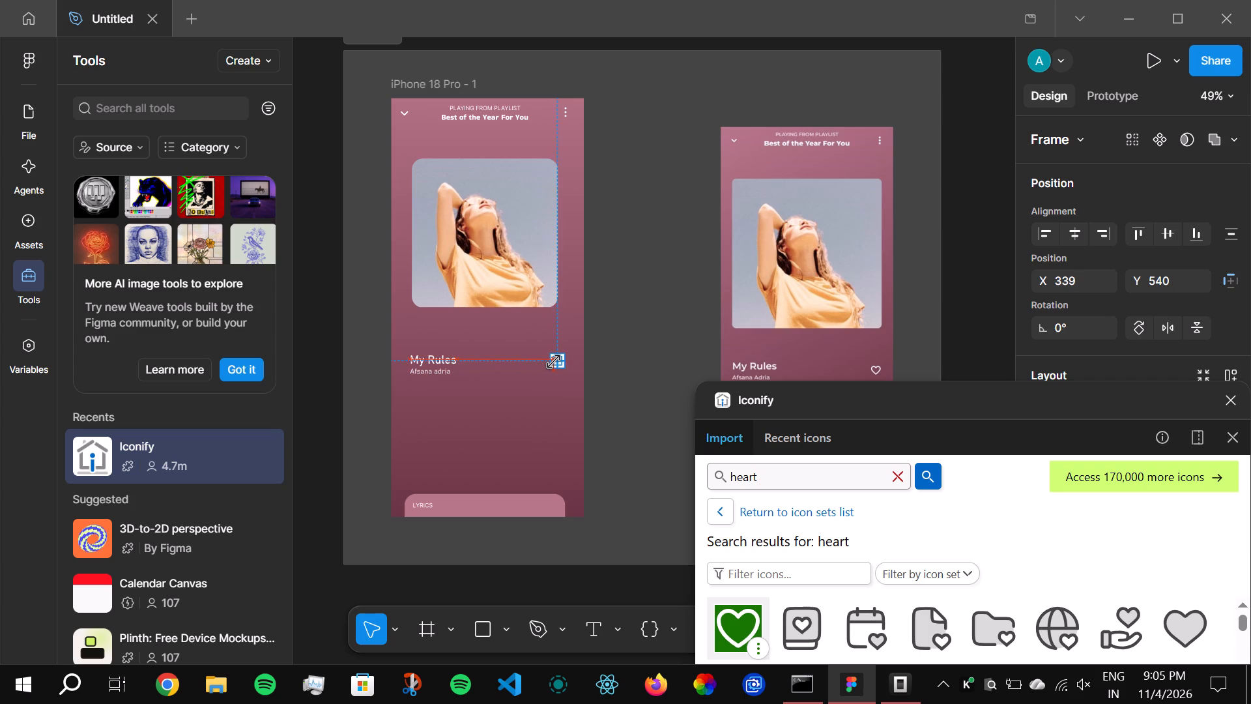
pyautogui.moveTo(553, 361); pyautogui.dragTo(546, 368)
pyautogui.click(485, 402)
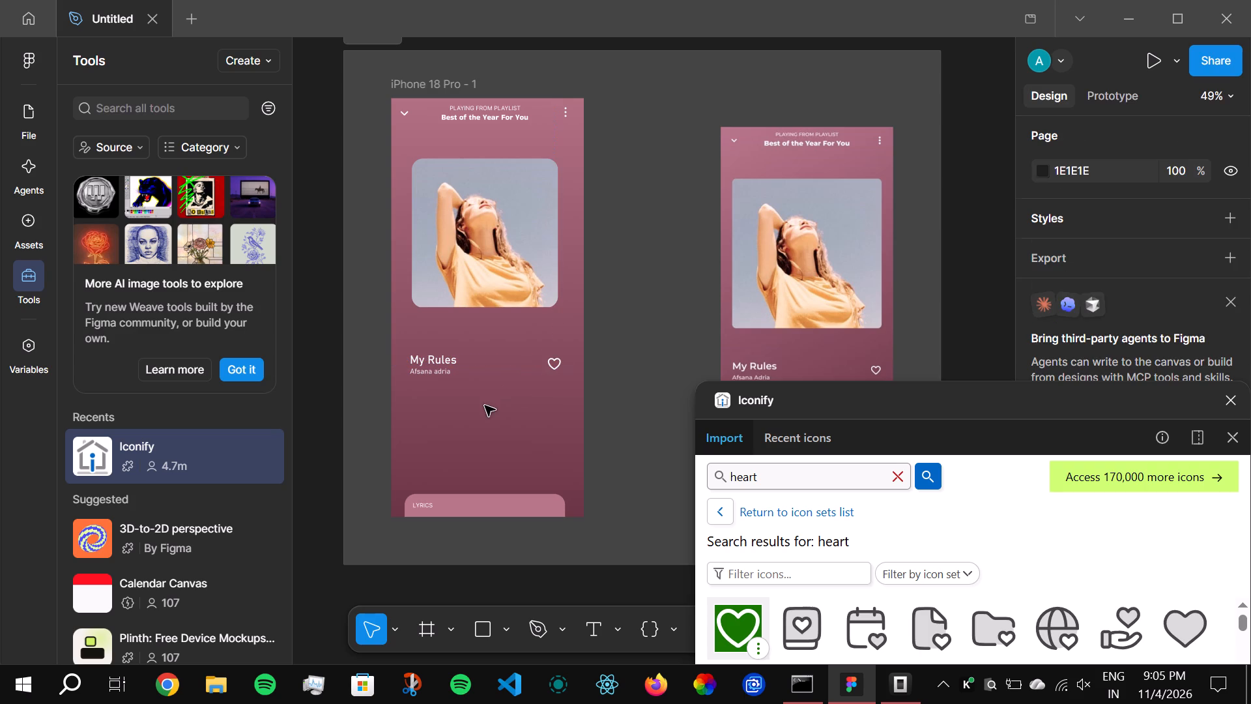
pyautogui.click(553, 361)
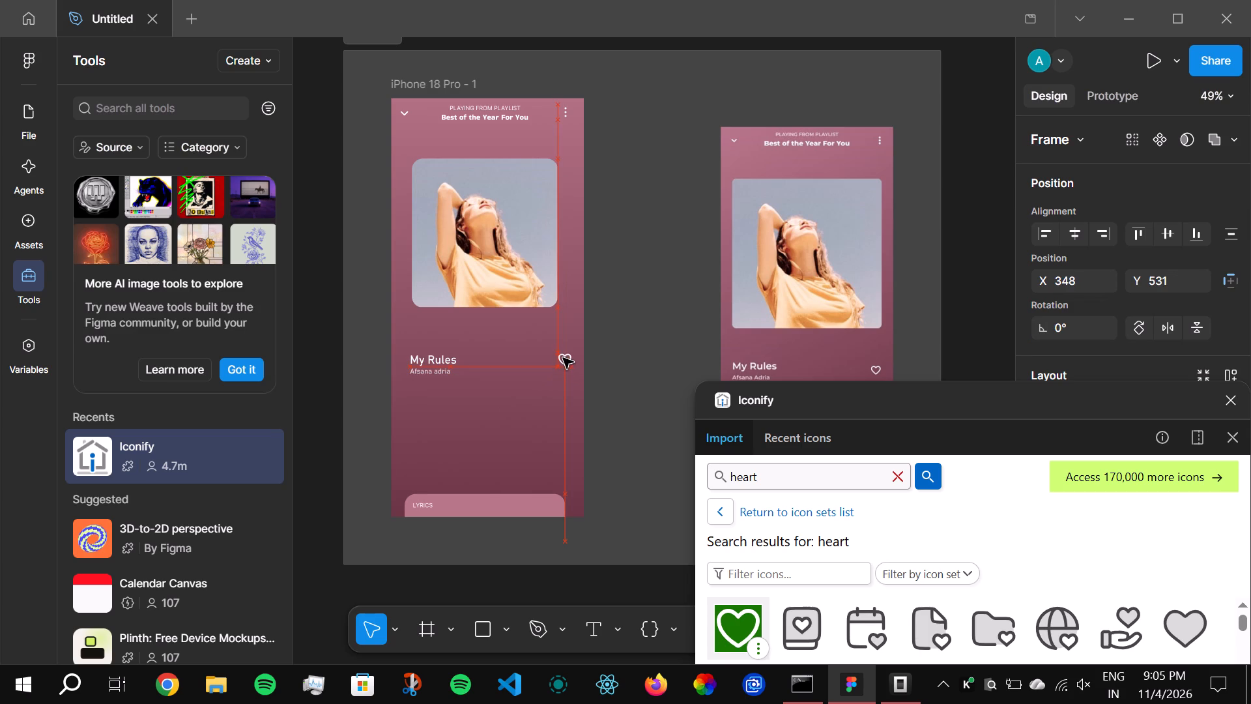
pyautogui.click(611, 351)
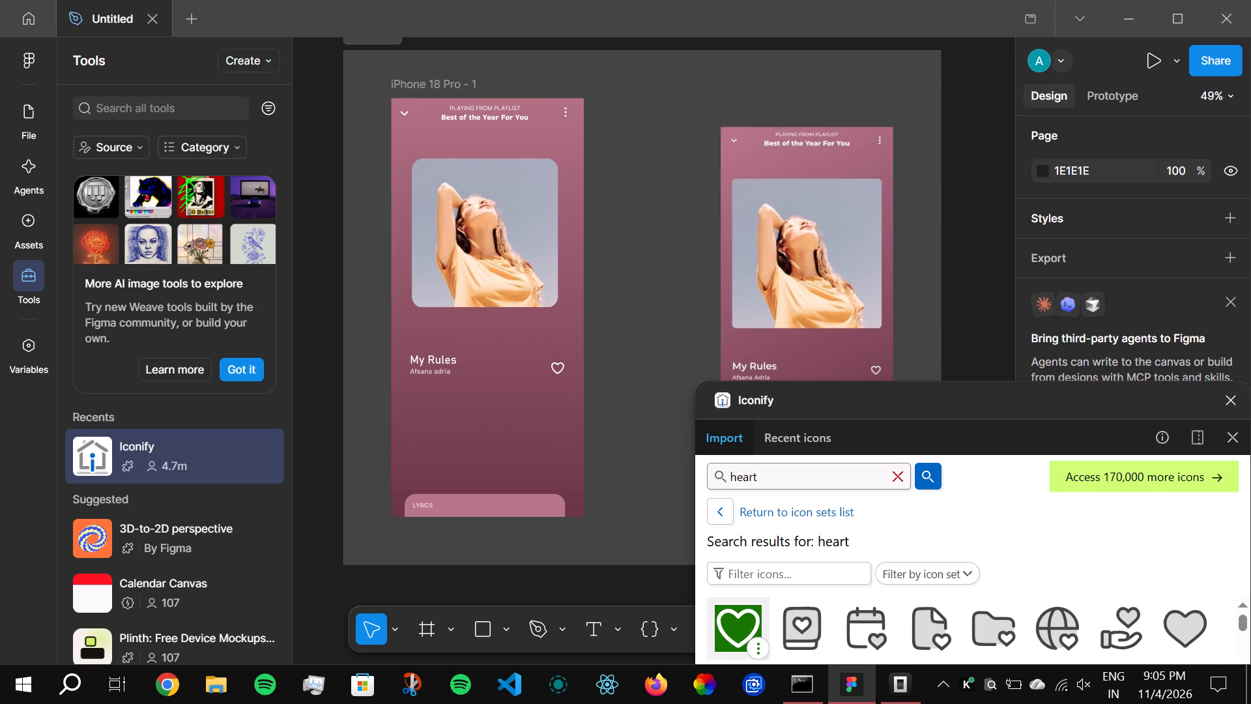
# Reposition the Iconify window so its search is reachable and search the icons for "playbar".
pyautogui.moveTo(1004, 405); pyautogui.dragTo(823, 522)
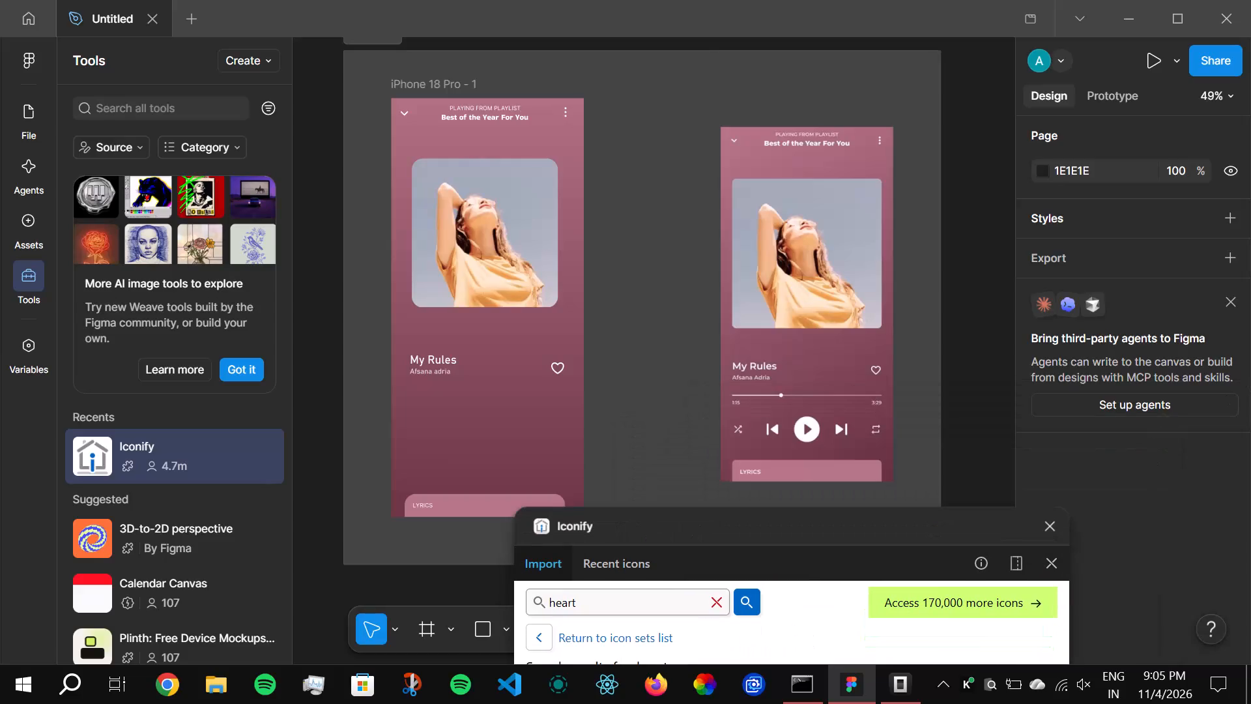
pyautogui.moveTo(823, 522); pyautogui.dragTo(829, 516)
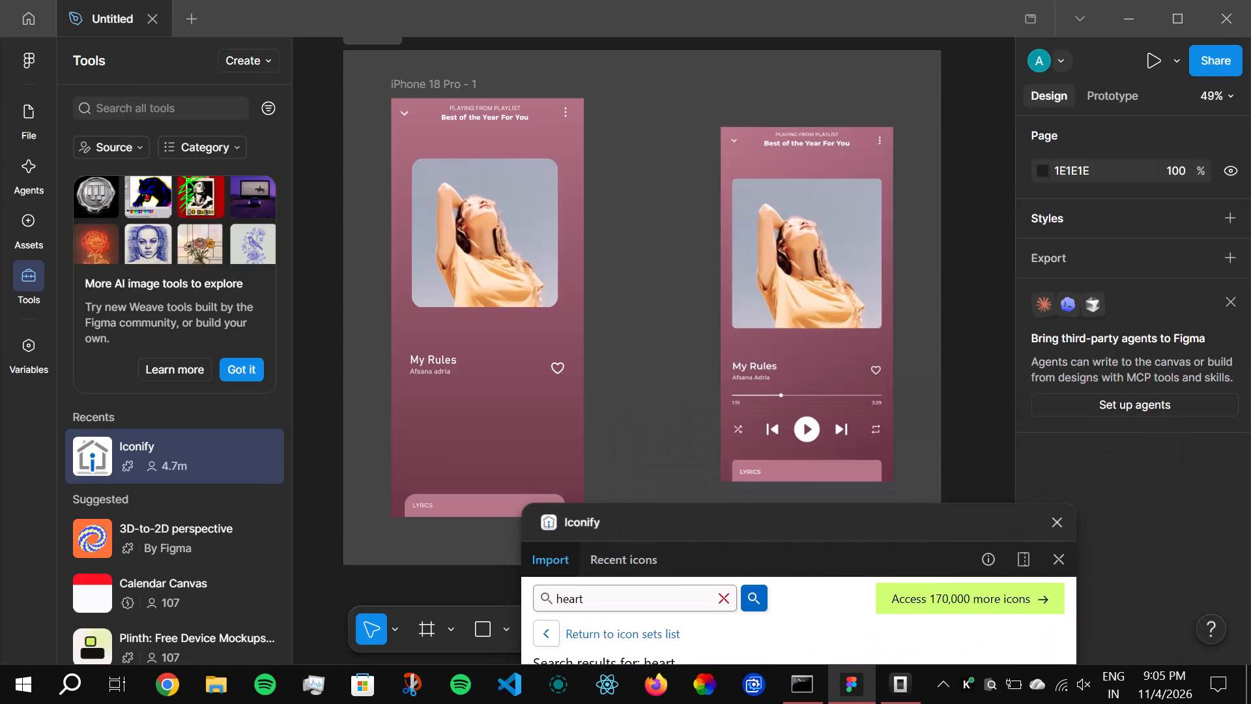
pyautogui.moveTo(829, 516); pyautogui.dragTo(960, 228)
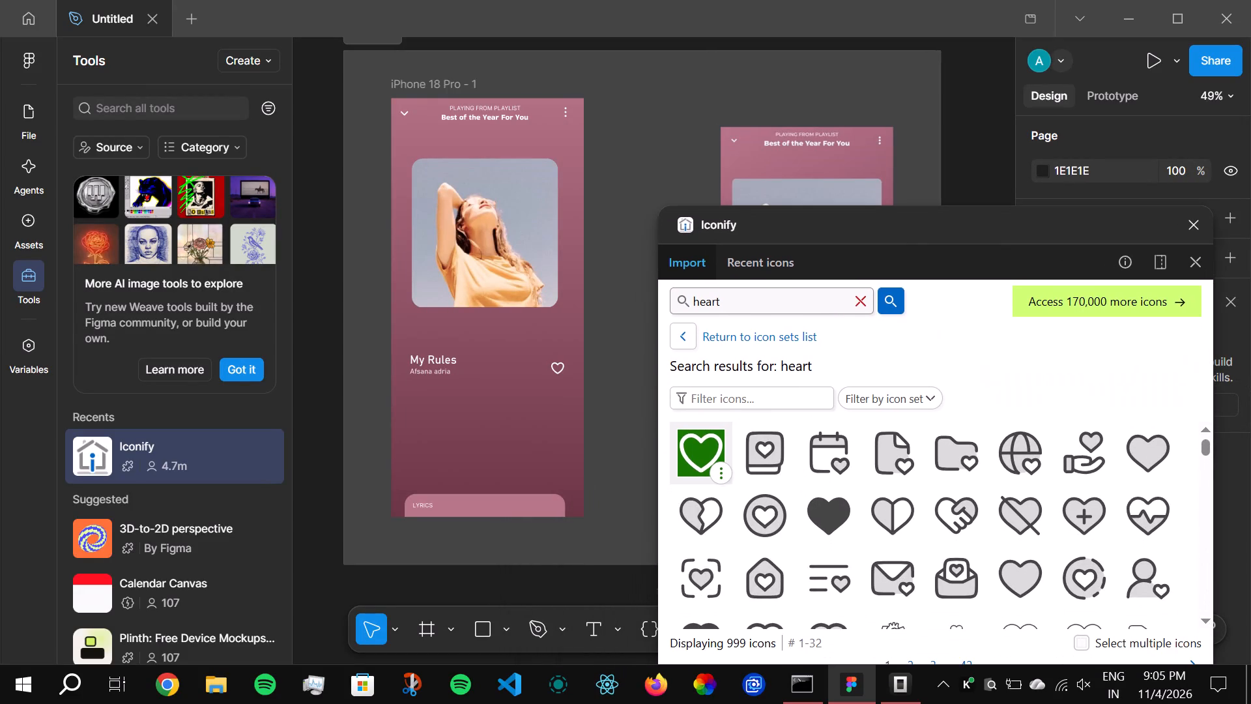
pyautogui.click(864, 299)
pyautogui.write('play')
pyautogui.press('b')
pyautogui.write('ar')
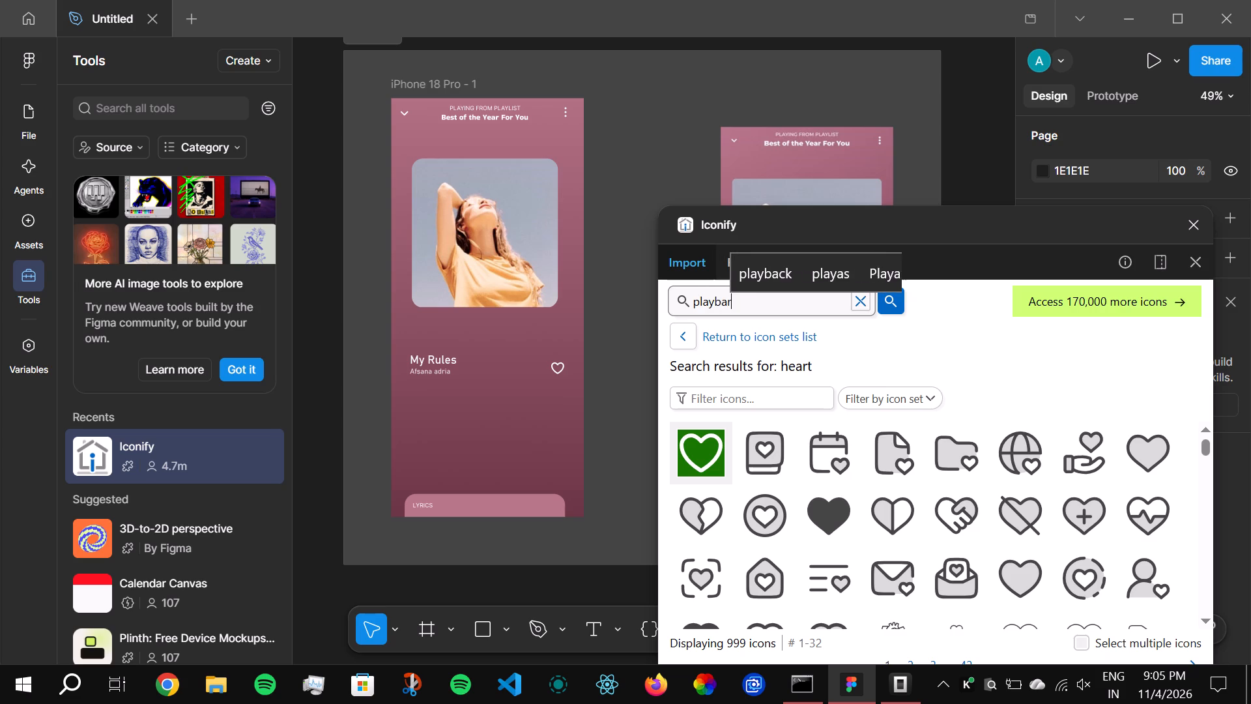
pyautogui.press('Return')
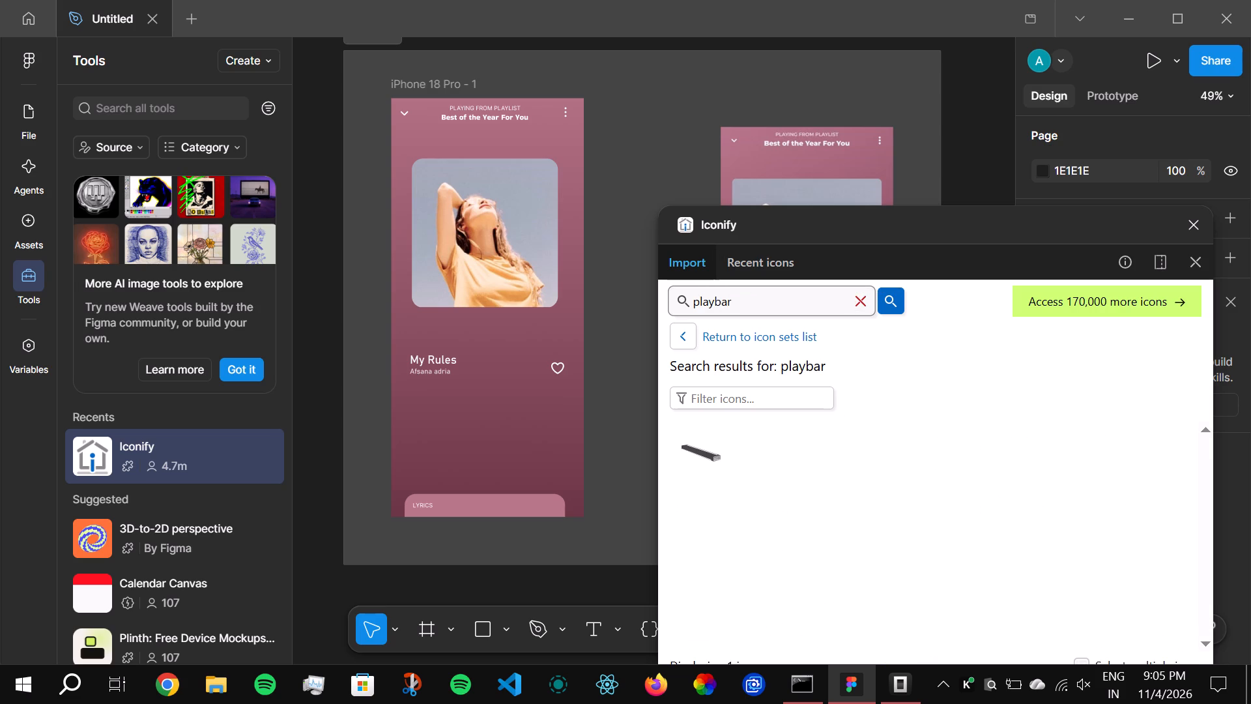
# Search Iconify for "bar" and look through the results for a song progress bar like the reference's.
pyautogui.click(861, 293)
pyautogui.write('ba')
pyautogui.press('r')
pyautogui.press('Return')
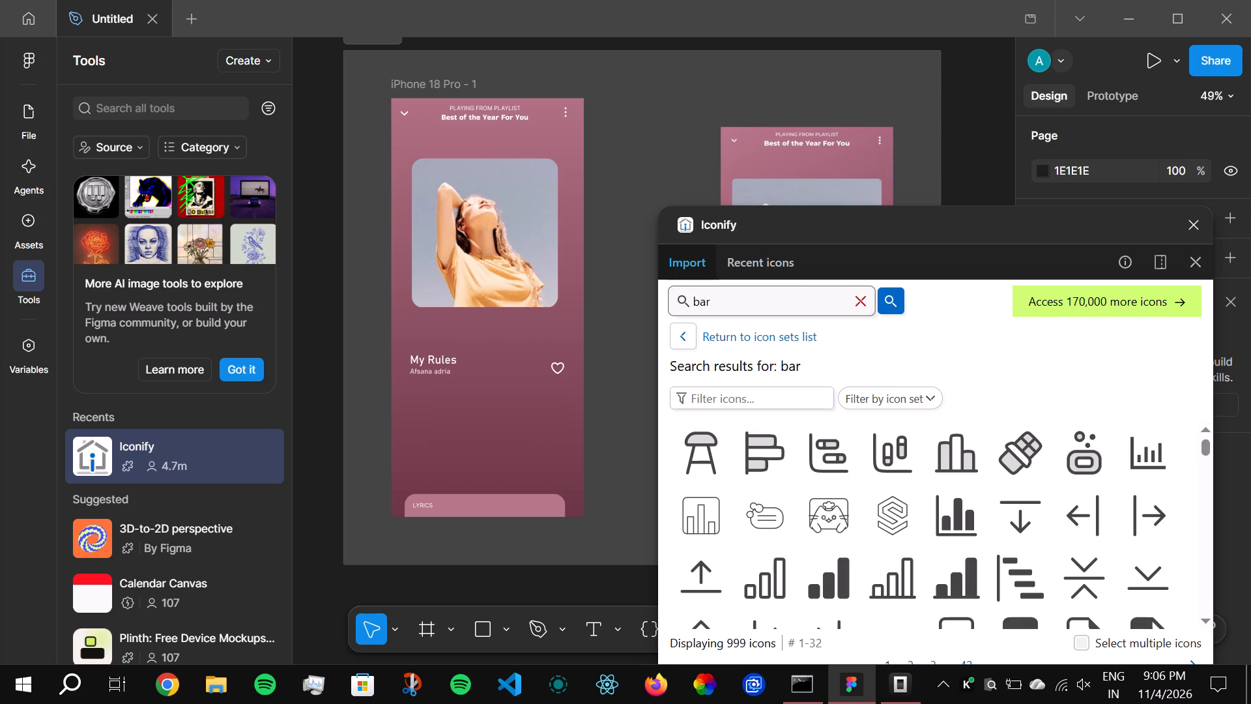
pyautogui.scroll(-2, 878, 439)
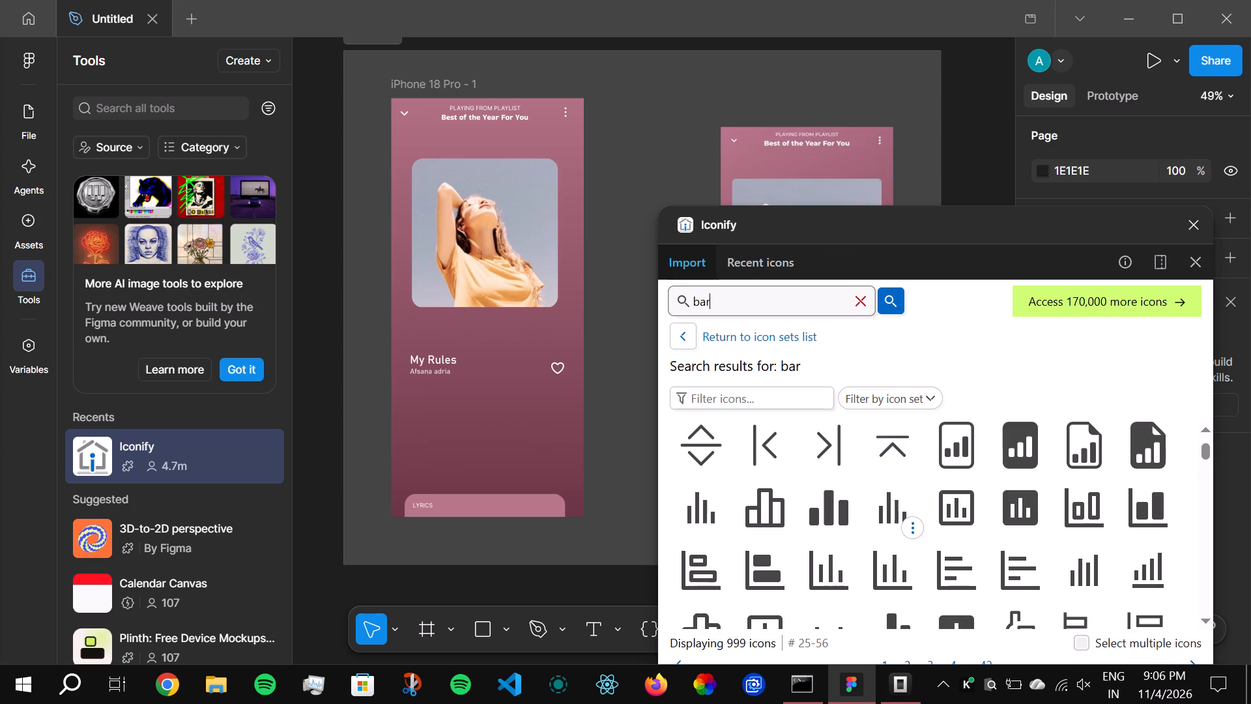
pyautogui.scroll(-8, 861, 521)
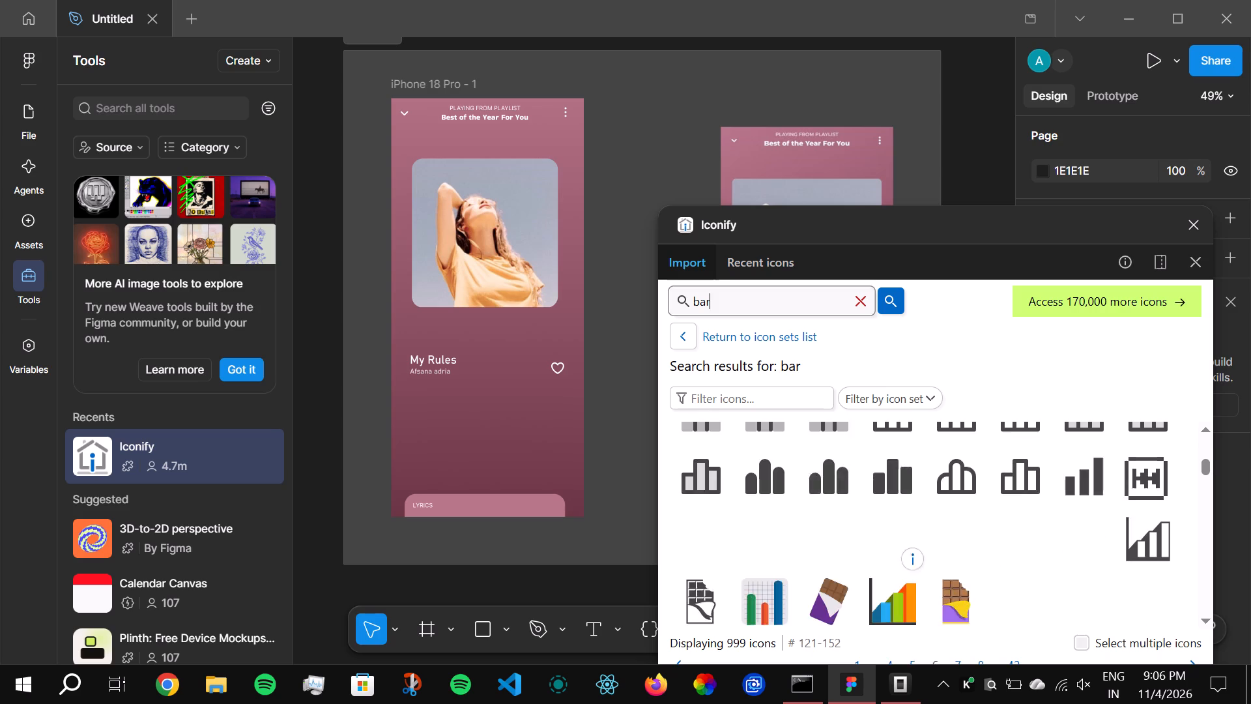
pyautogui.scroll(-7, 861, 525)
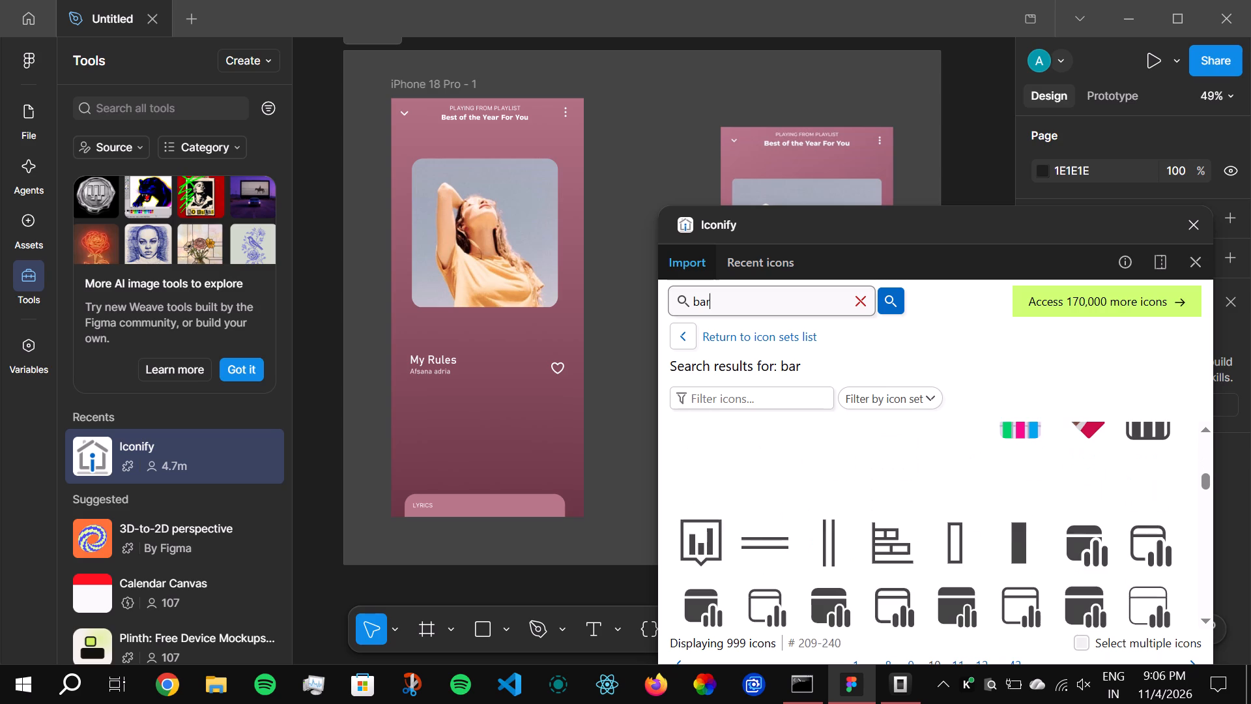
pyautogui.scroll(-3, 861, 525)
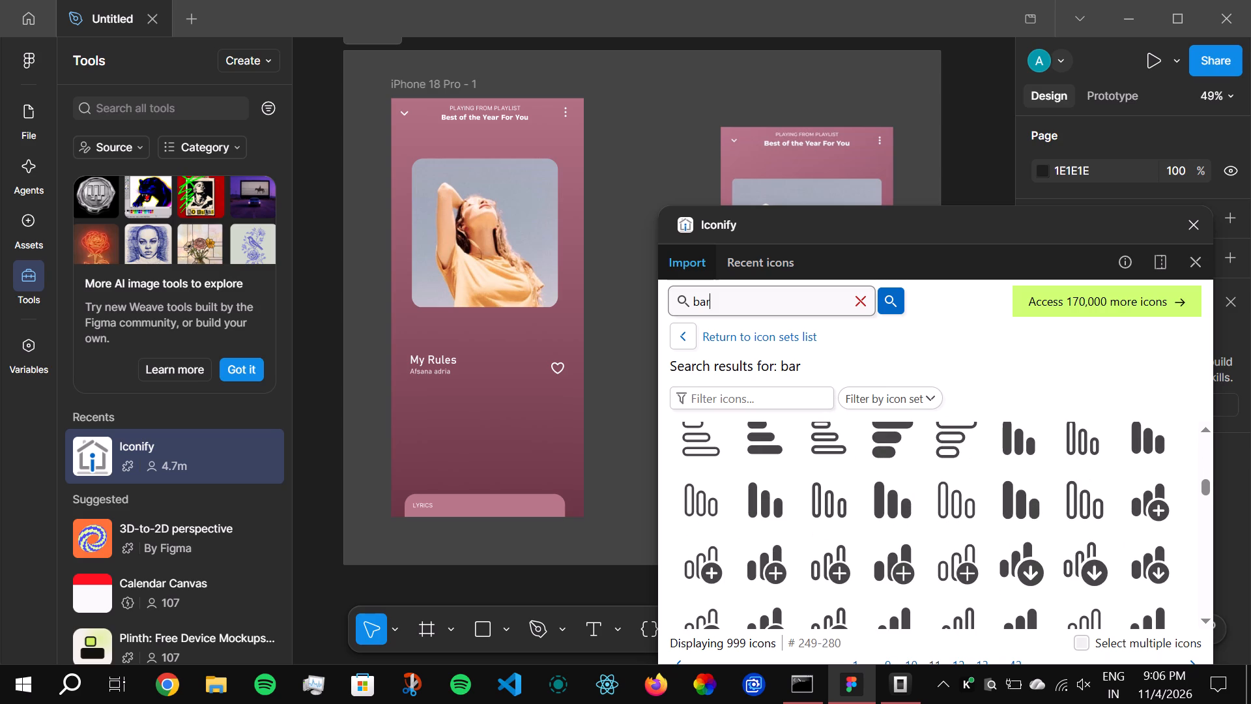
# Search Iconify for "progress bar" and examine the results for a thin playback line with a knob.
pyautogui.click(867, 299)
pyautogui.click(816, 303)
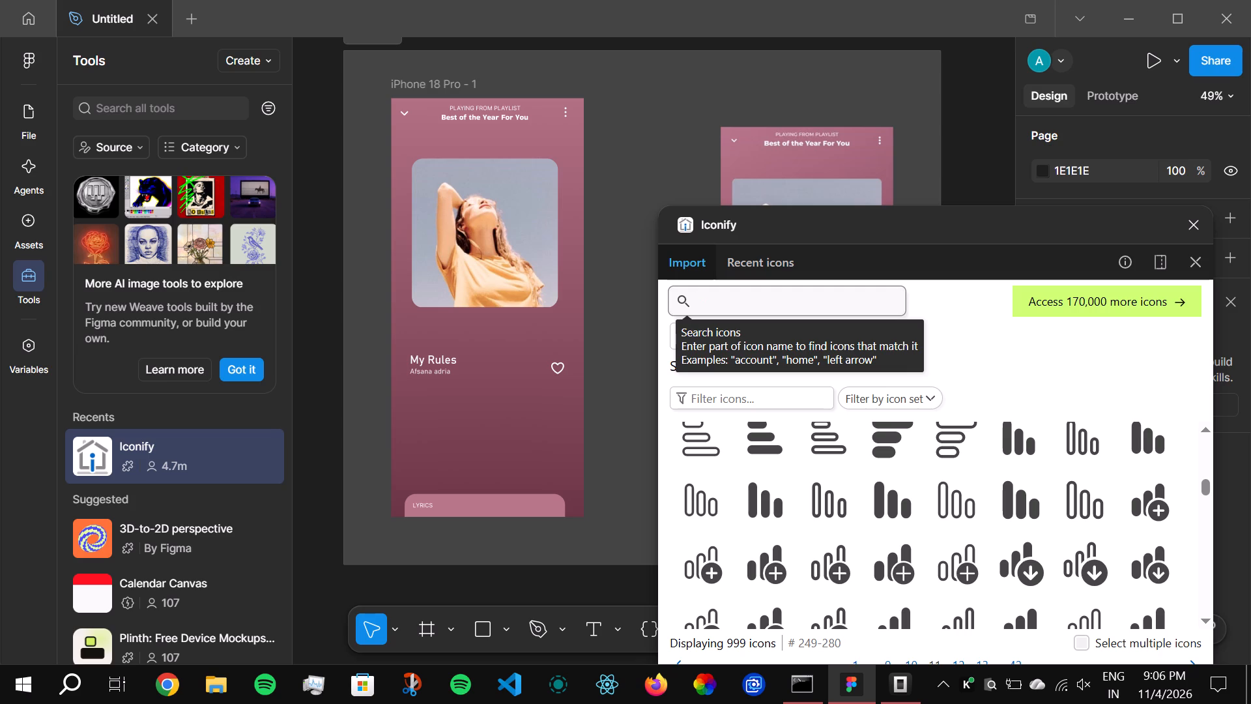
pyautogui.write('progress bar')
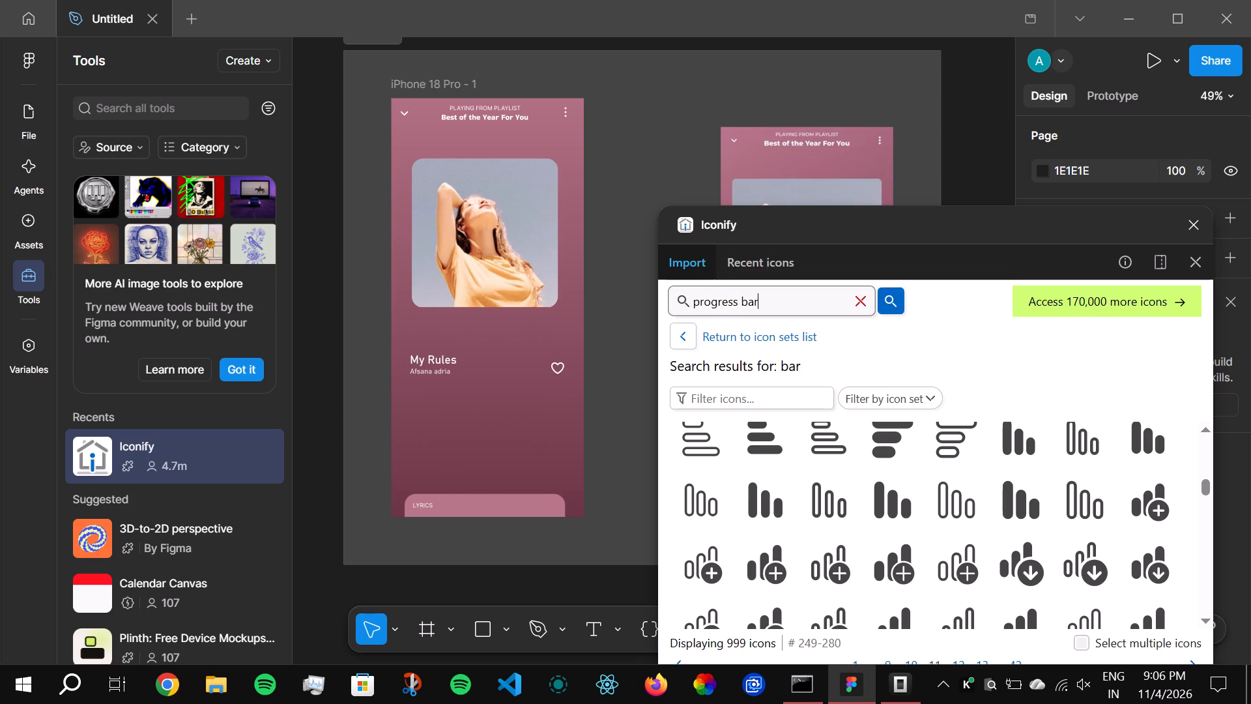
pyautogui.press('Return')
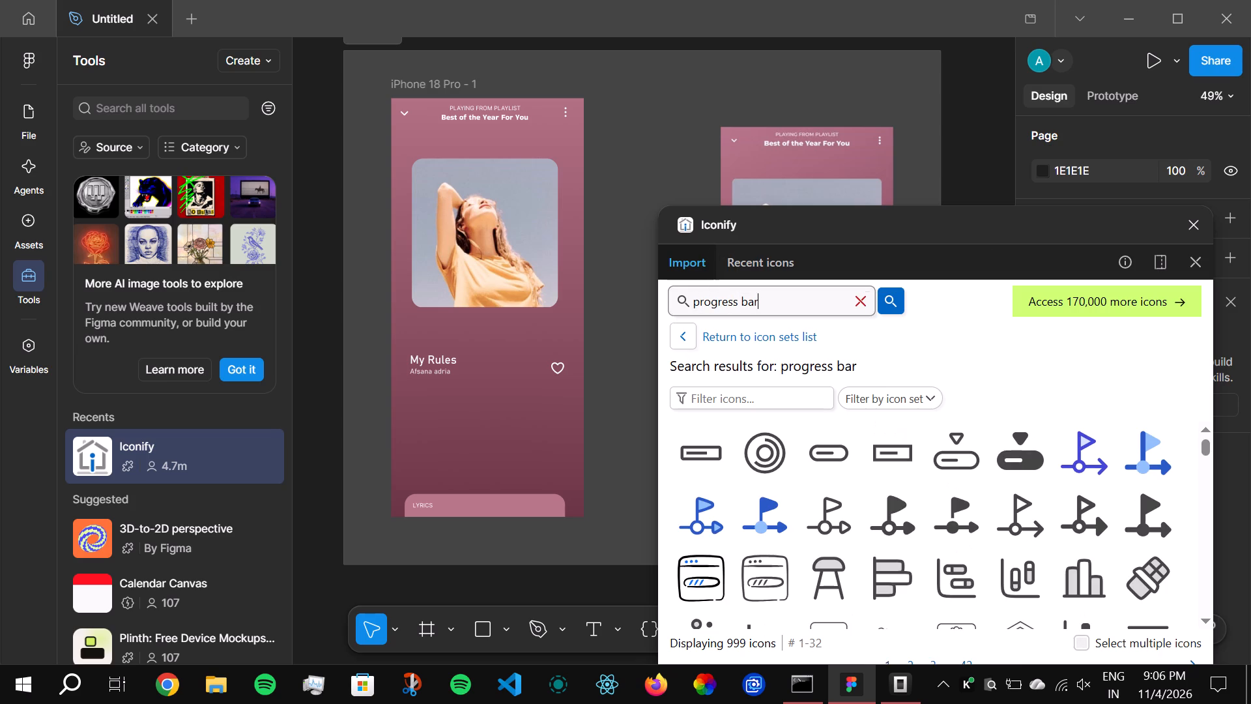
pyautogui.scroll(-2, 905, 542)
pyautogui.scroll(-1, 928, 450)
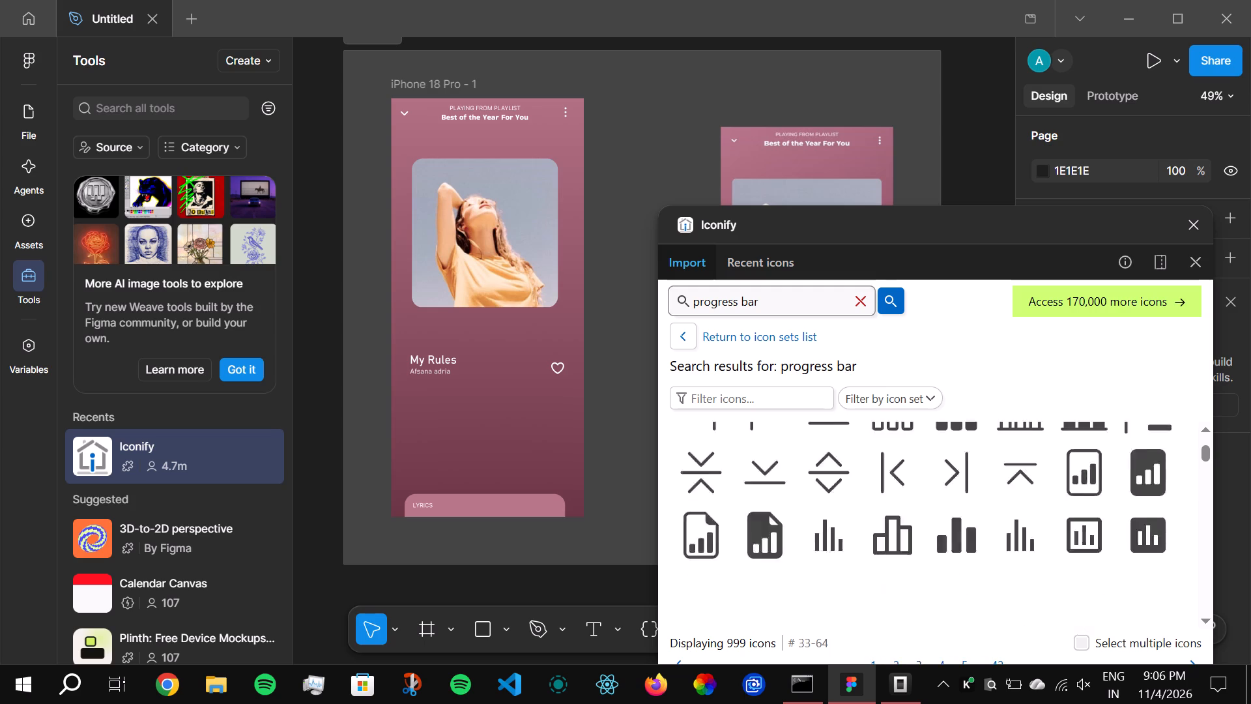
pyautogui.scroll(-4, 928, 453)
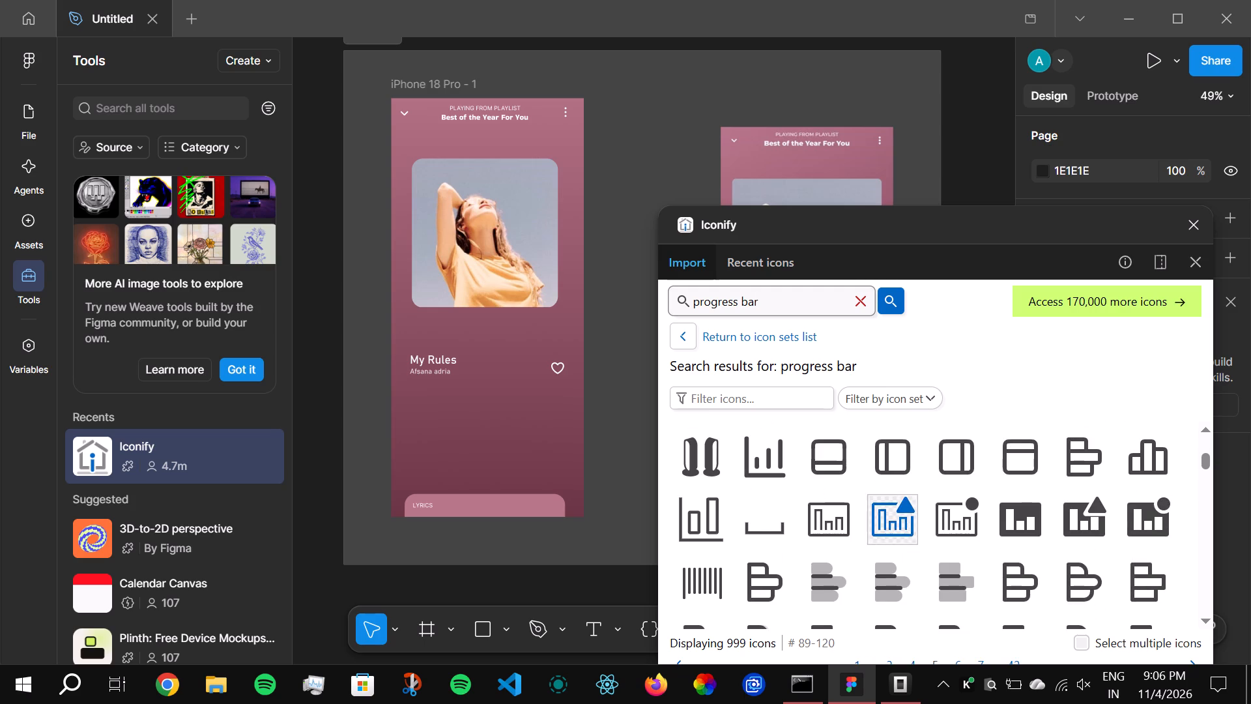
pyautogui.scroll(-6, 902, 518)
pyautogui.scroll(6, 902, 518)
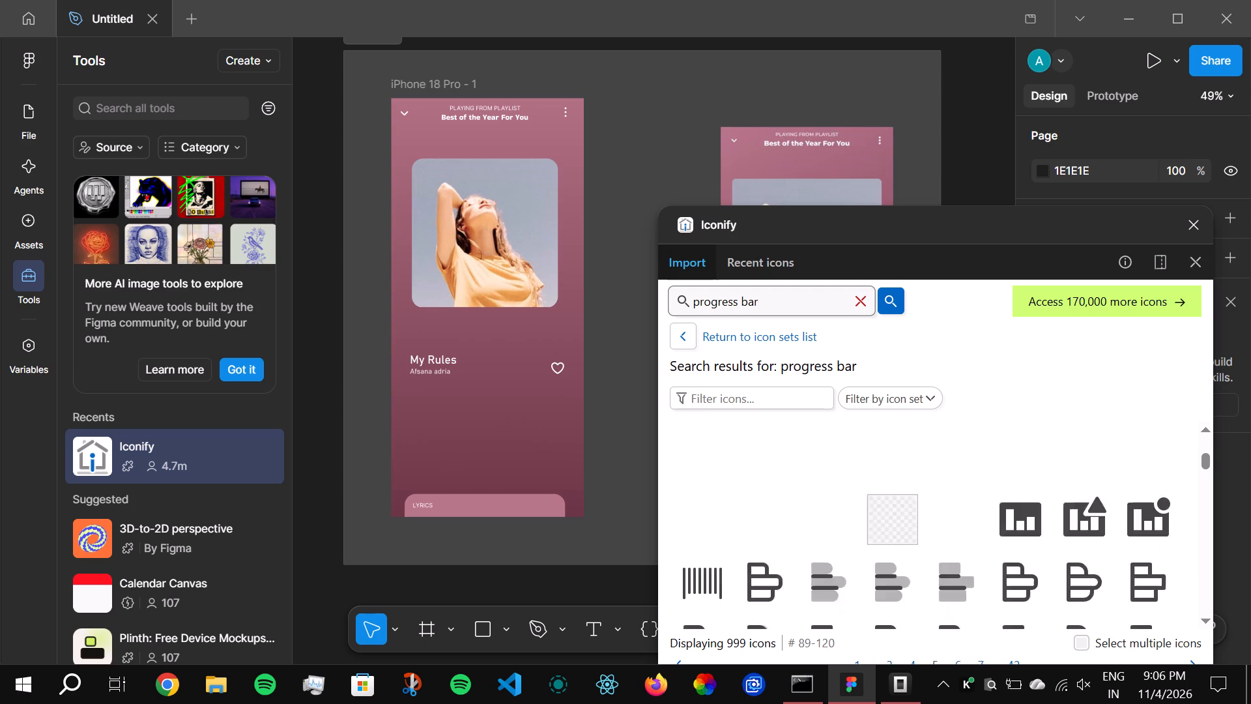
pyautogui.scroll(6, 895, 521)
pyautogui.scroll(3, 844, 379)
# Search Iconify for "timeline" and check the results for a suitable playback line.
pyautogui.click(861, 302)
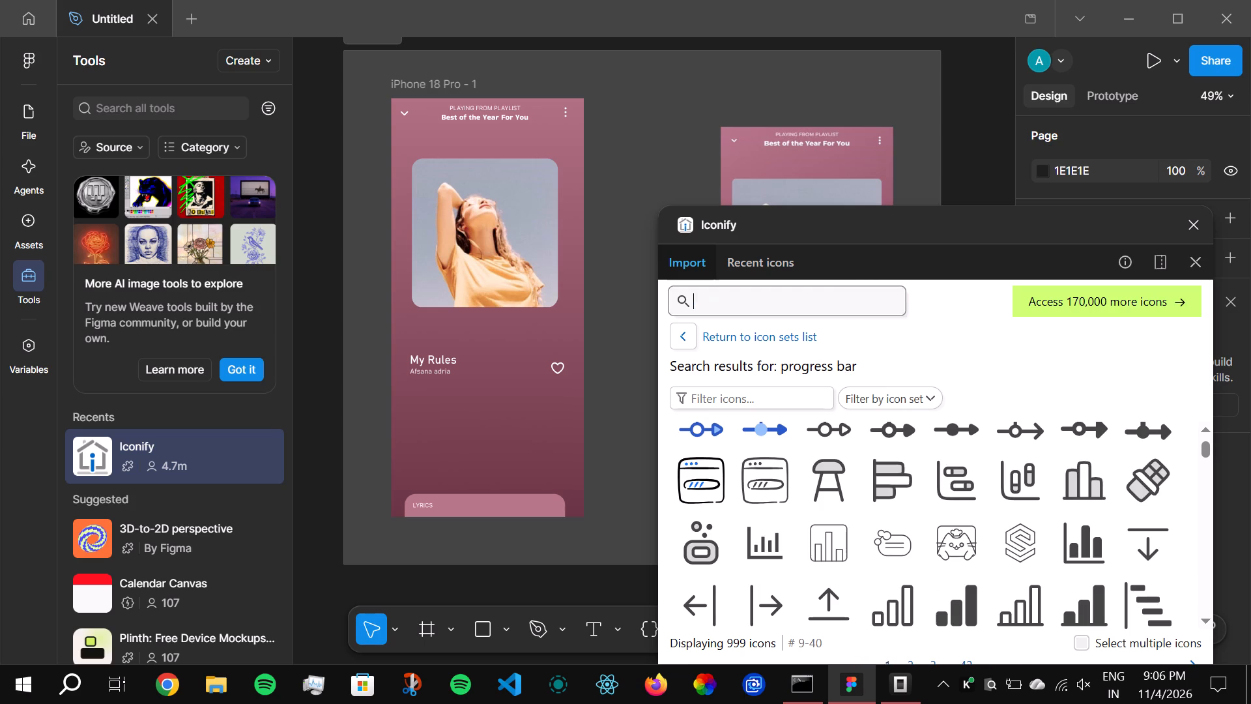
pyautogui.write('timeline')
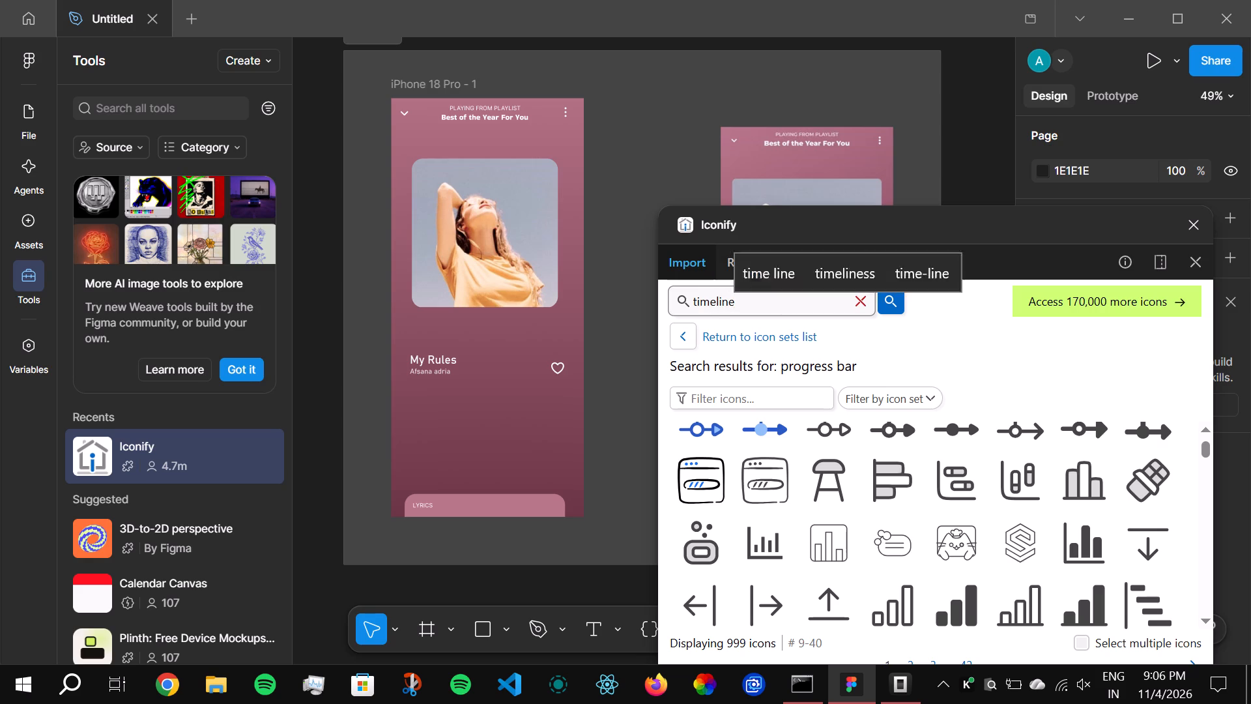
pyautogui.press('Return')
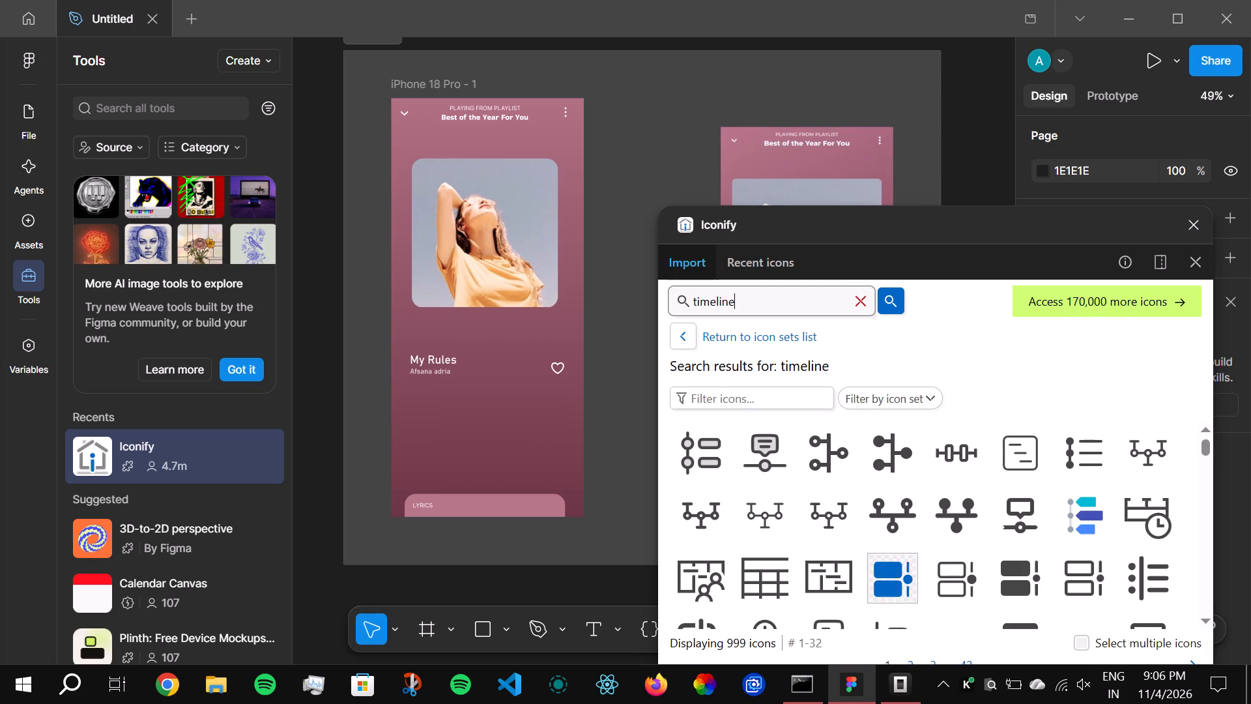
pyautogui.scroll(-3, 882, 583)
# Search Iconify for "player", compare against the reference screen, and browse the results for playback bar or control icons.
pyautogui.click(860, 310)
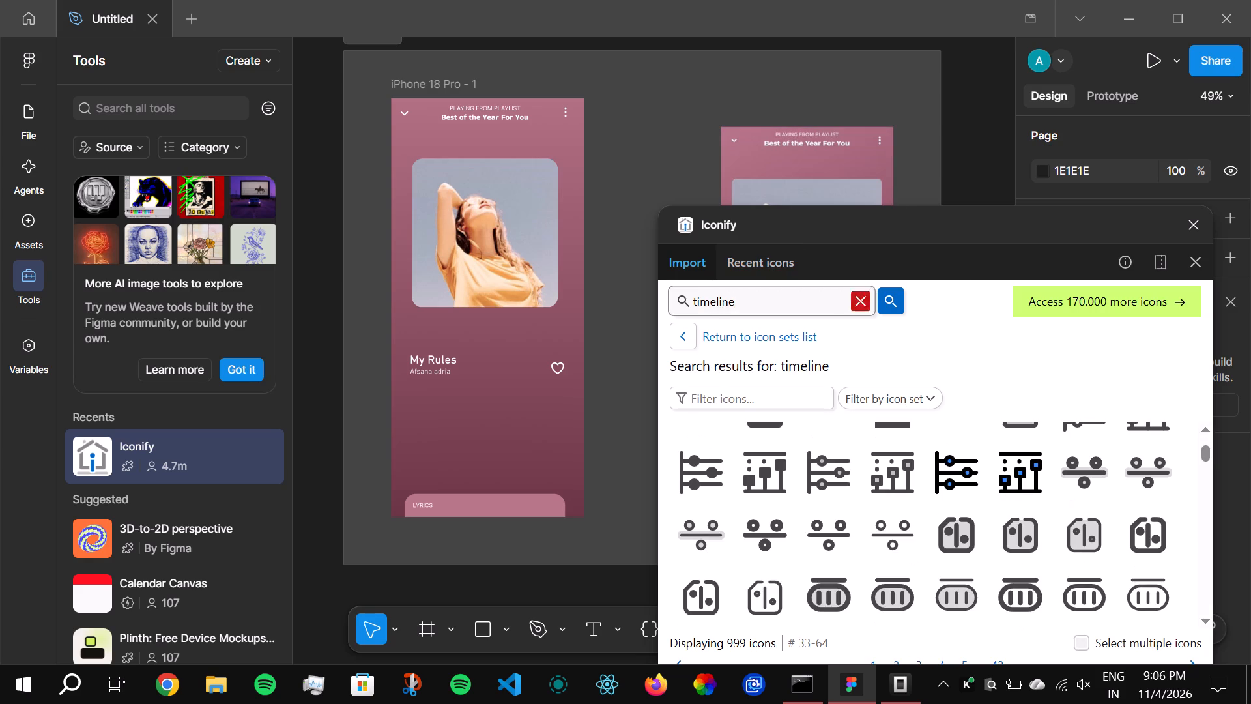
pyautogui.write('player')
pyautogui.press('Return')
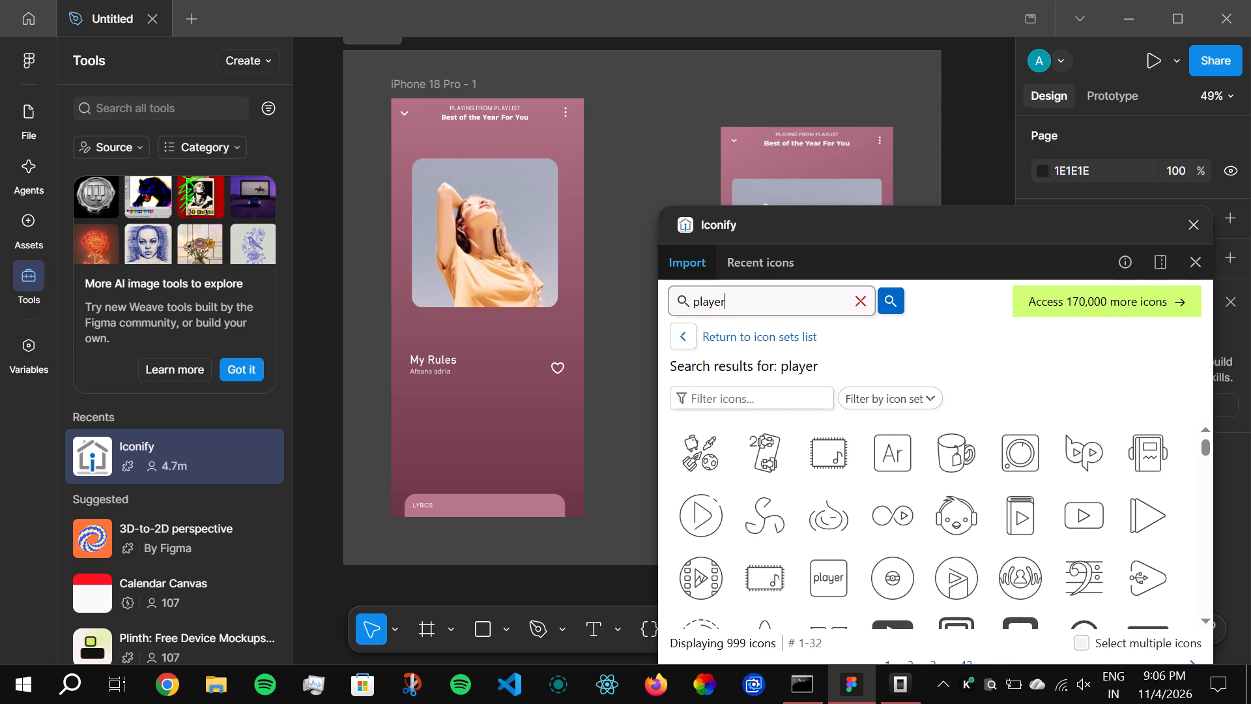
pyautogui.moveTo(981, 219); pyautogui.dragTo(1158, 157)
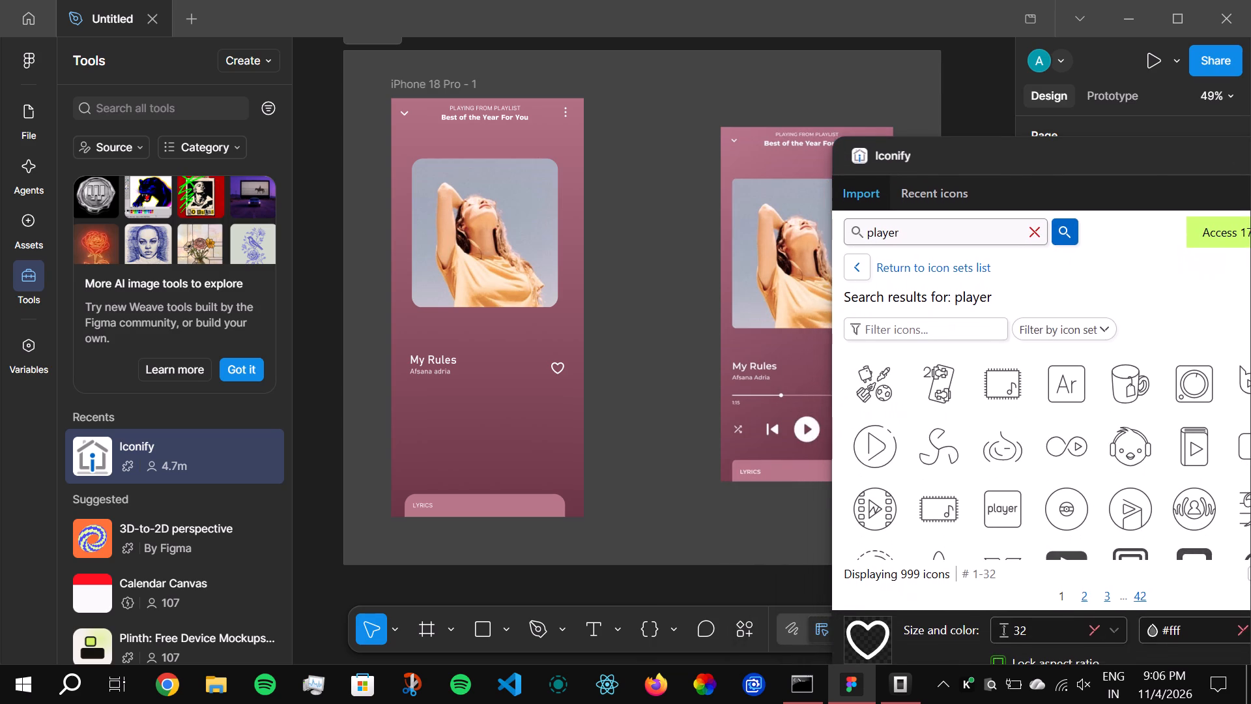
pyautogui.moveTo(1158, 157); pyautogui.dragTo(1158, 154)
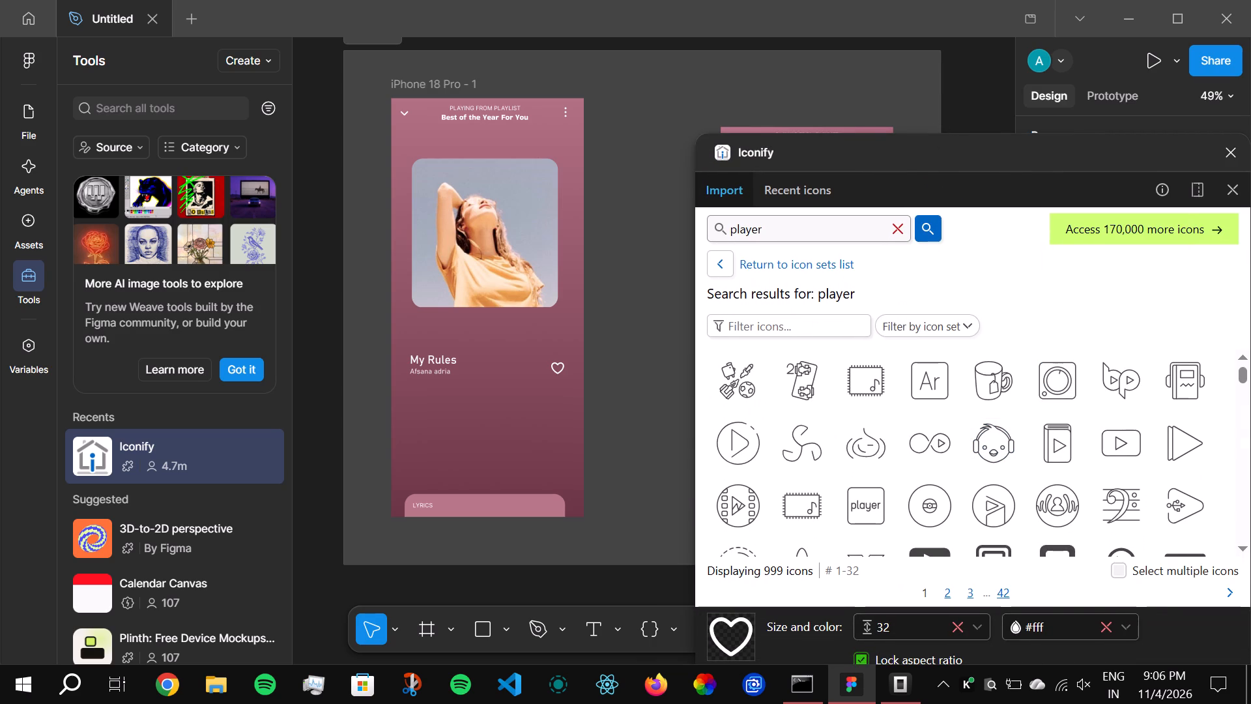
pyautogui.moveTo(1011, 157); pyautogui.dragTo(713, 212)
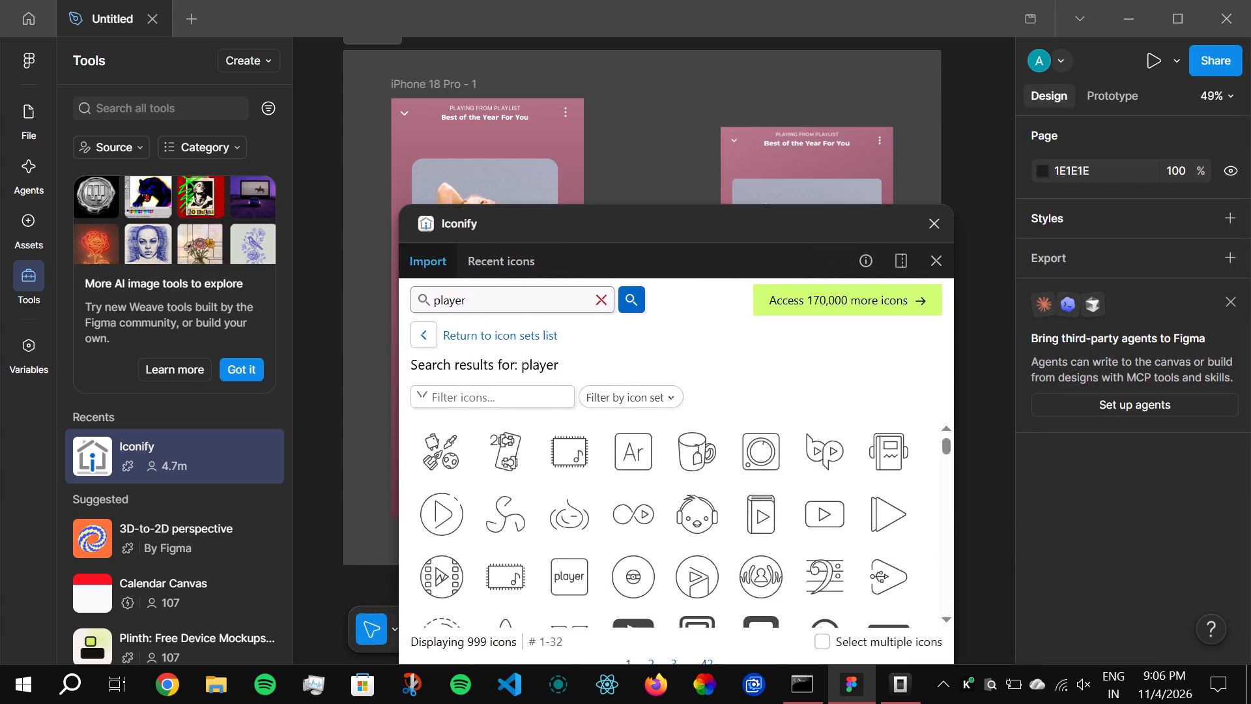
pyautogui.moveTo(713, 212); pyautogui.dragTo(762, 147)
pyautogui.scroll(-2, 717, 386)
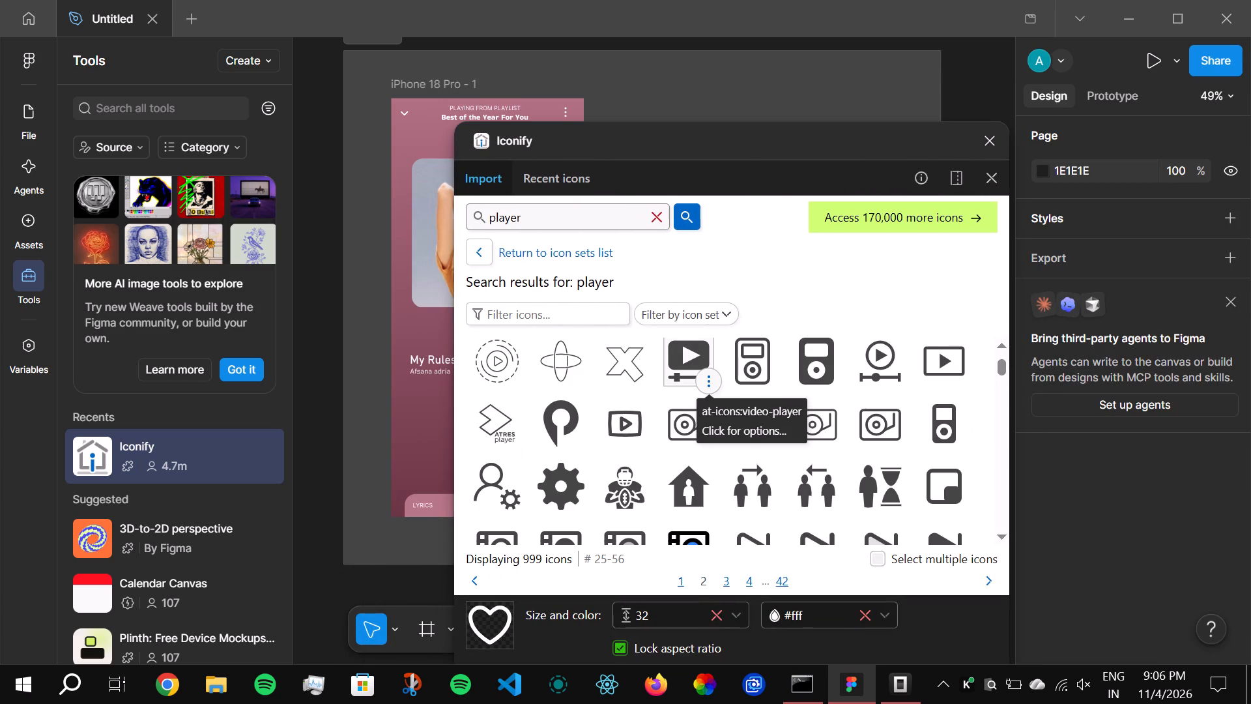
pyautogui.scroll(-4, 878, 458)
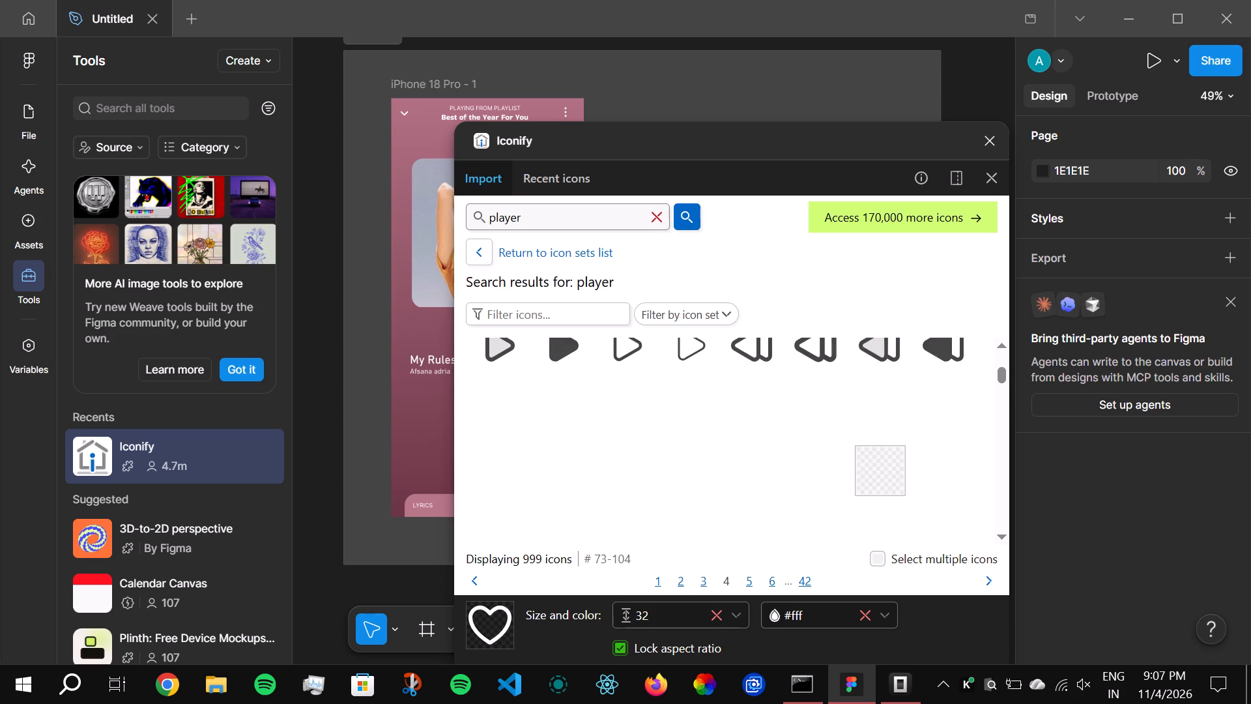
pyautogui.scroll(-1, 786, 441)
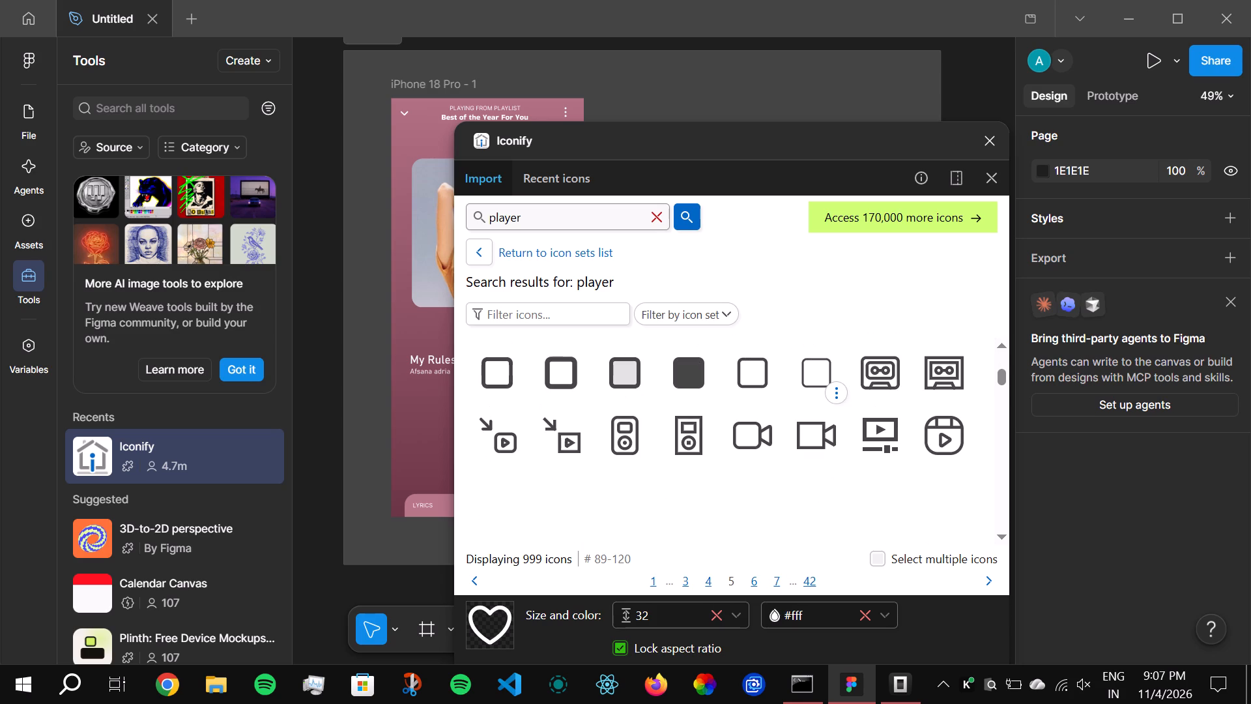
pyautogui.scroll(-2, 786, 441)
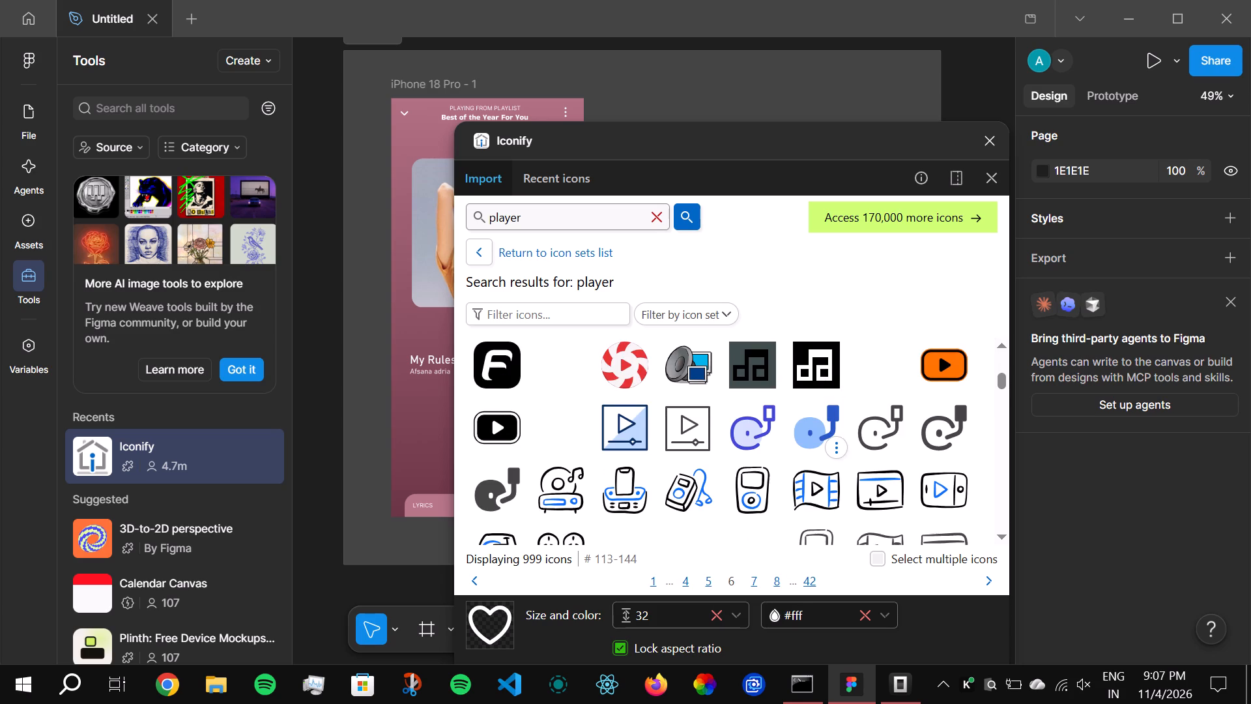
pyautogui.scroll(-1, 786, 441)
# Search Iconify for "play button".
pyautogui.click(546, 219)
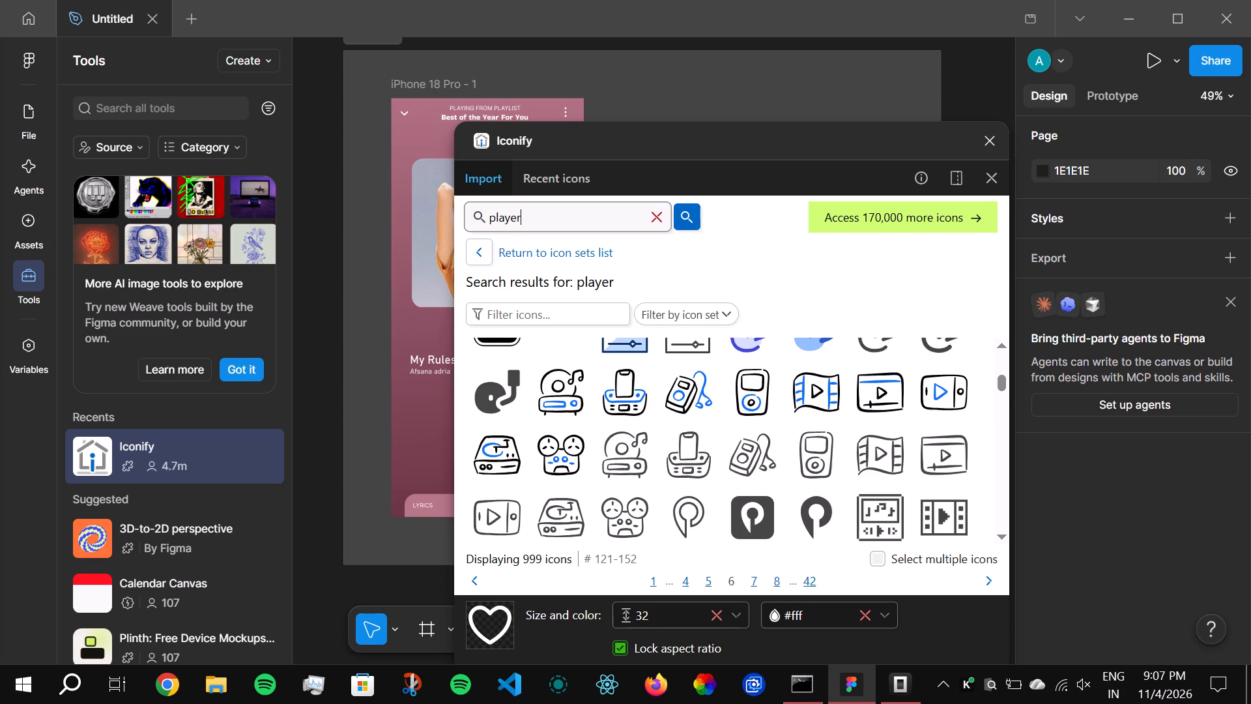
pyautogui.press('space')
pyautogui.write('butt')
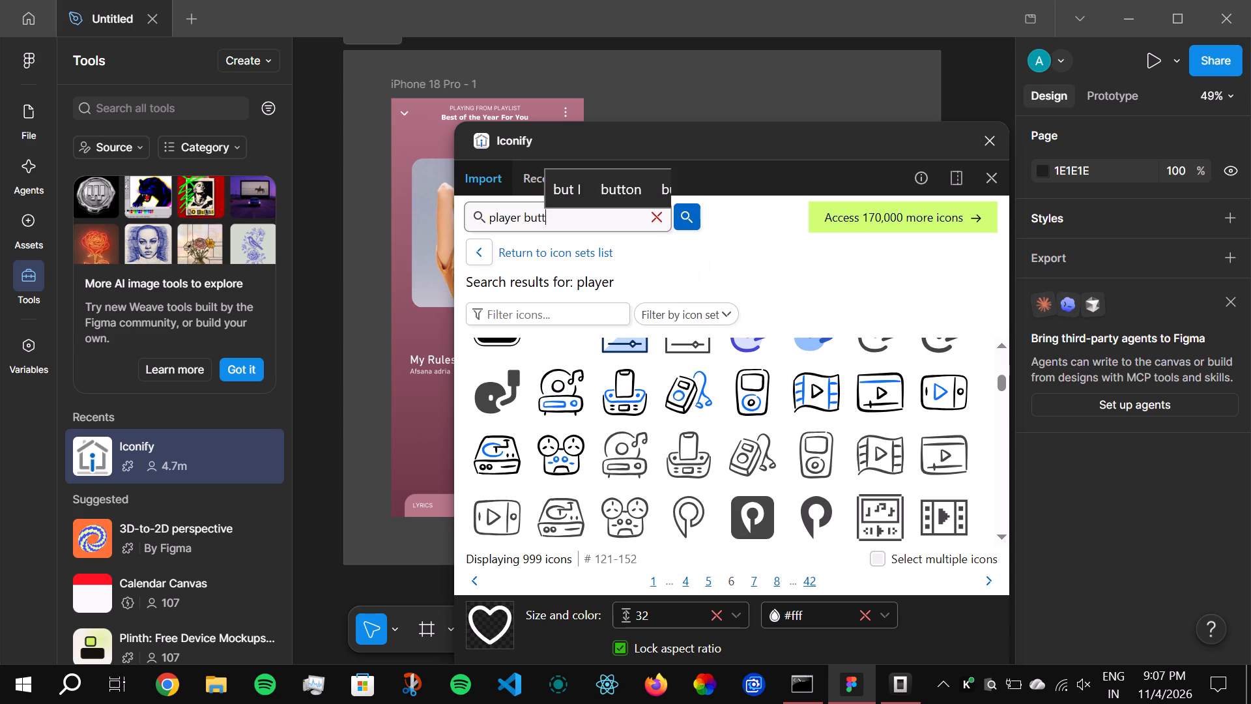
pyautogui.press('BackSpace')
pyautogui.press('BackSpace')
pyautogui.press('BackSpace')
pyautogui.press('BackSpace')
pyautogui.press('BackSpace')
pyautogui.press('BackSpace')
pyautogui.press('BackSpace')
pyautogui.press('BackSpace')
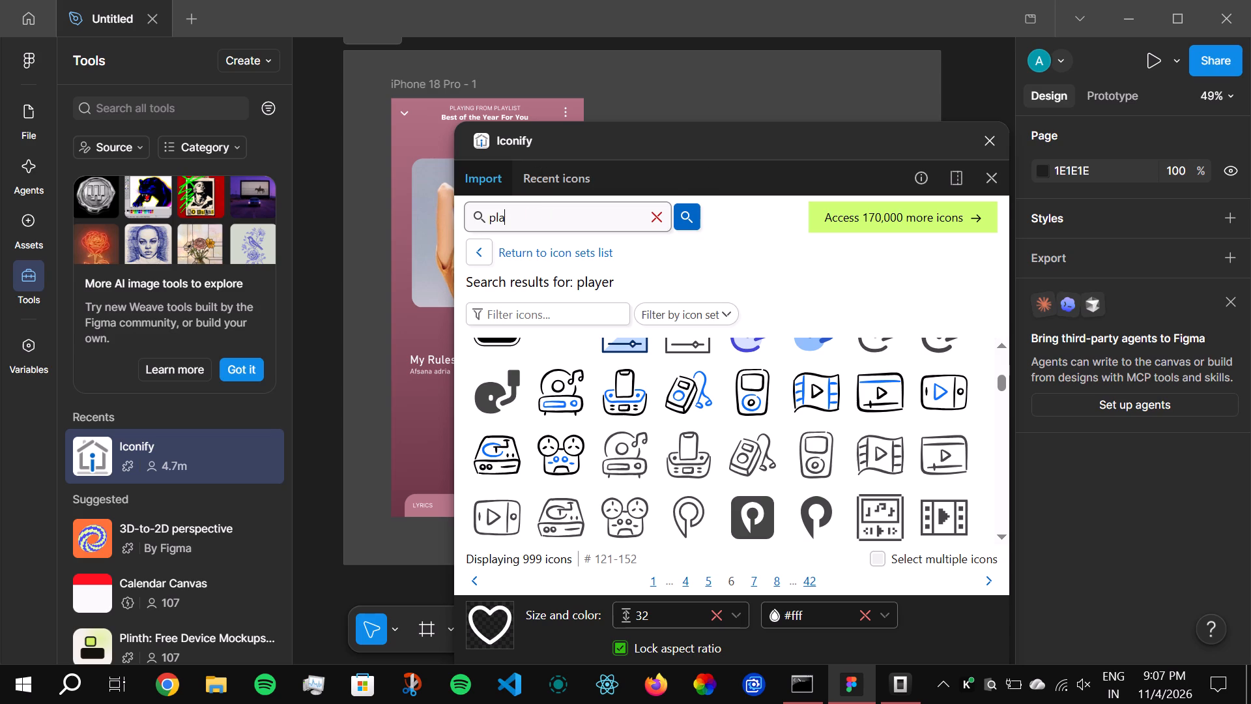
pyautogui.write('y button')
pyautogui.press('Return')
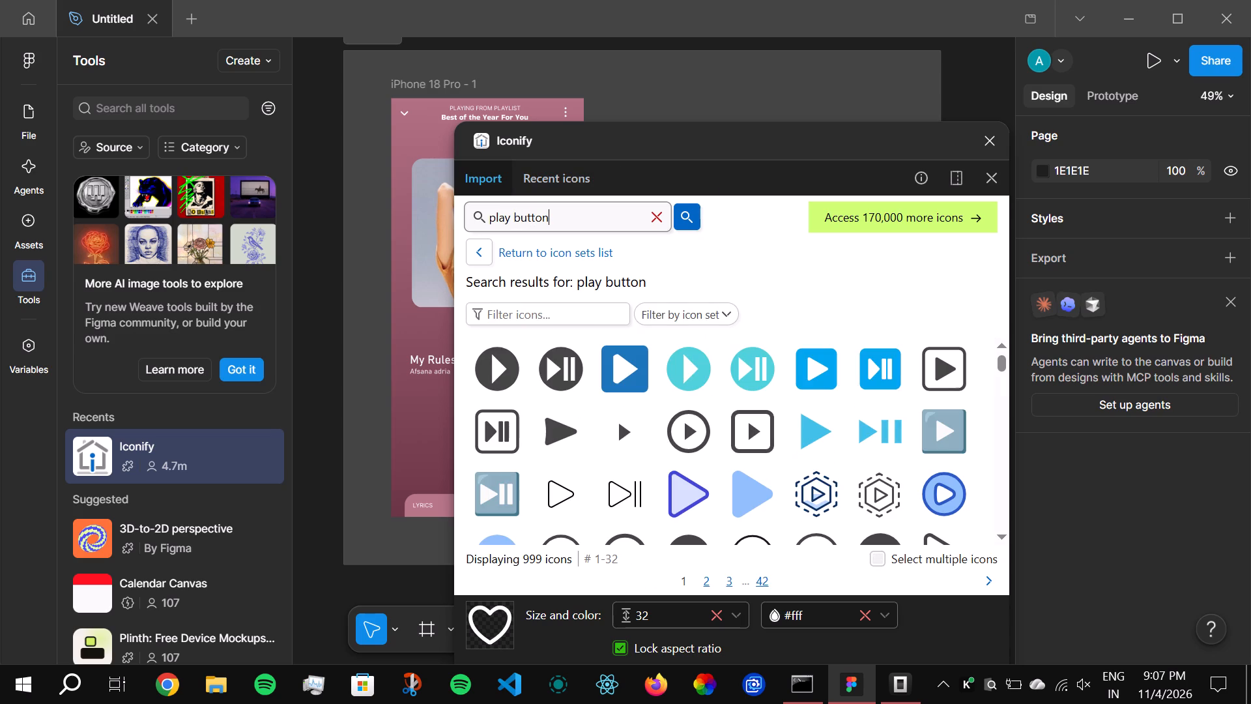
# Import the solid circular button-play-bold icon into the iPhone 18 Pro - 1 frame, between song title and lyrics bar, at about X 178, Y 677.
pyautogui.moveTo(631, 143); pyautogui.dragTo(915, 212)
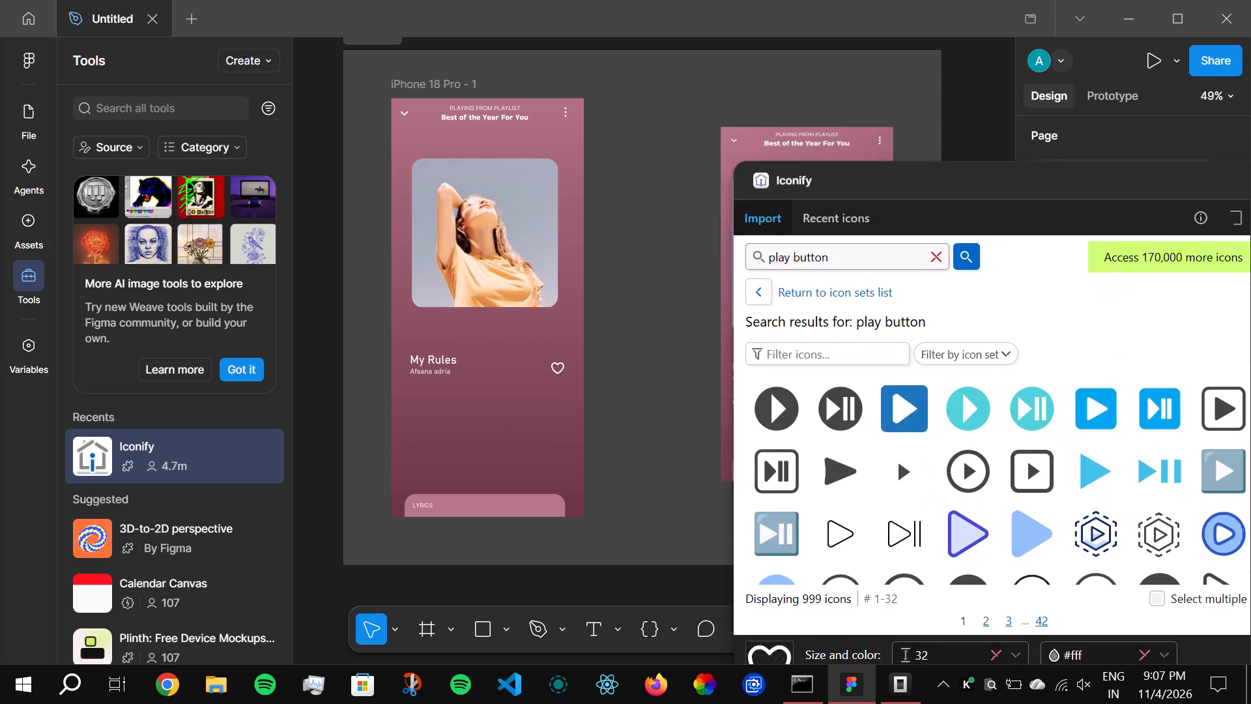
pyautogui.moveTo(915, 212); pyautogui.dragTo(816, 143)
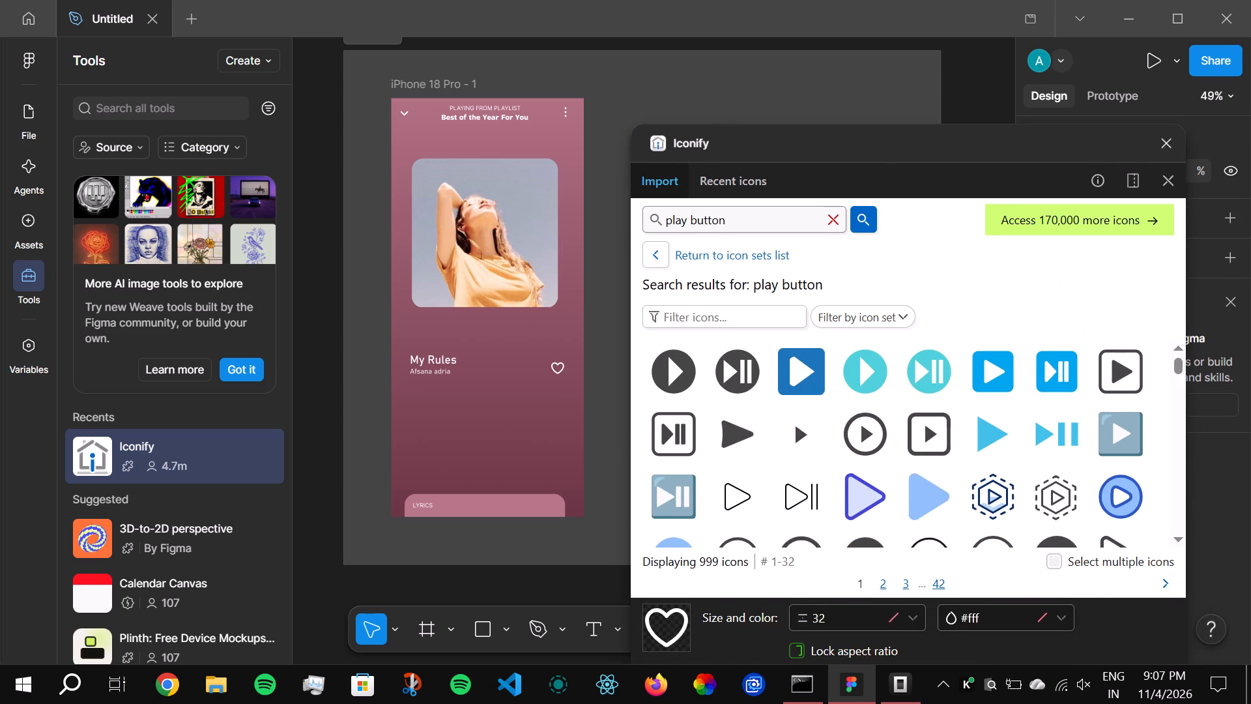
pyautogui.moveTo(816, 143); pyautogui.dragTo(840, 134)
pyautogui.scroll(-1, 881, 349)
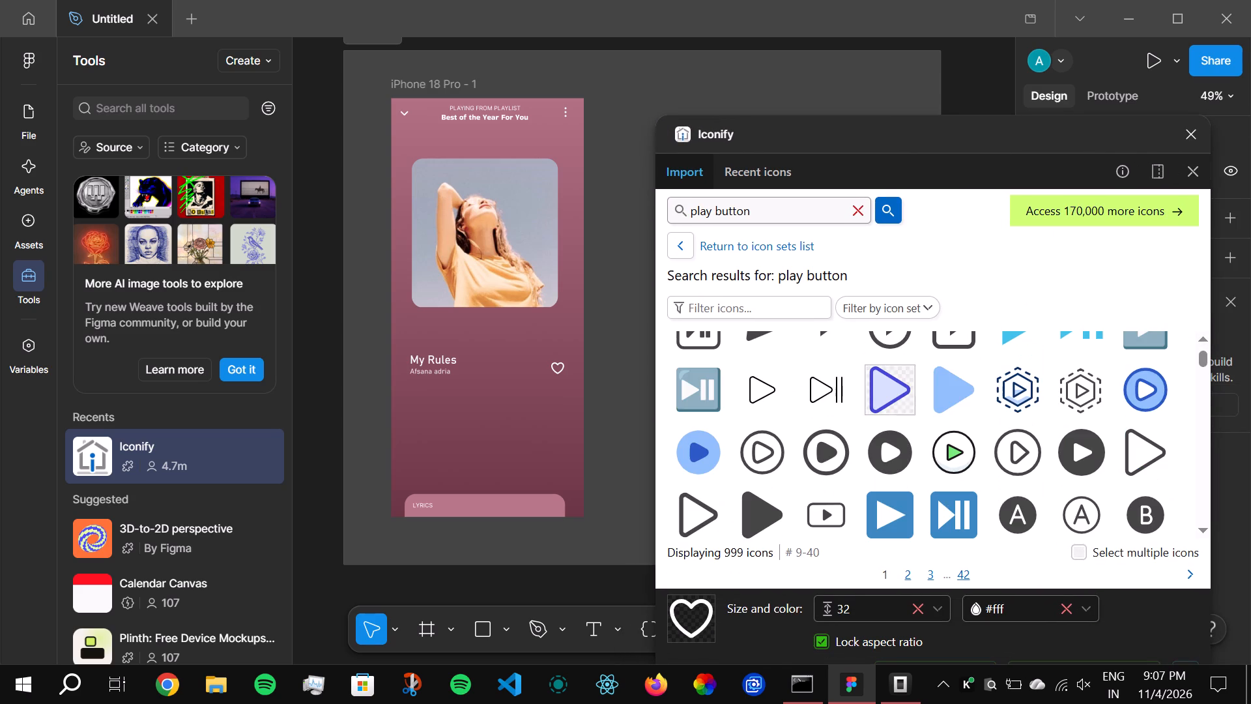
pyautogui.moveTo(966, 130); pyautogui.dragTo(966, 232)
pyautogui.moveTo(966, 232); pyautogui.dragTo(960, 126)
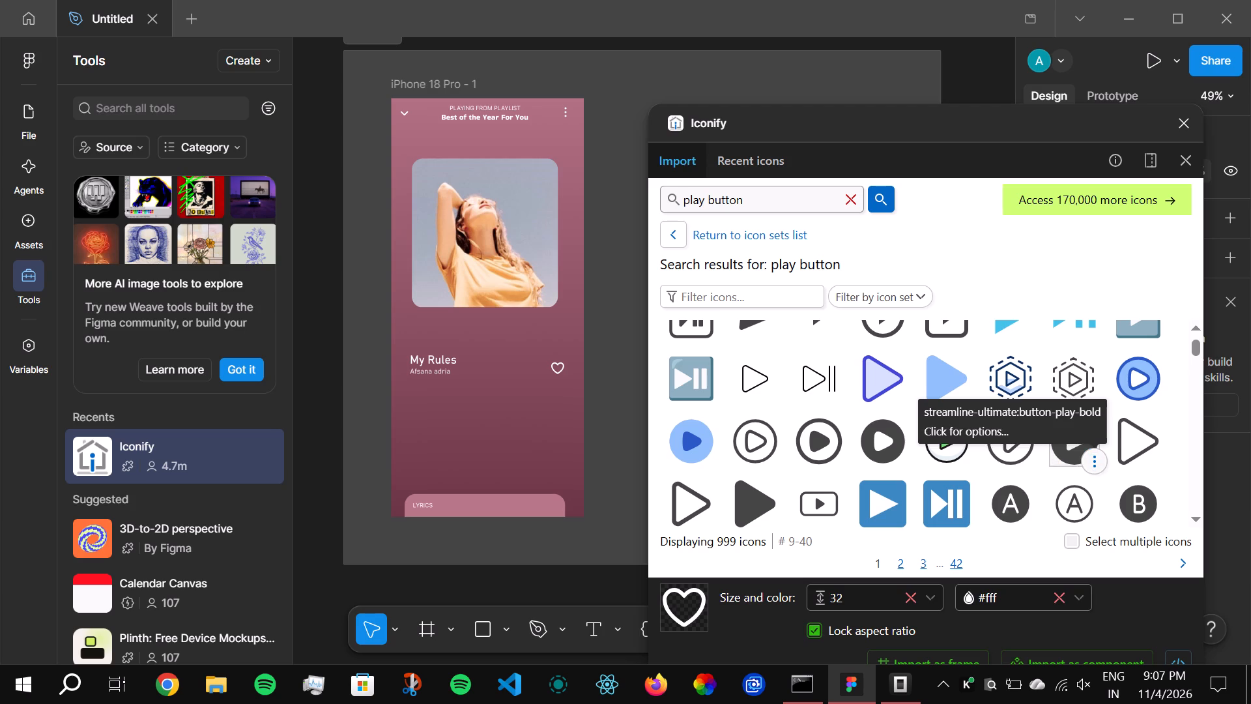
pyautogui.click(1093, 458)
pyautogui.click(1093, 458)
pyautogui.rightClick(1093, 458)
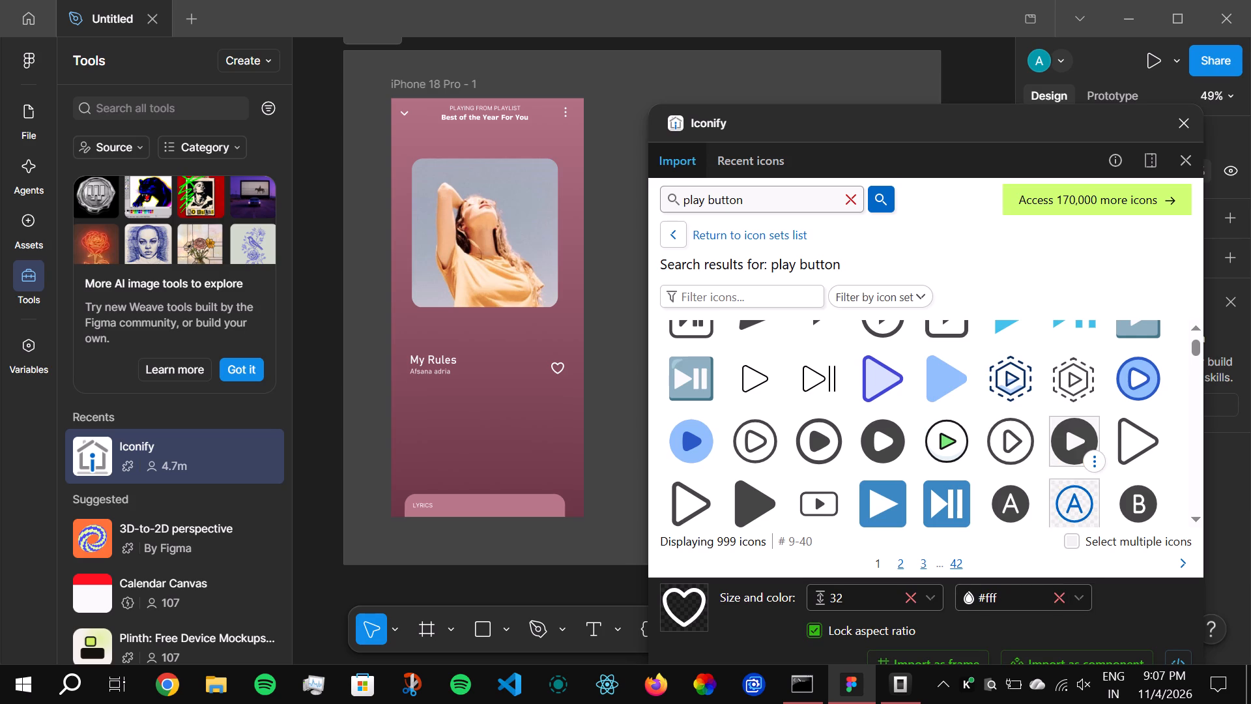
pyautogui.moveTo(1065, 435); pyautogui.dragTo(467, 441)
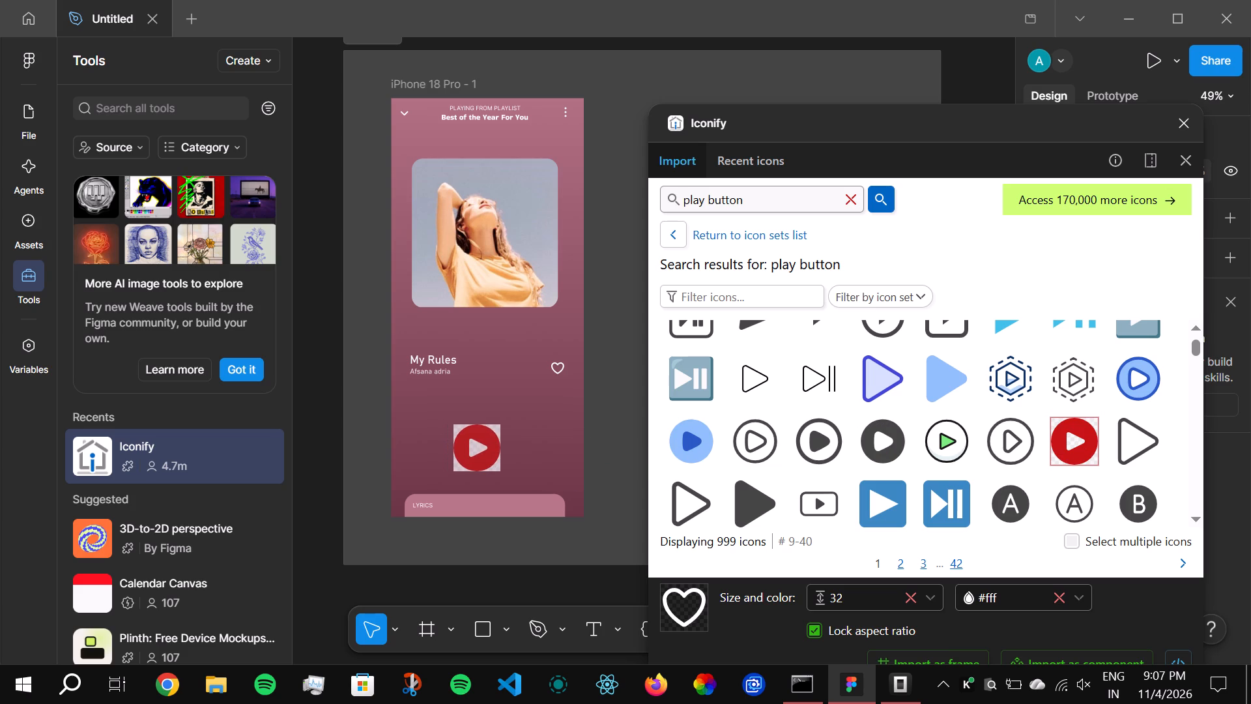
pyautogui.moveTo(467, 441); pyautogui.dragTo(481, 431)
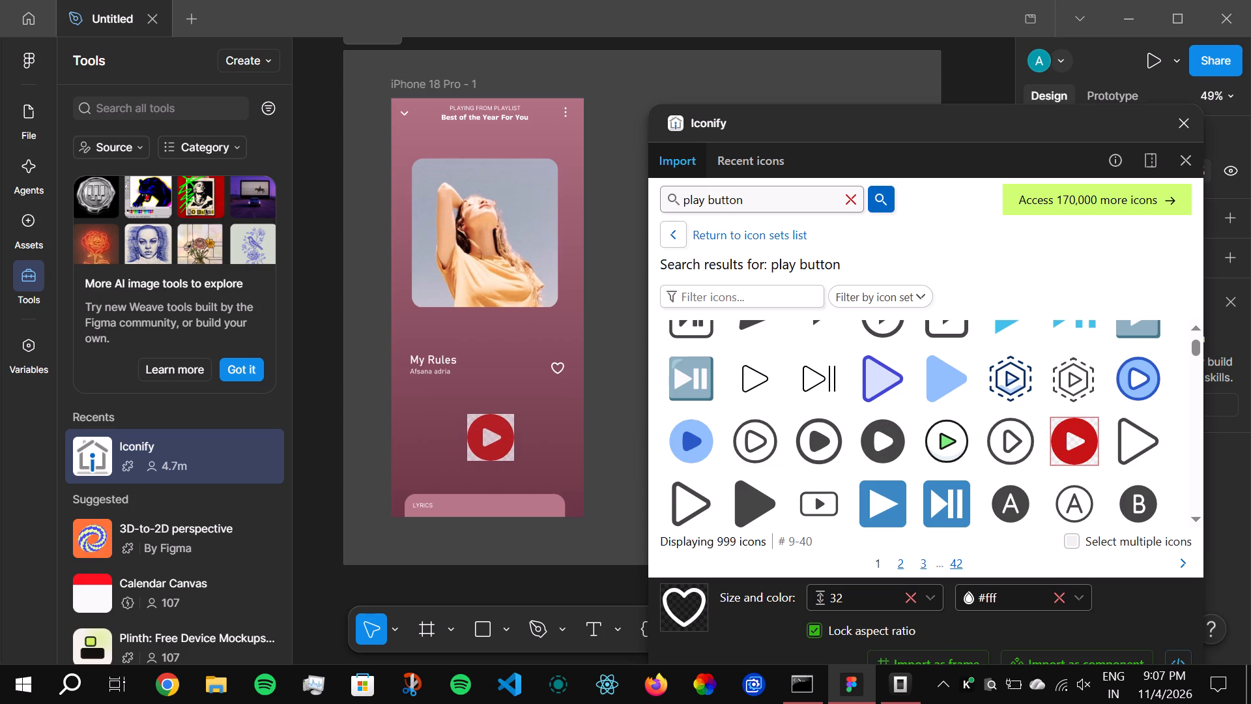
pyautogui.moveTo(481, 431); pyautogui.dragTo(484, 431)
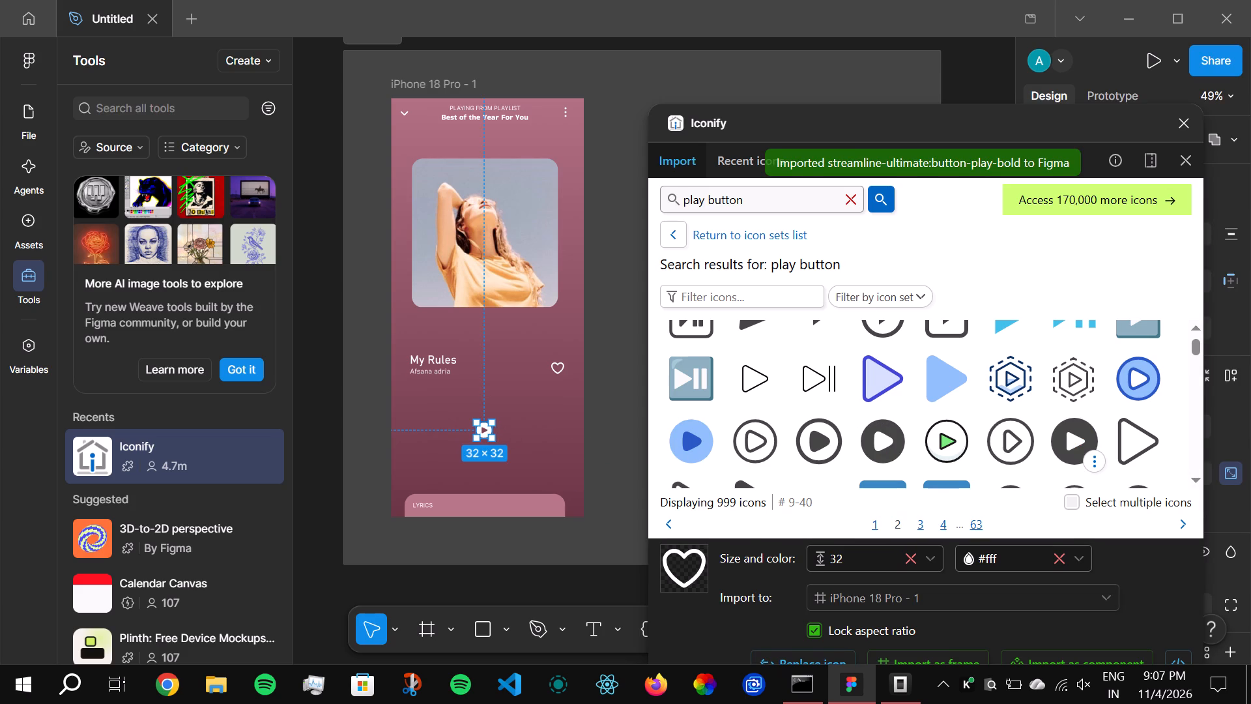
# Enlarge the imported play icon to about 67 × 67, matching the prominent play button in the reference screen.
pyautogui.moveTo(891, 120); pyautogui.dragTo(878, 602)
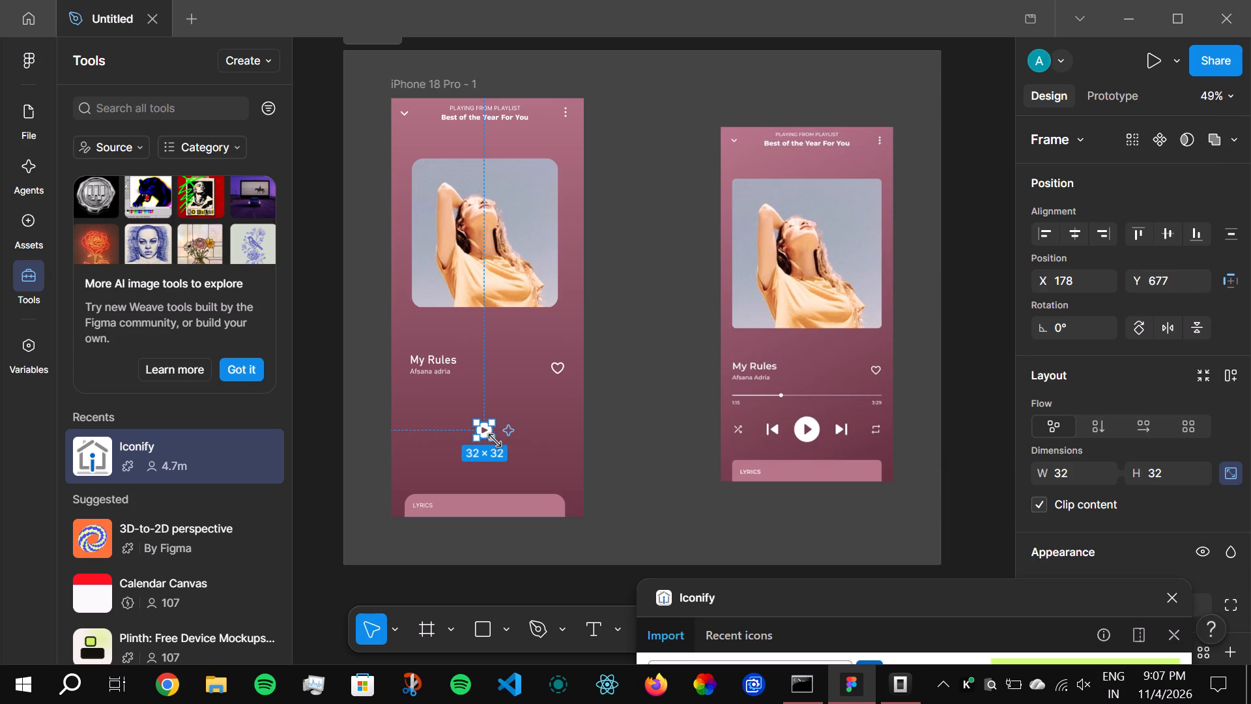
pyautogui.moveTo(495, 441); pyautogui.dragTo(491, 454)
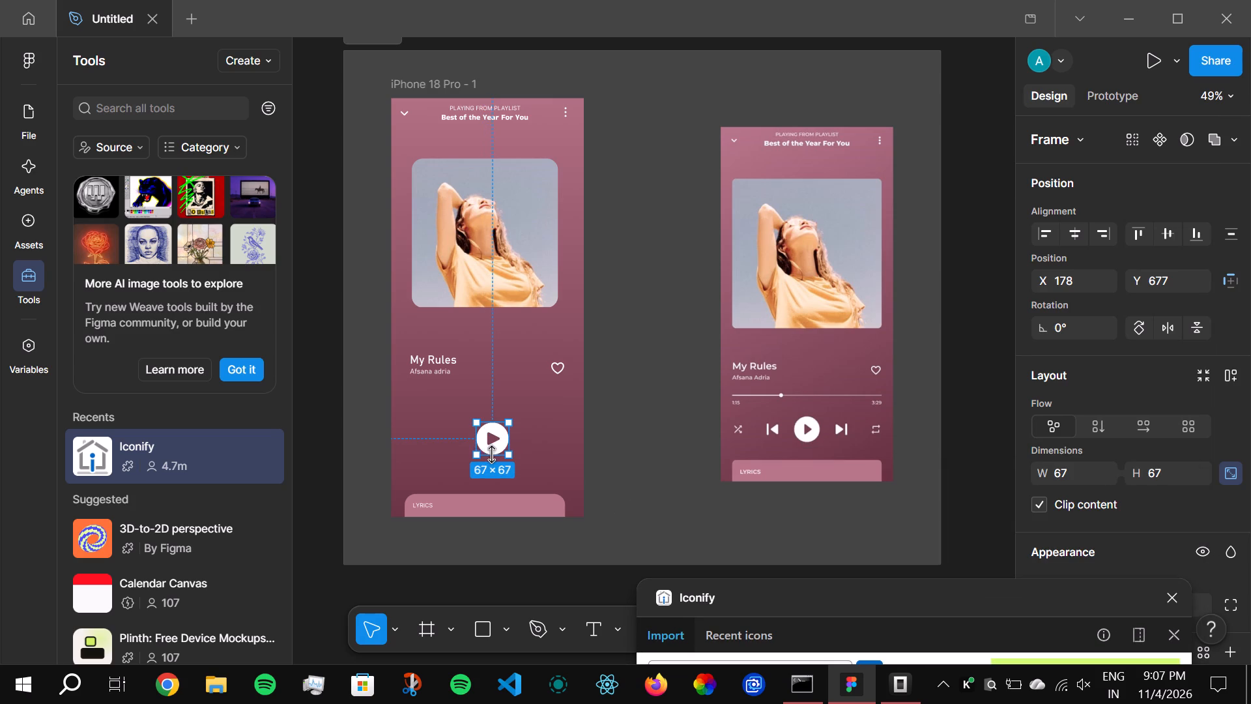
pyautogui.click(498, 434)
pyautogui.click(659, 472)
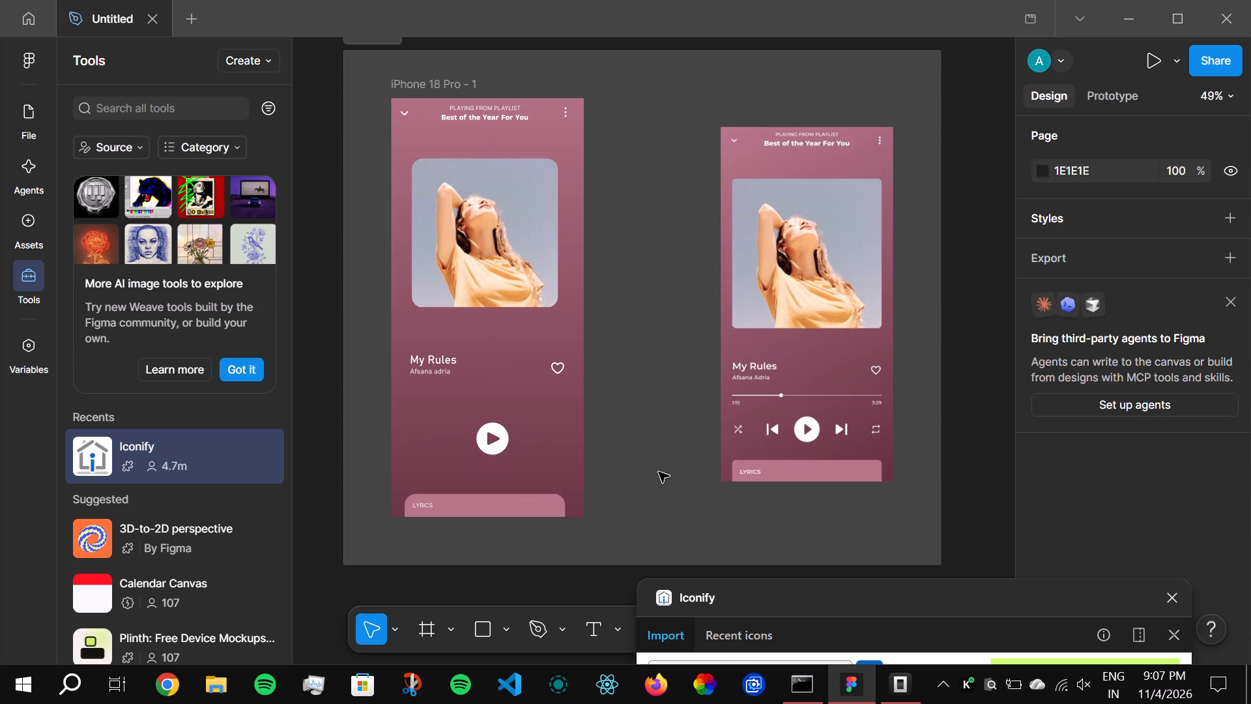
# Search Iconify for "previuos button".
pyautogui.moveTo(895, 595); pyautogui.dragTo(936, 475)
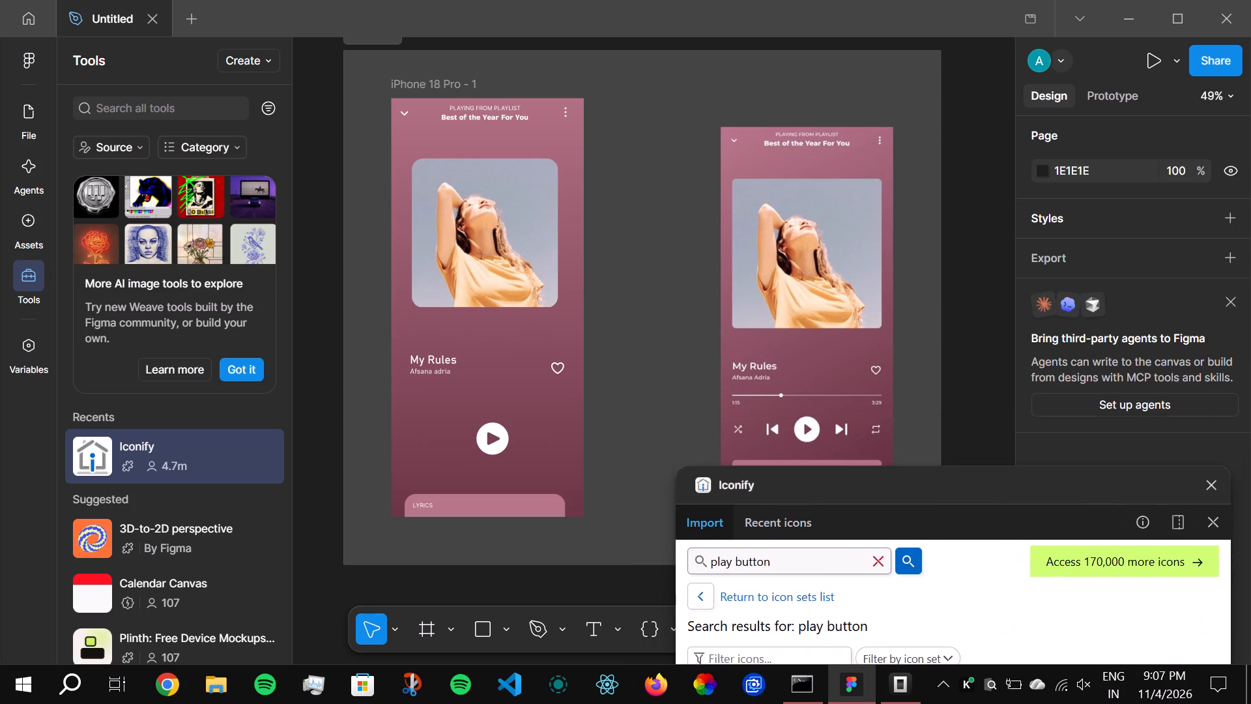
pyautogui.moveTo(936, 475); pyautogui.dragTo(936, 469)
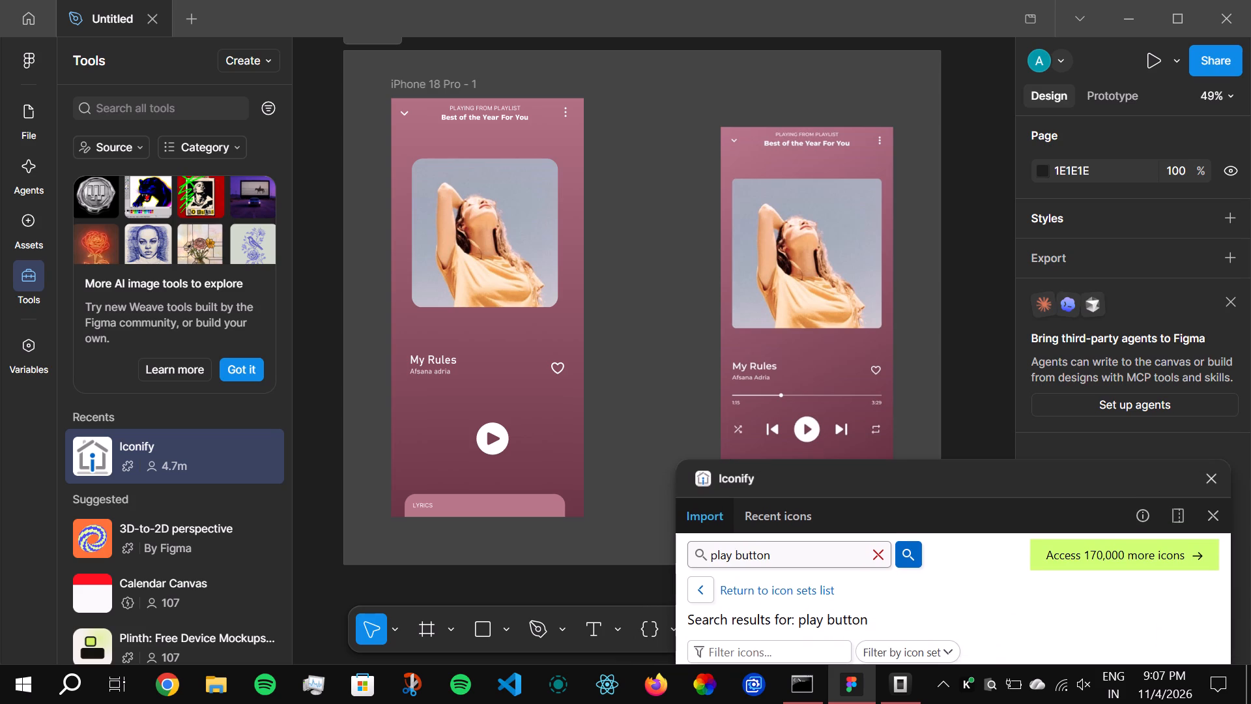
pyautogui.moveTo(936, 469); pyautogui.dragTo(956, 513)
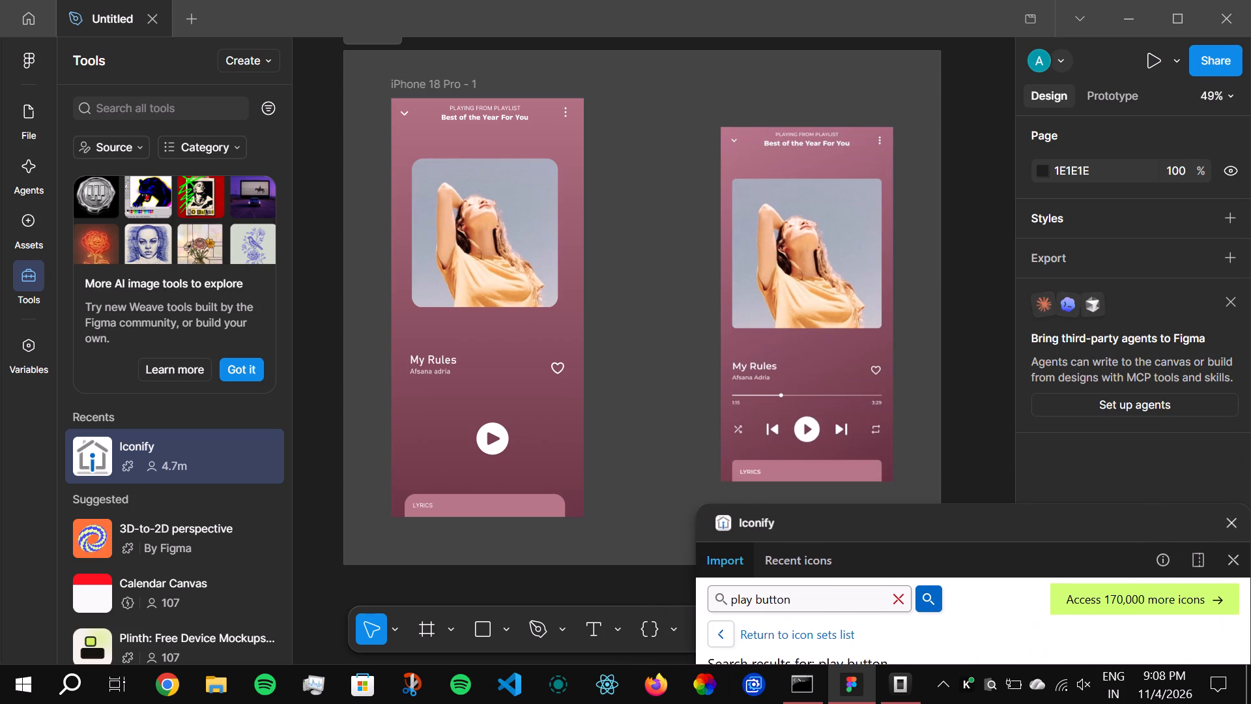
pyautogui.moveTo(956, 513); pyautogui.dragTo(912, 178)
pyautogui.click(854, 267)
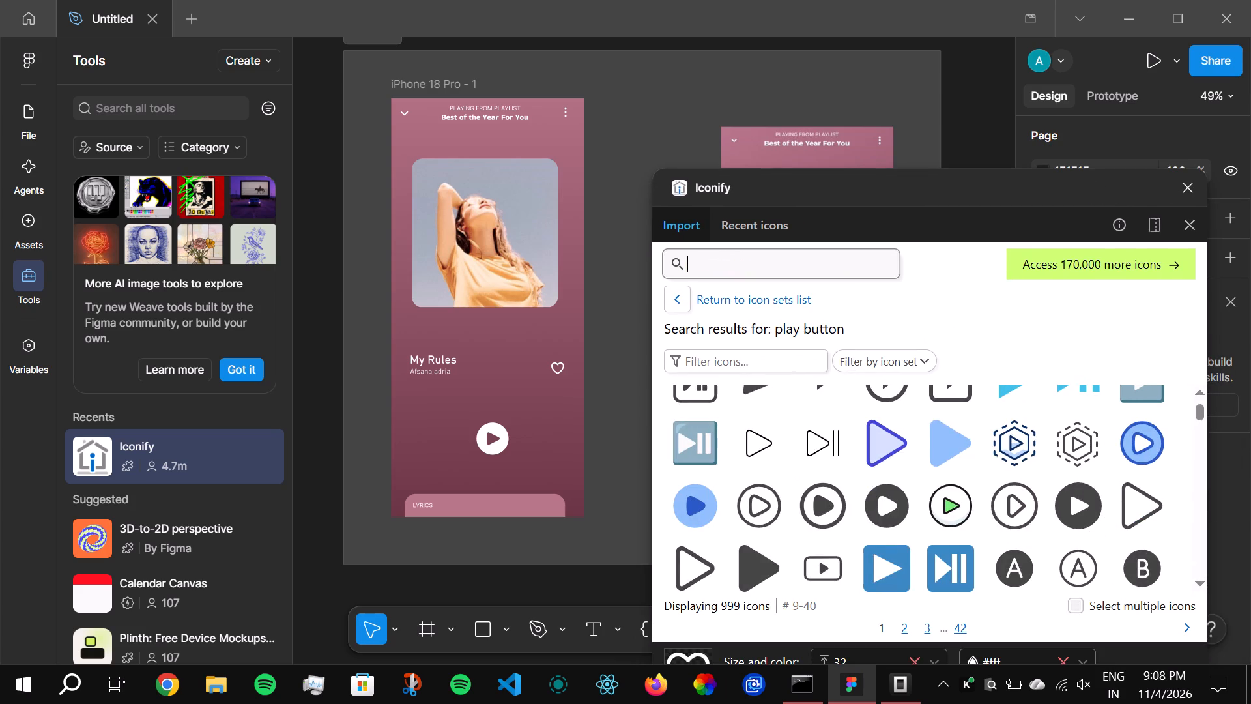
pyautogui.write('previuo')
pyautogui.write('s button')
pyautogui.press('Return')
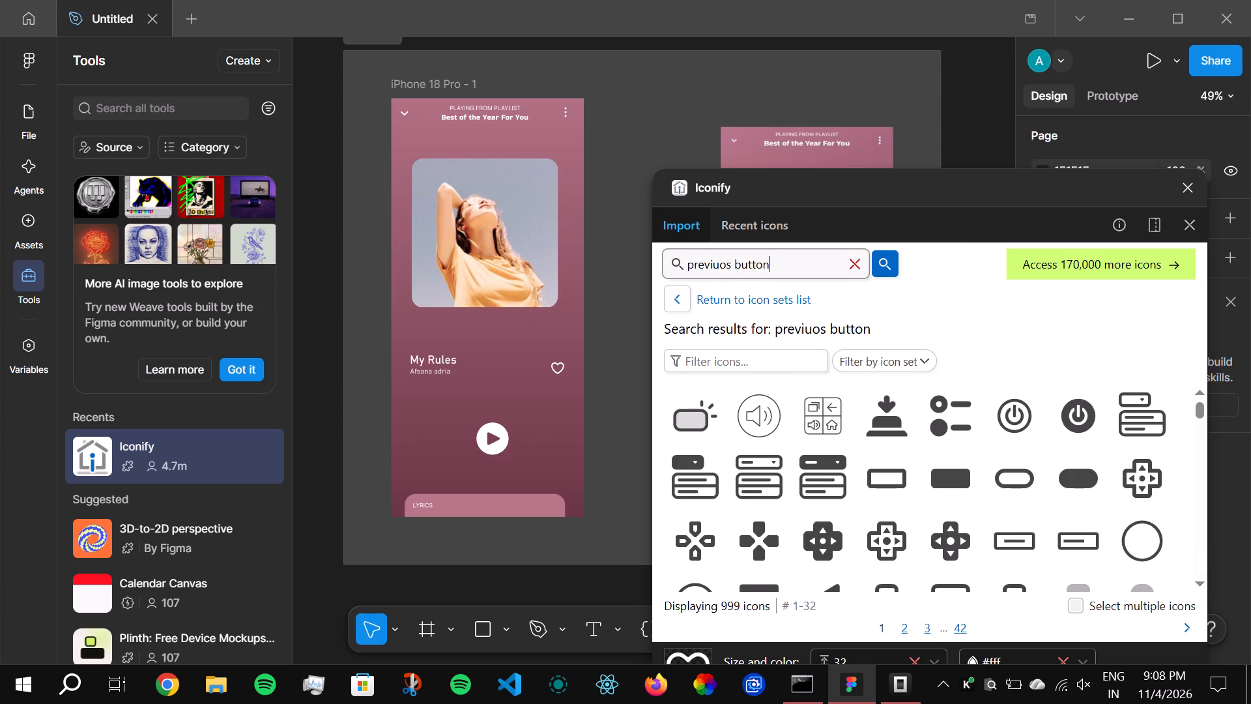
# Look through the Iconify results for a previous-track icon like the one beside the reference's play button.
pyautogui.scroll(-2, 882, 495)
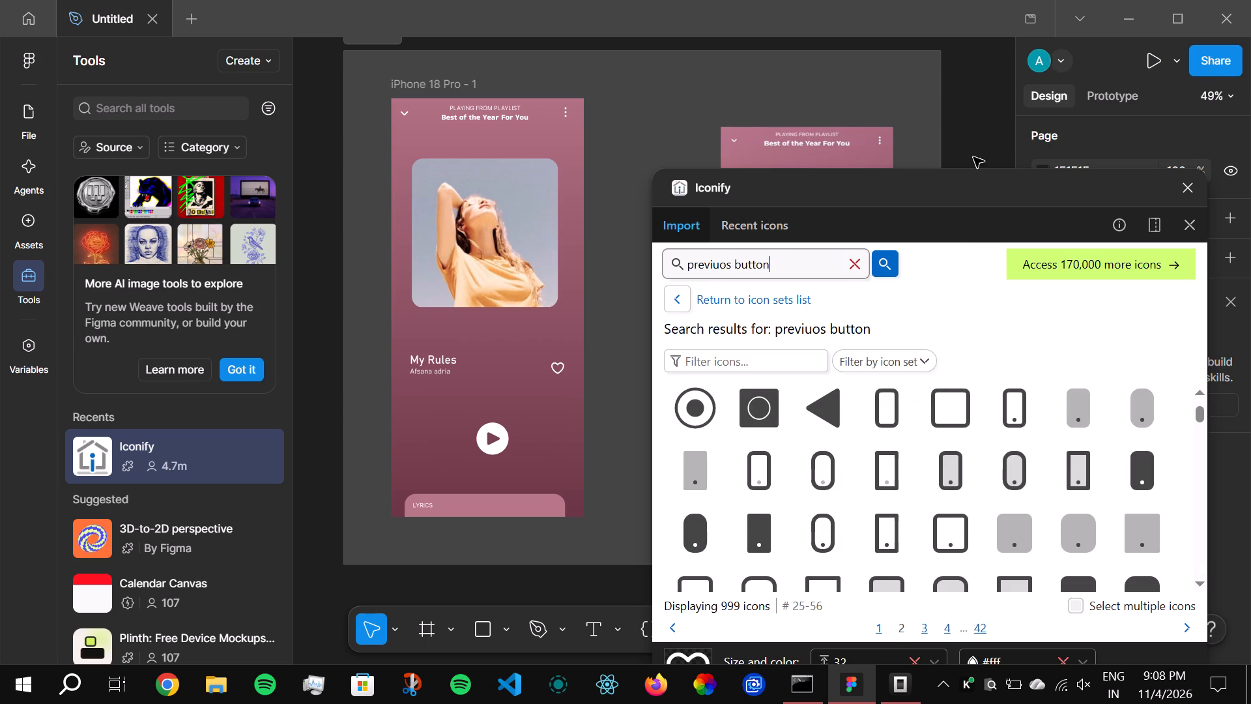
pyautogui.scroll(-3, 888, 437)
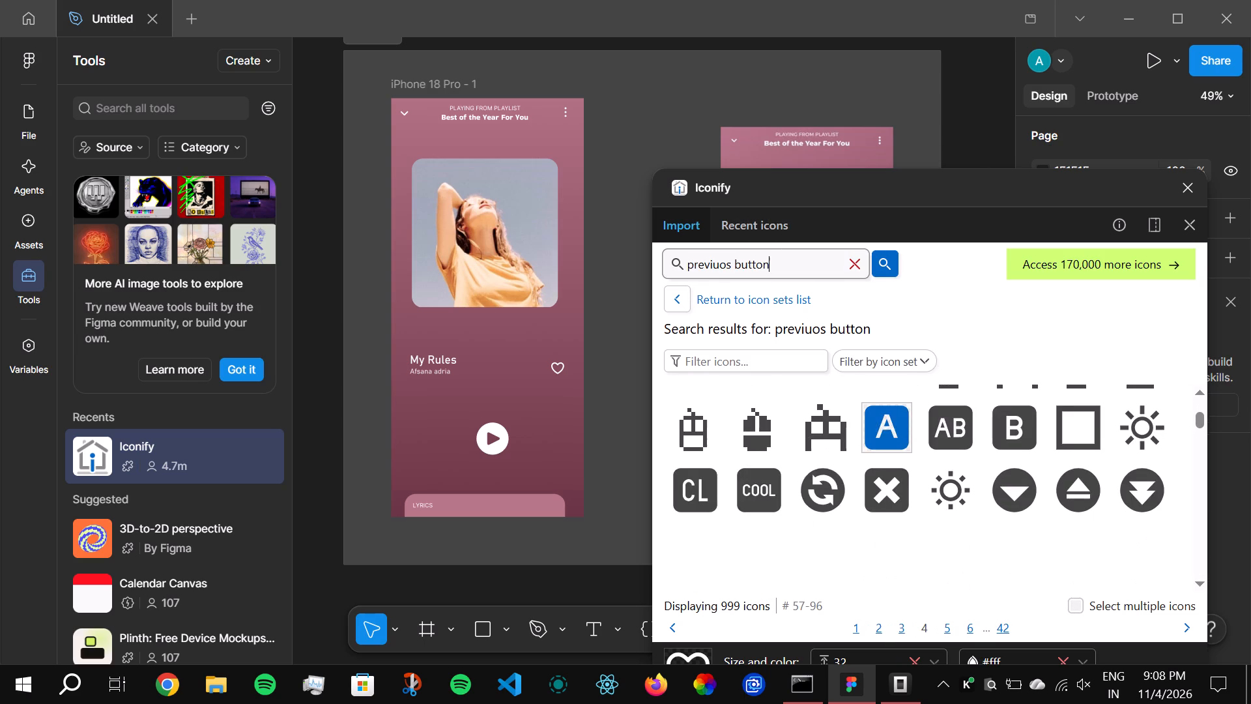
pyautogui.scroll(-3, 888, 437)
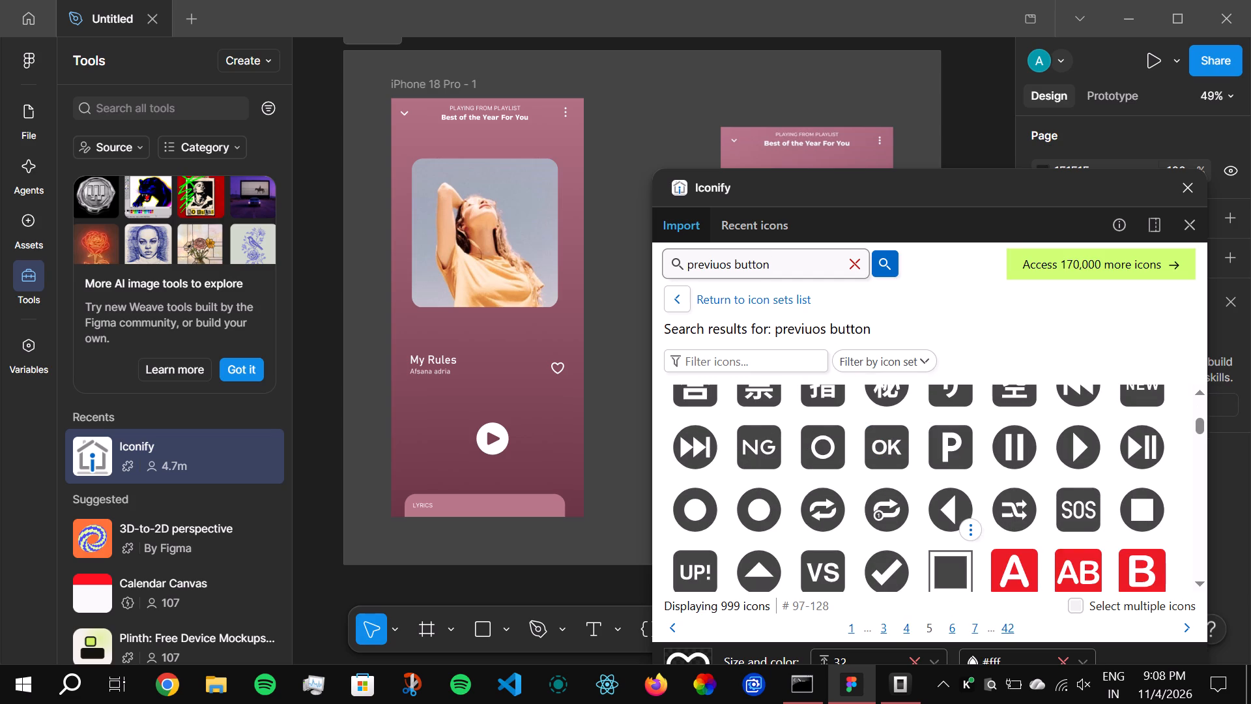
pyautogui.moveTo(953, 181); pyautogui.dragTo(1063, 246)
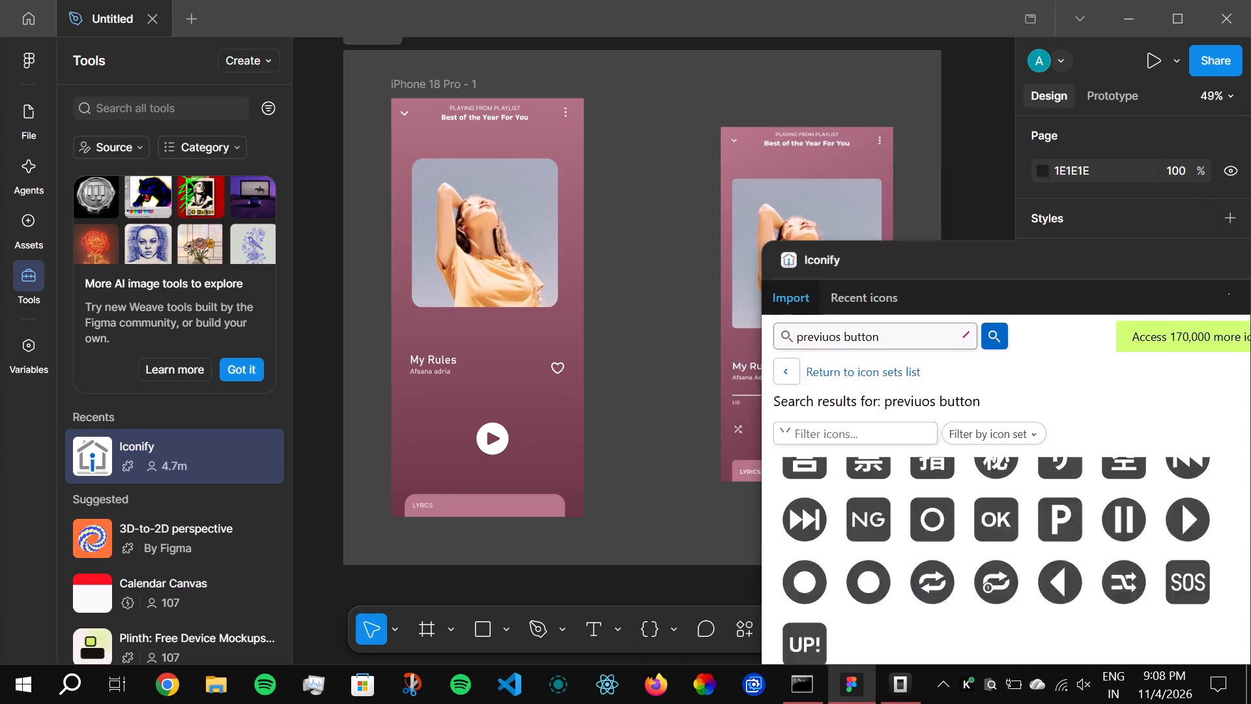
pyautogui.moveTo(1063, 246); pyautogui.dragTo(940, 85)
pyautogui.scroll(-1, 1049, 437)
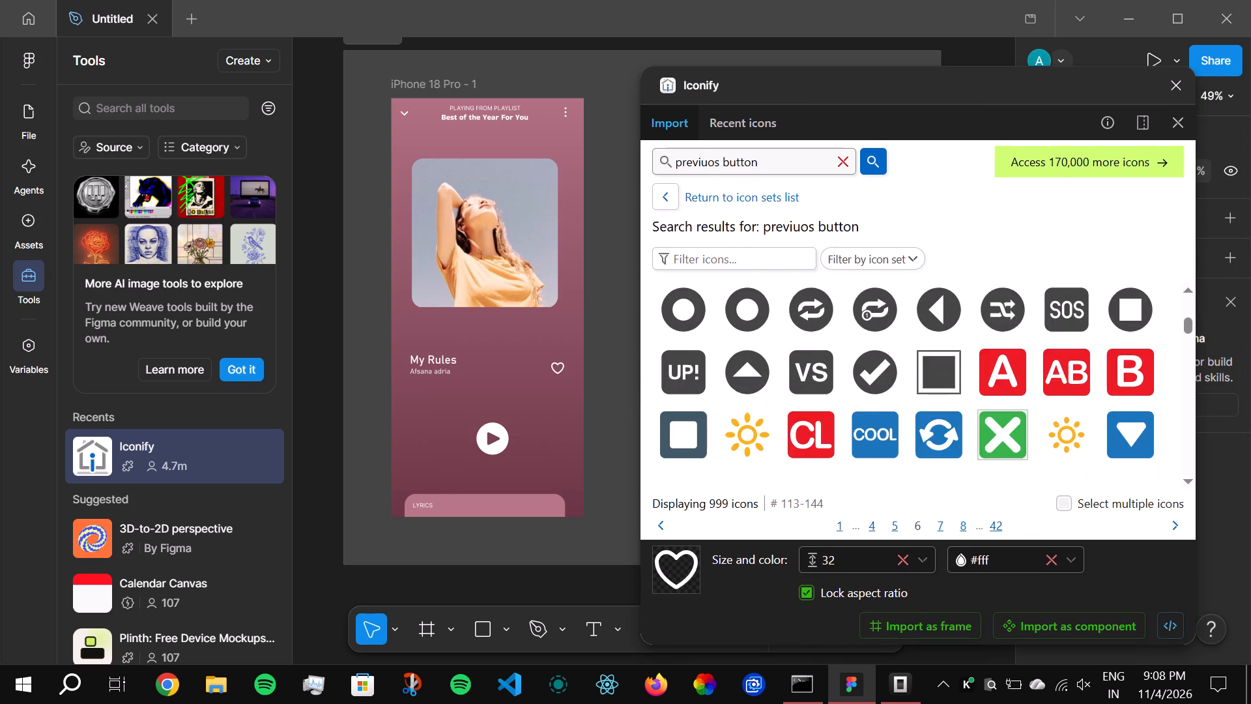
pyautogui.scroll(-5, 943, 424)
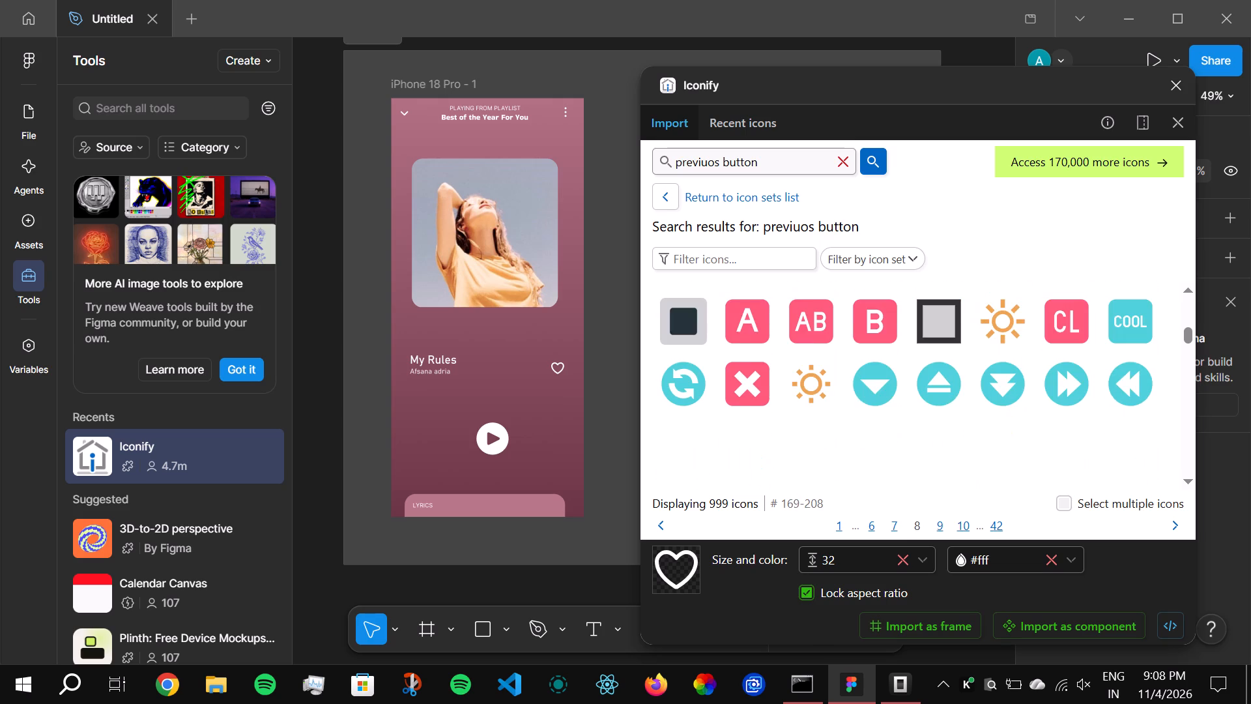
pyautogui.scroll(7, 912, 411)
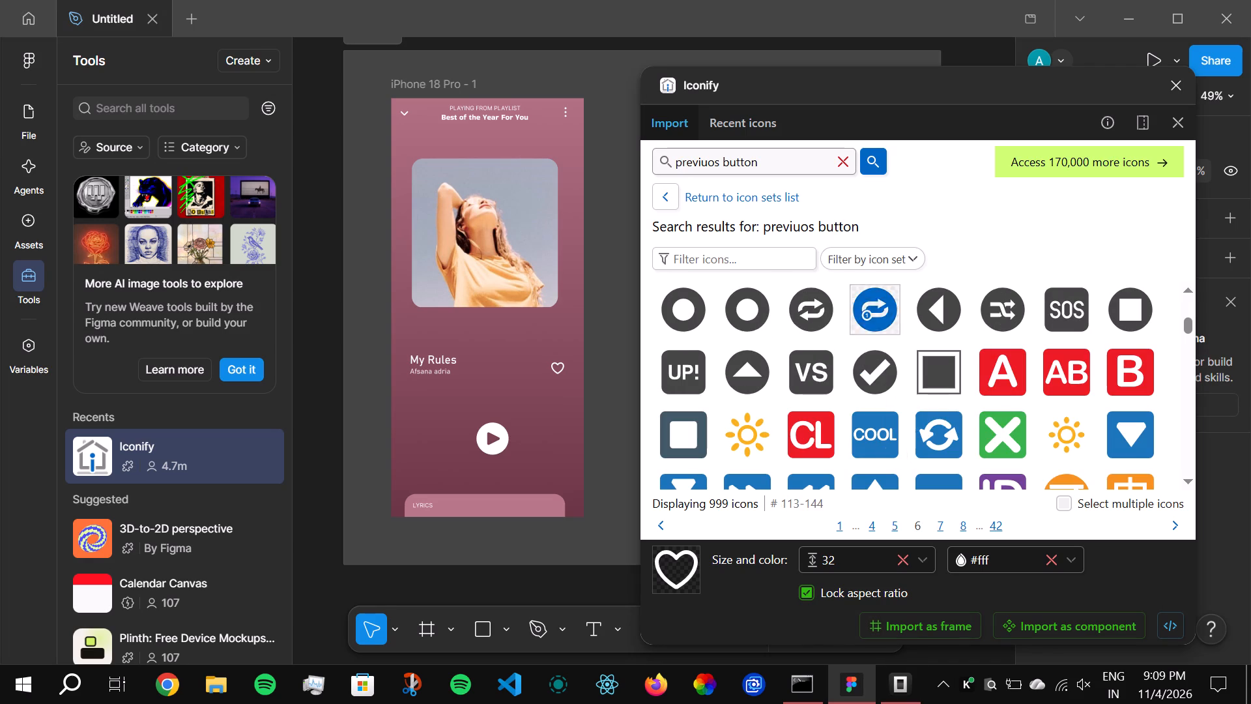
pyautogui.click(796, 169)
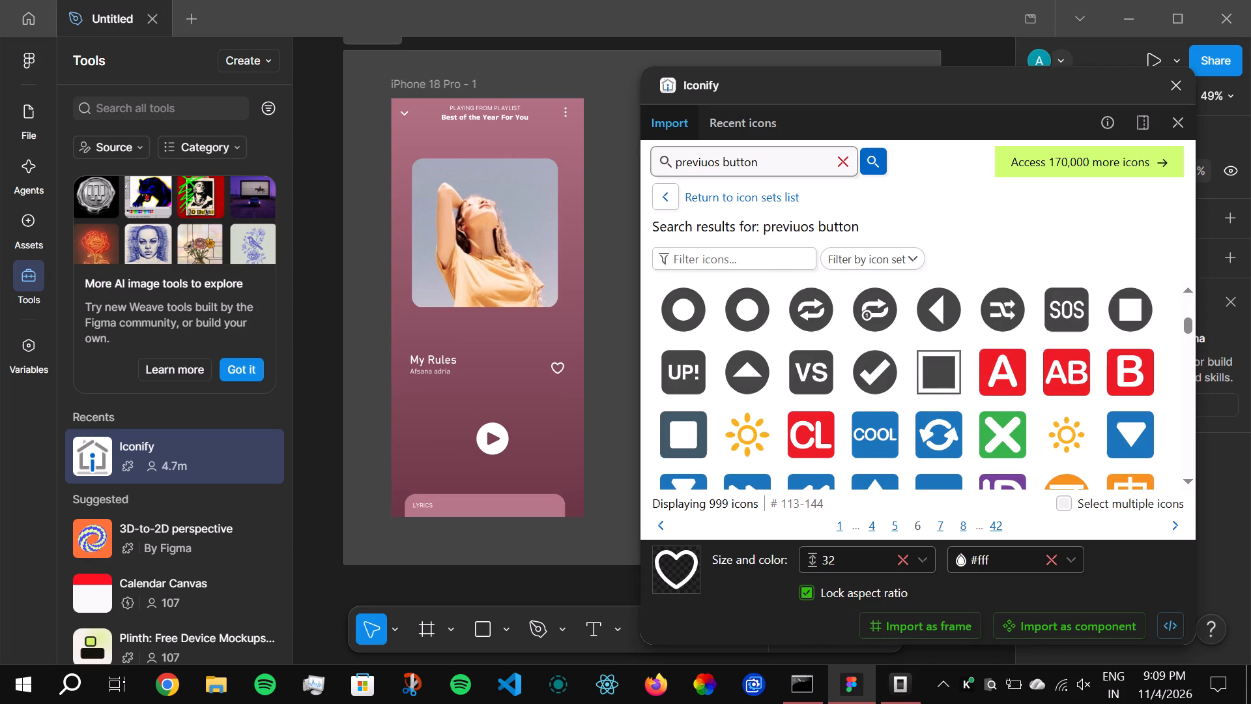
pyautogui.press('BackSpace')
pyautogui.press('BackSpace')
pyautogui.press('BackSpace')
pyautogui.press('BackSpace')
pyautogui.press('BackSpace')
pyautogui.press('BackSpace')
pyautogui.press('BackSpace')
pyautogui.press('BackSpace')
pyautogui.press('s')
pyautogui.press('Return')
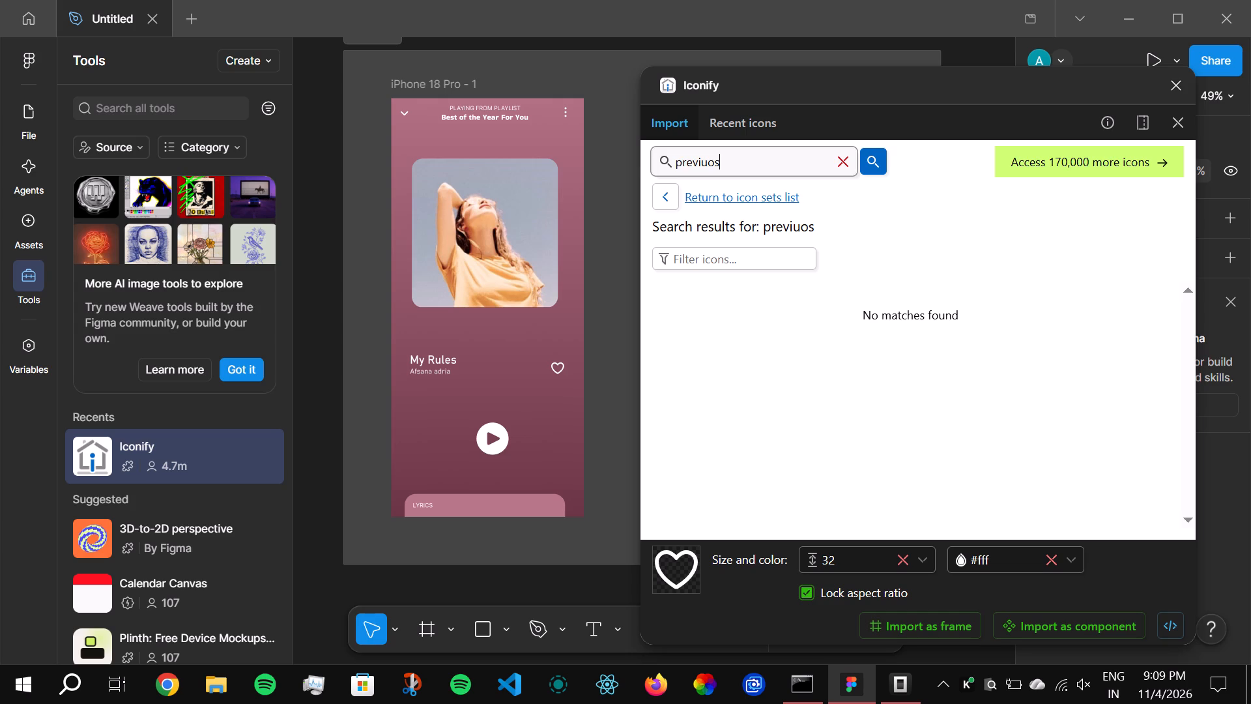
# Search Iconify for "play previuos".
pyautogui.click(843, 166)
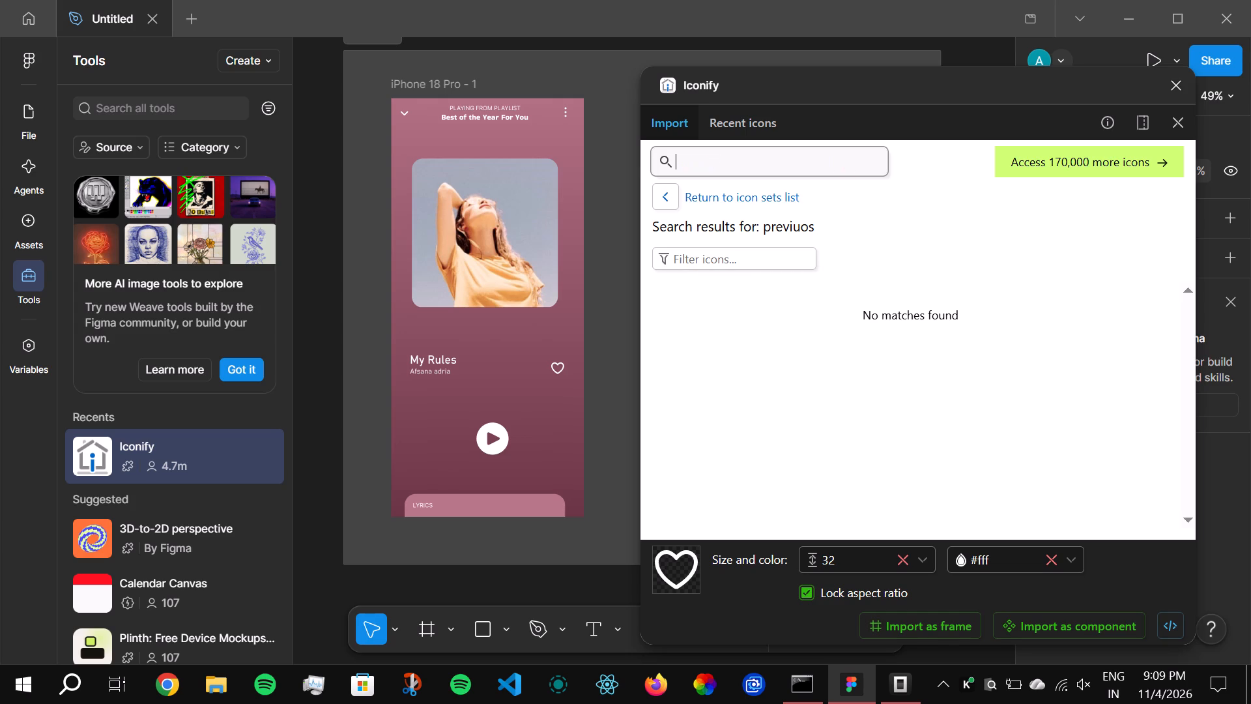
pyautogui.click(789, 166)
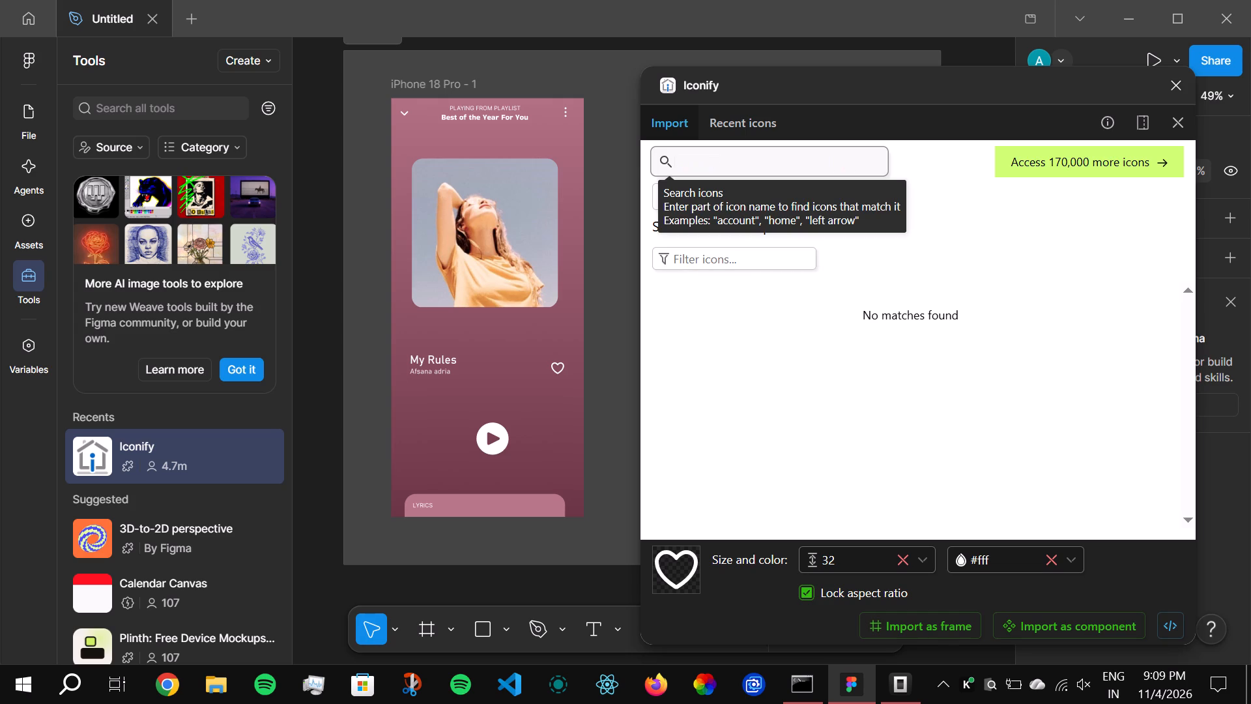
pyautogui.write('next')
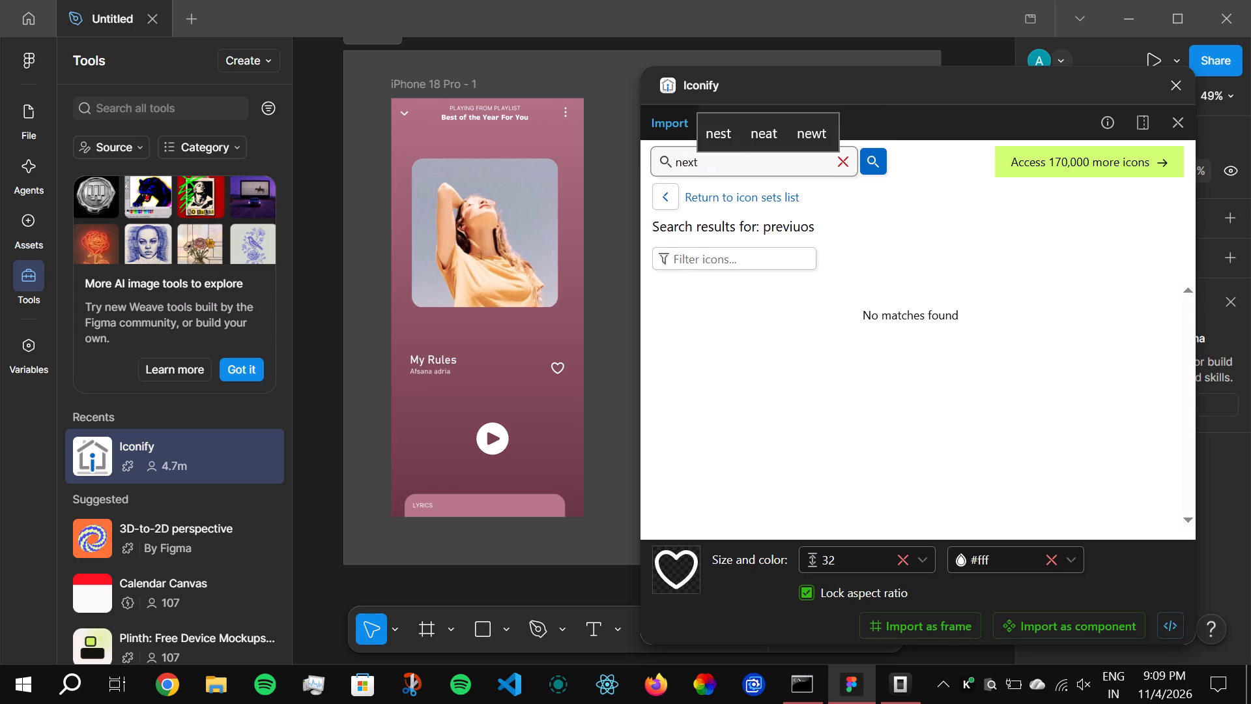
pyautogui.press('BackSpace')
pyautogui.press('BackSpace')
pyautogui.press('BackSpace')
pyautogui.press('BackSpace')
pyautogui.press('BackSpace')
pyautogui.write('play')
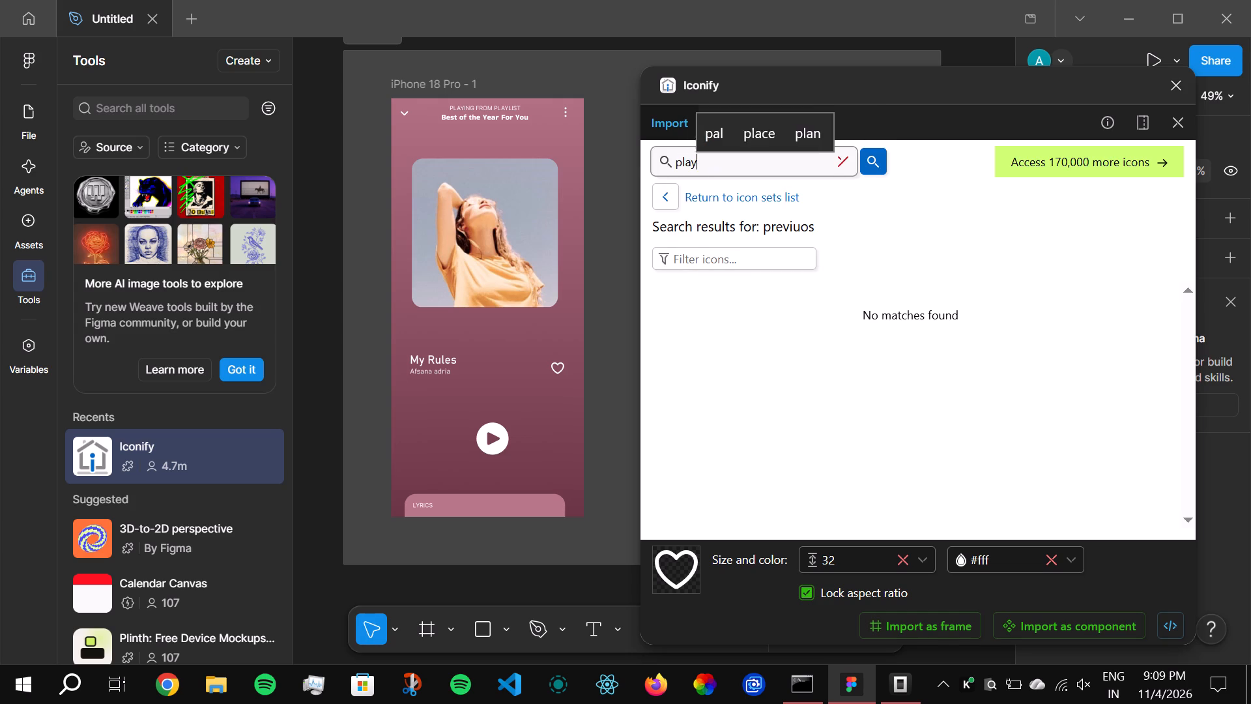
pyautogui.press('space')
pyautogui.write('prevo')
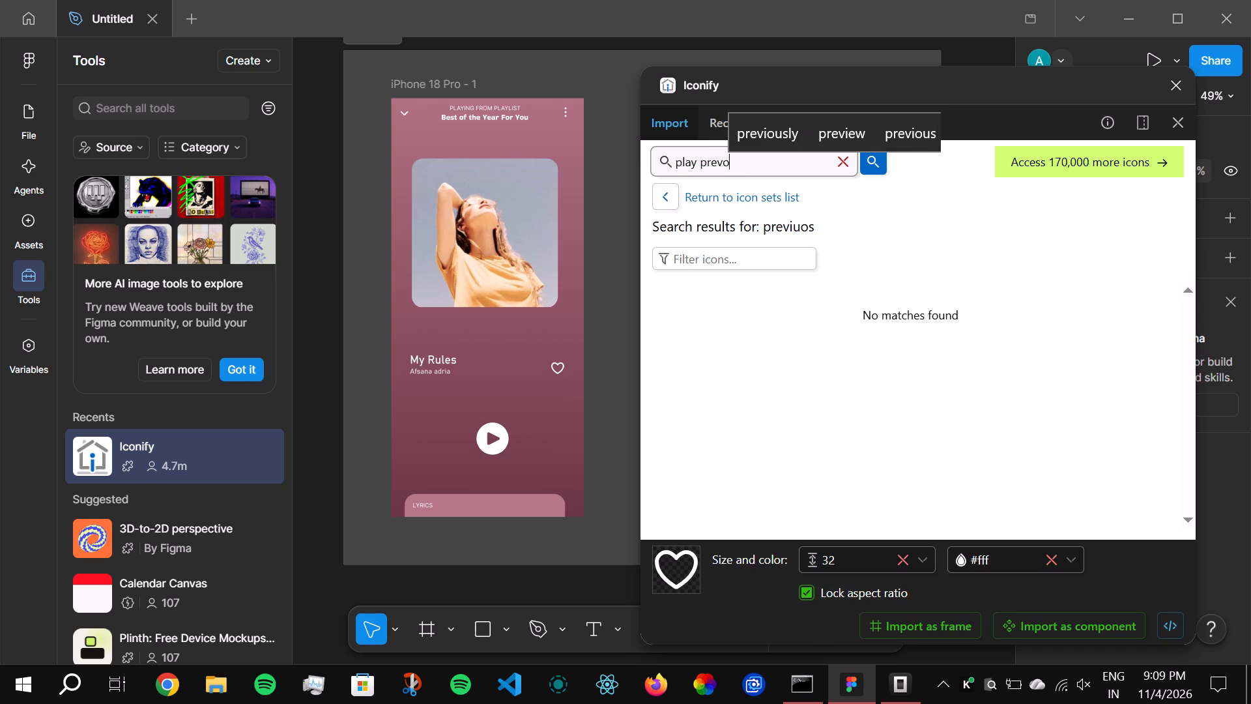
pyautogui.press('BackSpace')
pyautogui.write('iuos')
pyautogui.press('Return')
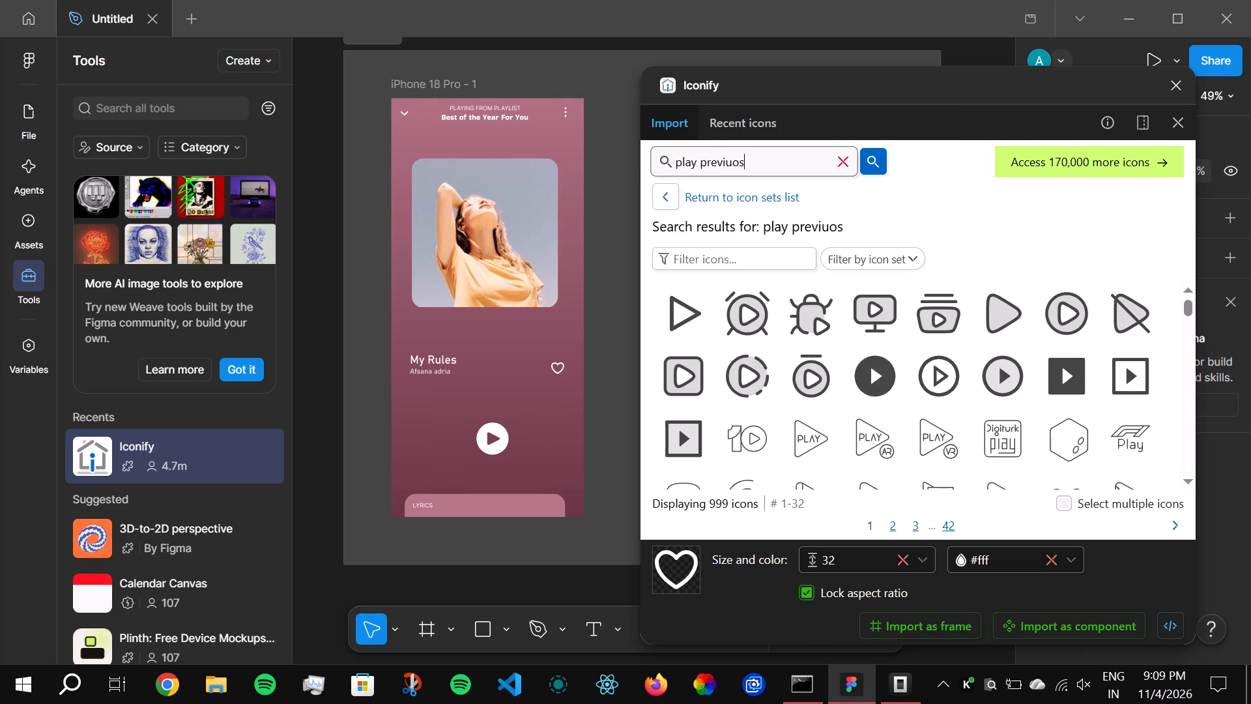
# Look through the "play previuos" results for a previous-track icon.
pyautogui.scroll(-1, 833, 491)
pyautogui.scroll(-1, 874, 368)
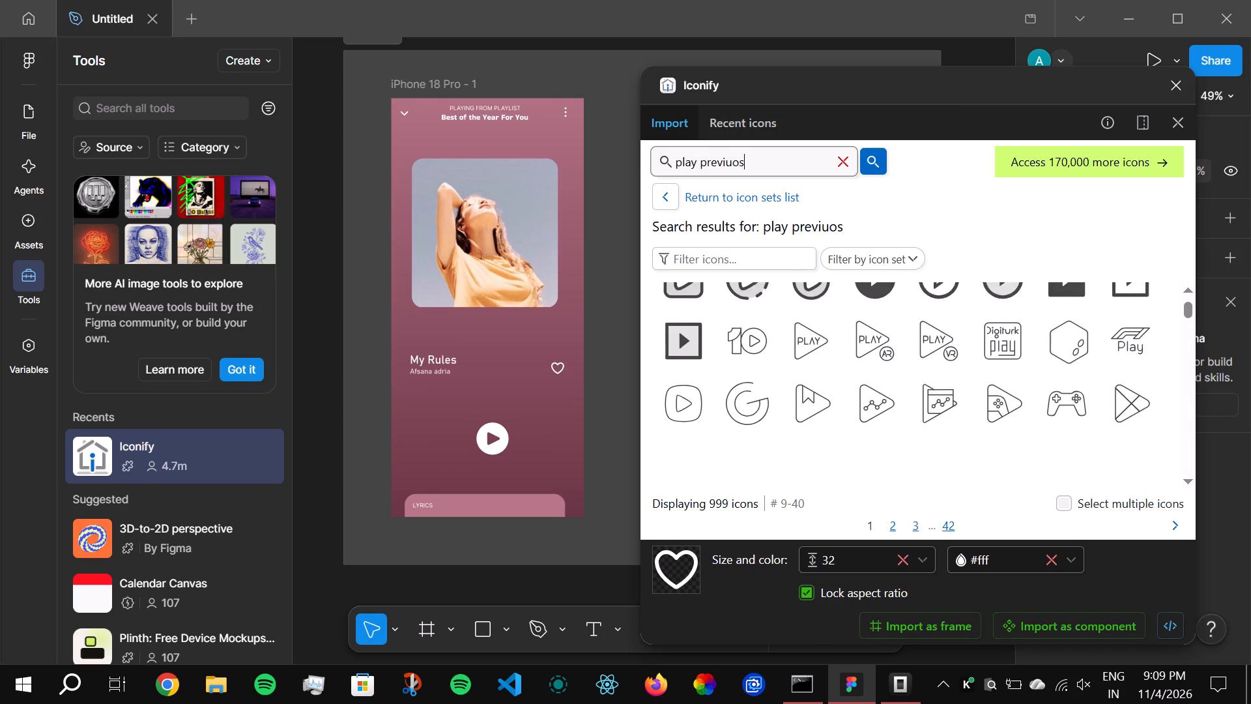
pyautogui.scroll(-5, 874, 368)
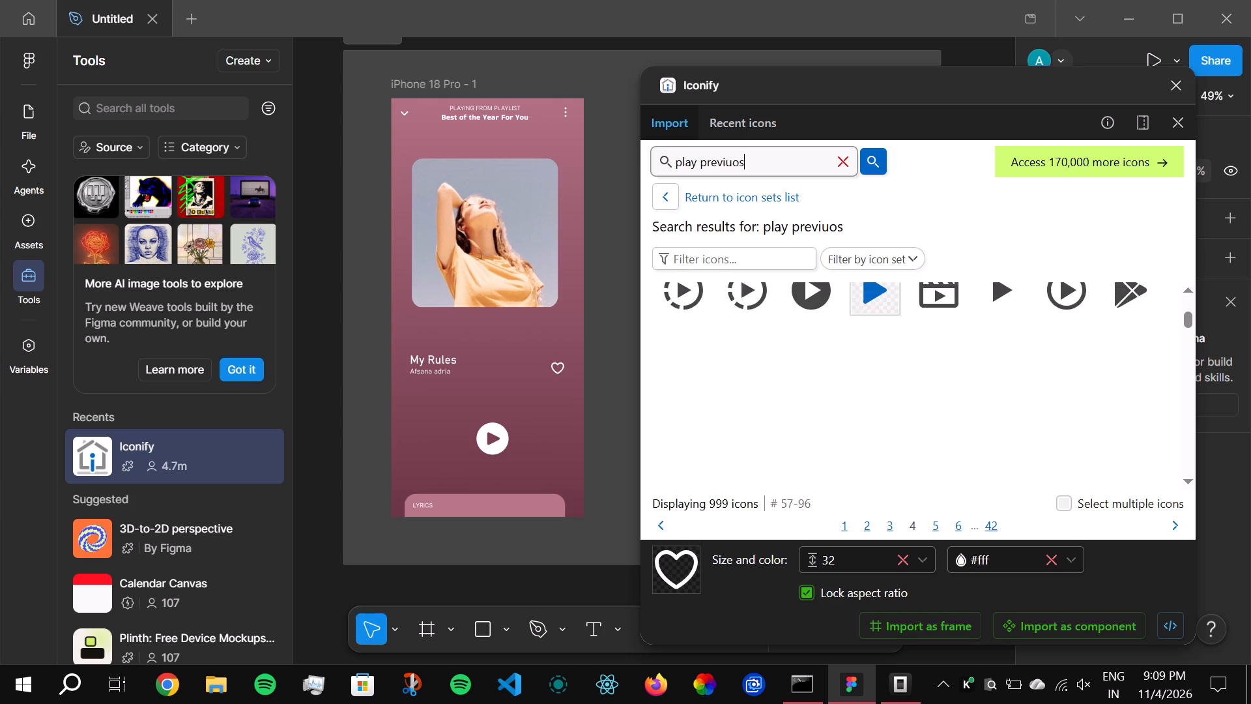
pyautogui.scroll(-1, 874, 368)
pyautogui.scroll(1, 874, 368)
pyautogui.scroll(-1, 874, 368)
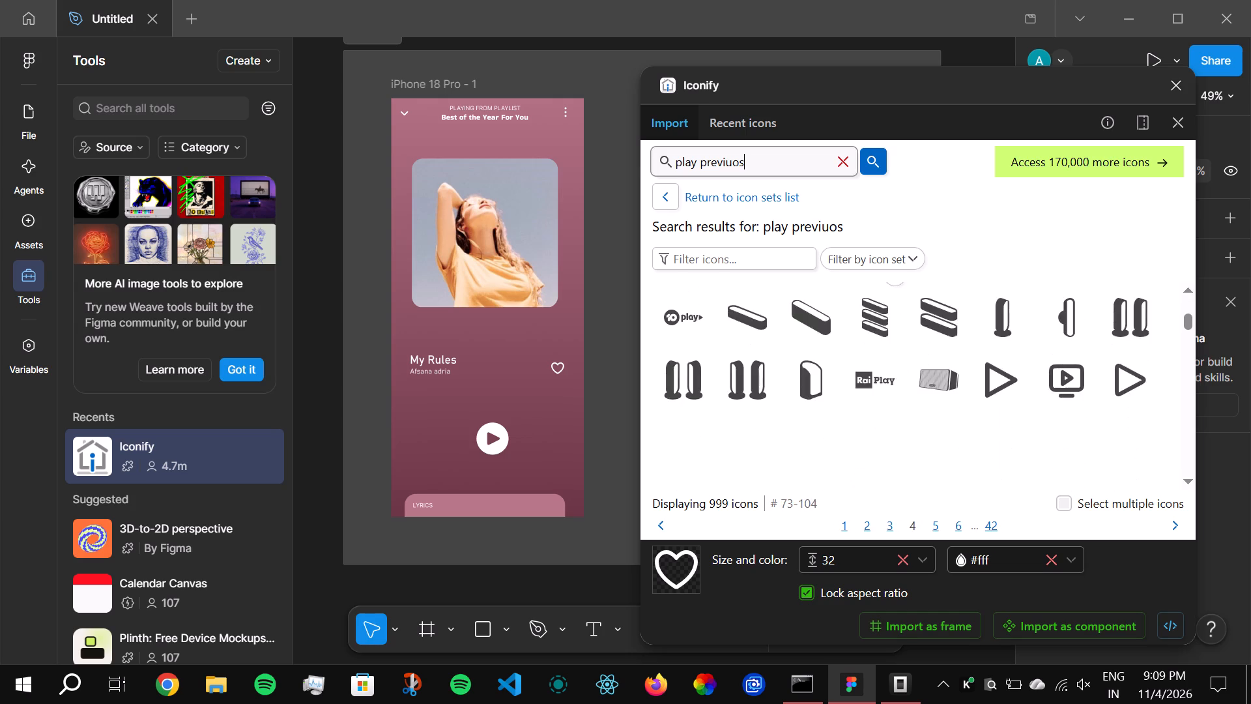
pyautogui.scroll(-4, 874, 368)
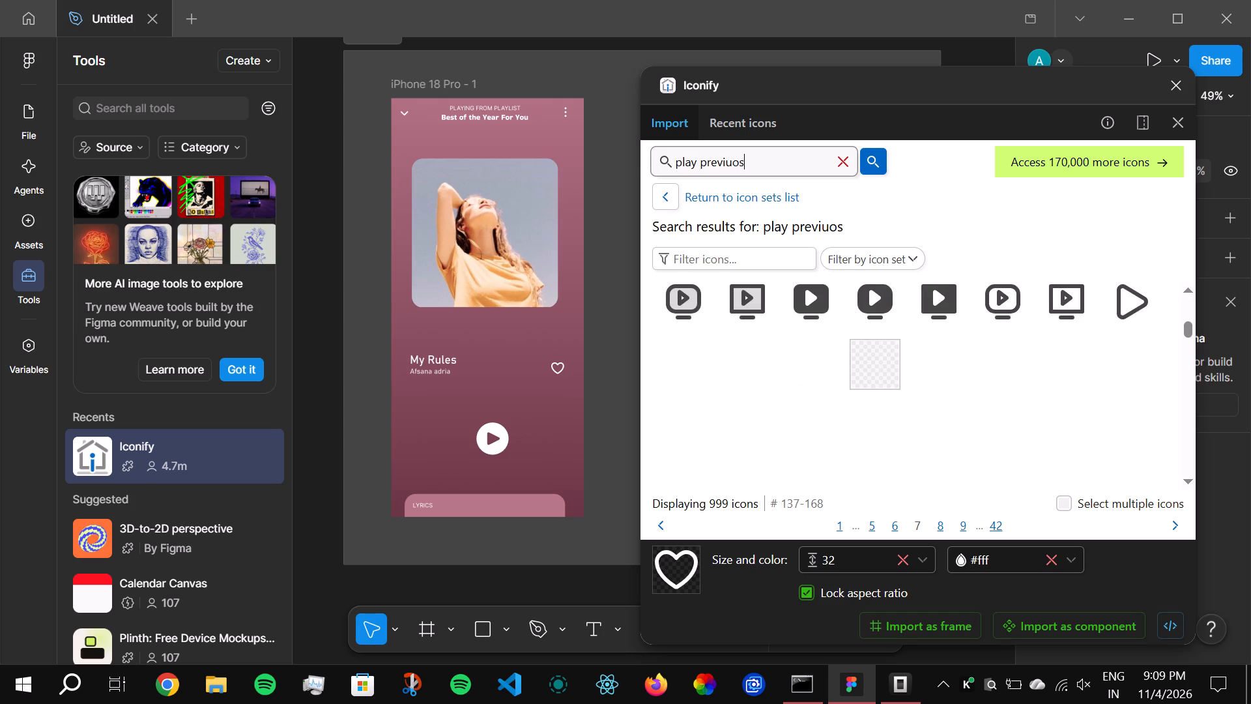
pyautogui.scroll(-3, 874, 365)
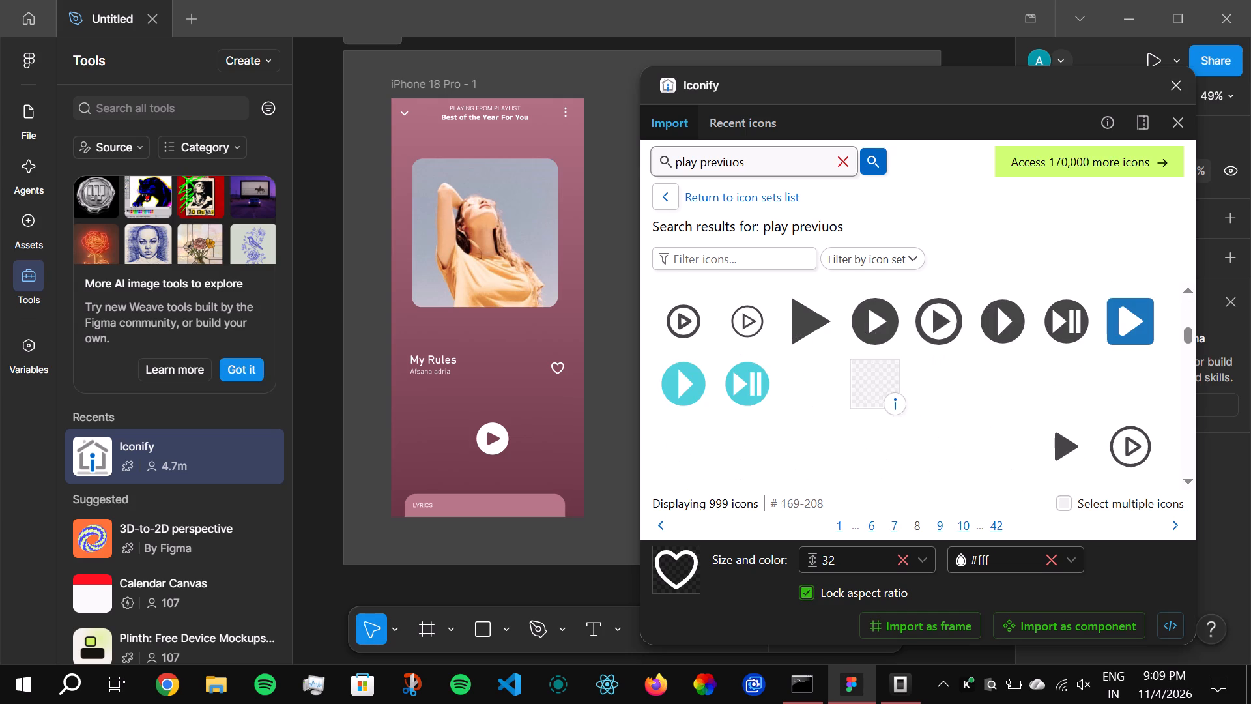
pyautogui.scroll(-2, 878, 361)
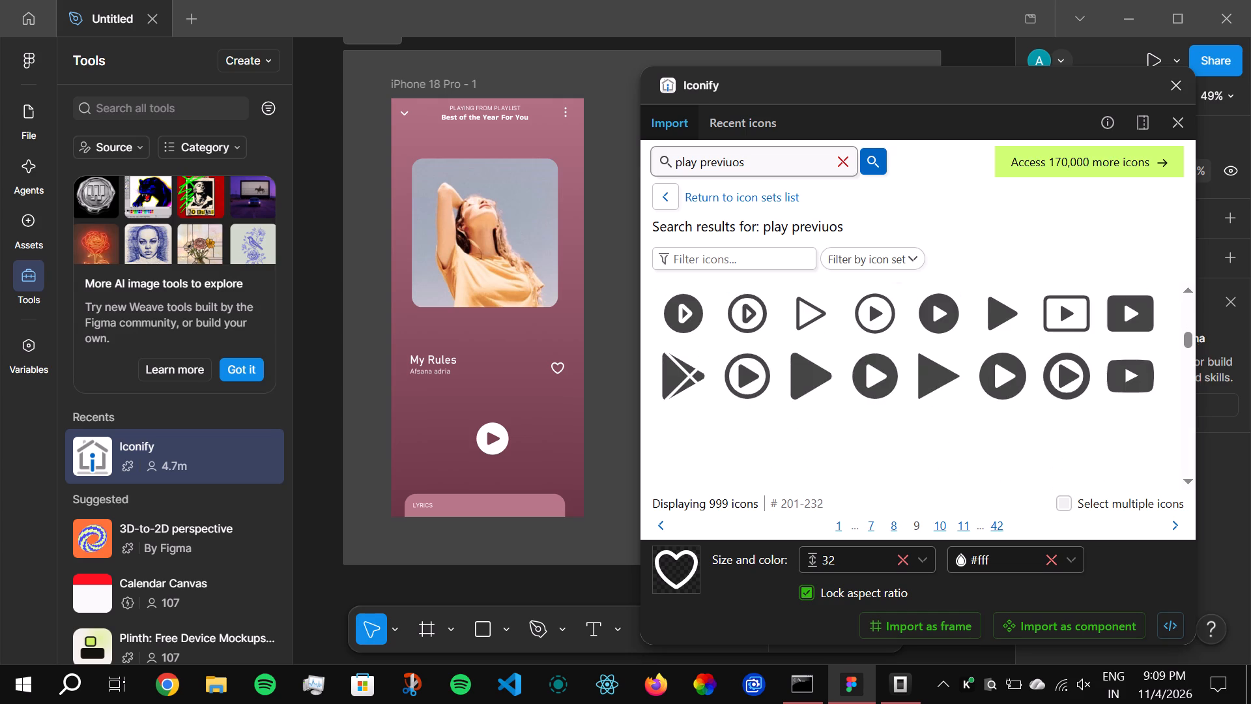
pyautogui.scroll(-2, 878, 361)
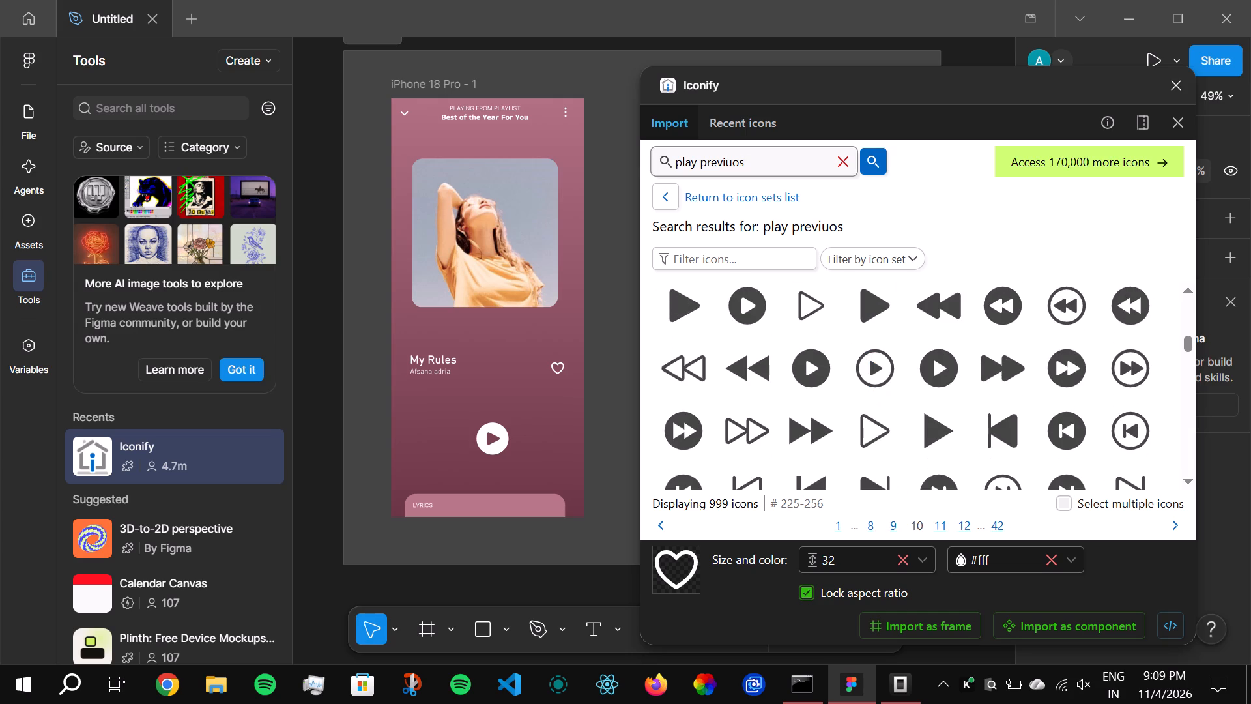
# Check the reference screen's playback controls and examine further Iconify results for a matching previous-track icon.
pyautogui.moveTo(987, 81); pyautogui.dragTo(919, 440)
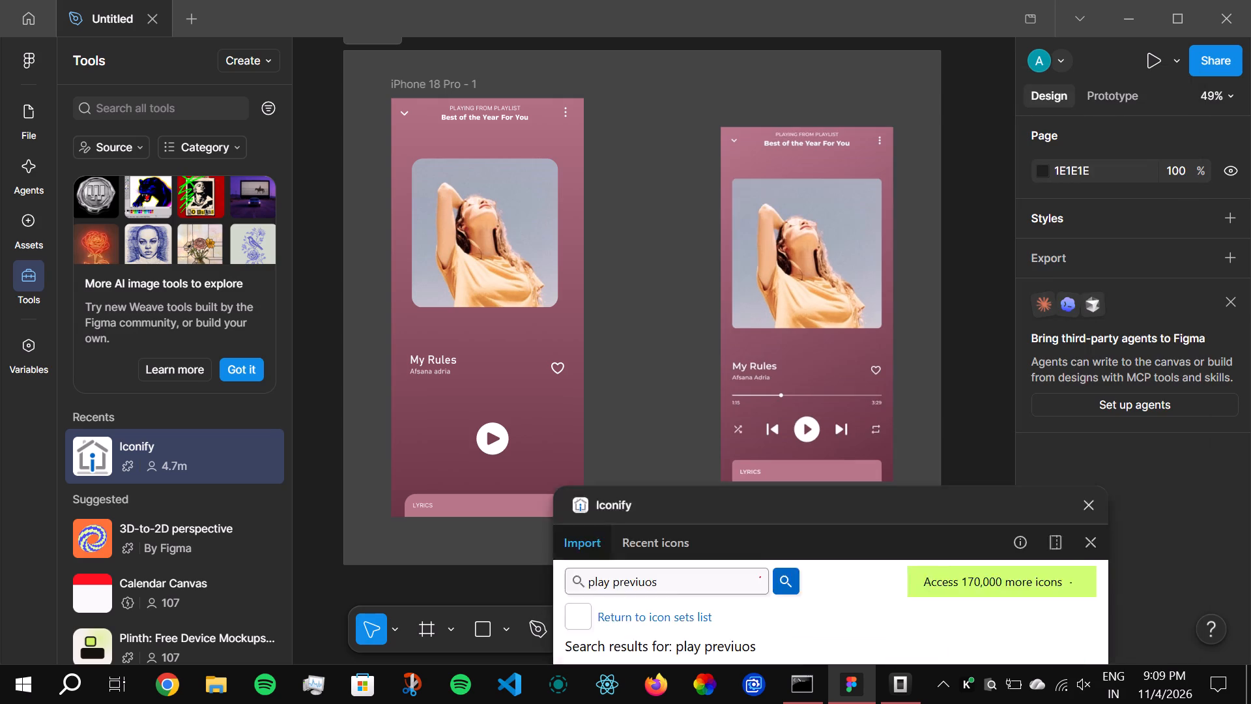
pyautogui.moveTo(919, 440); pyautogui.dragTo(987, 40)
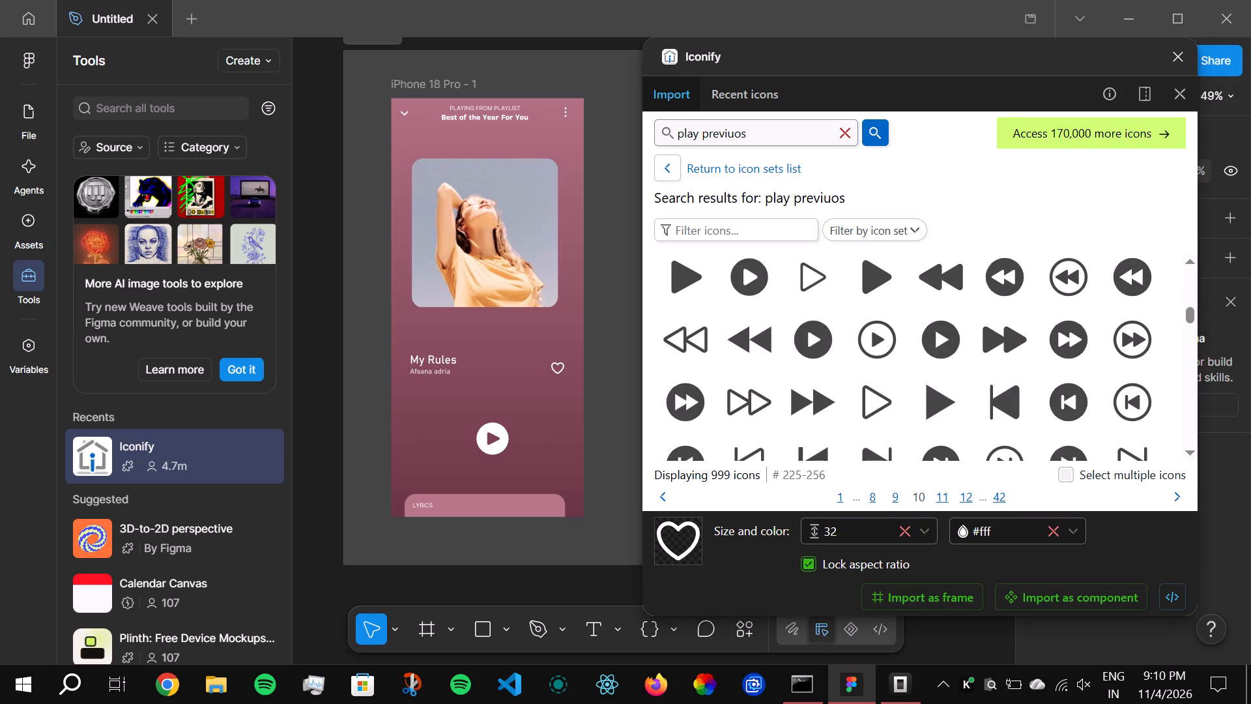
pyautogui.scroll(-1, 902, 396)
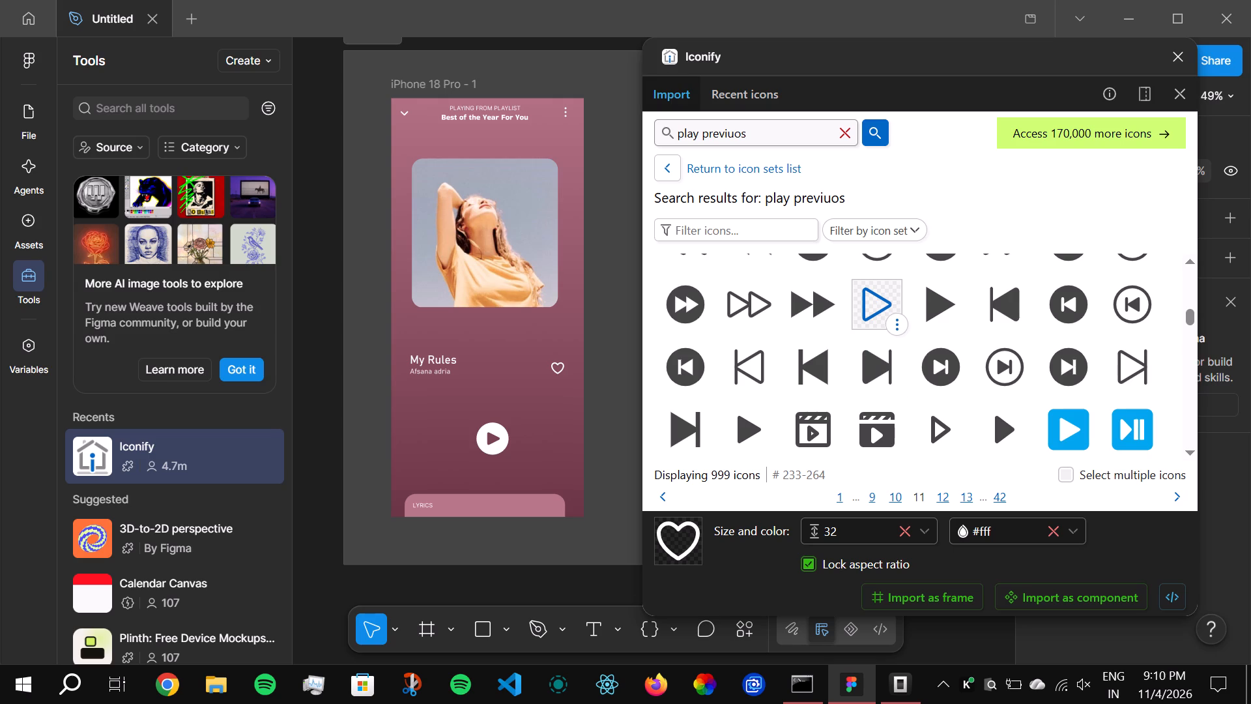
pyautogui.scroll(-5, 898, 320)
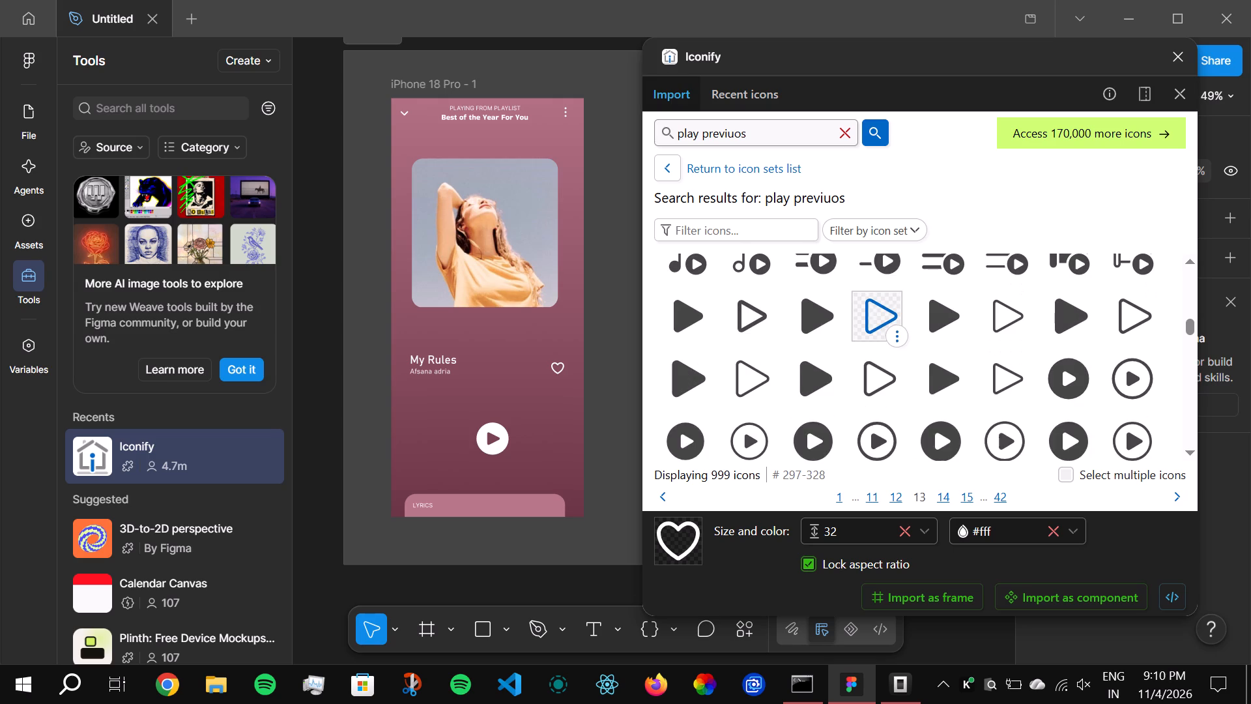
pyautogui.scroll(-3, 898, 323)
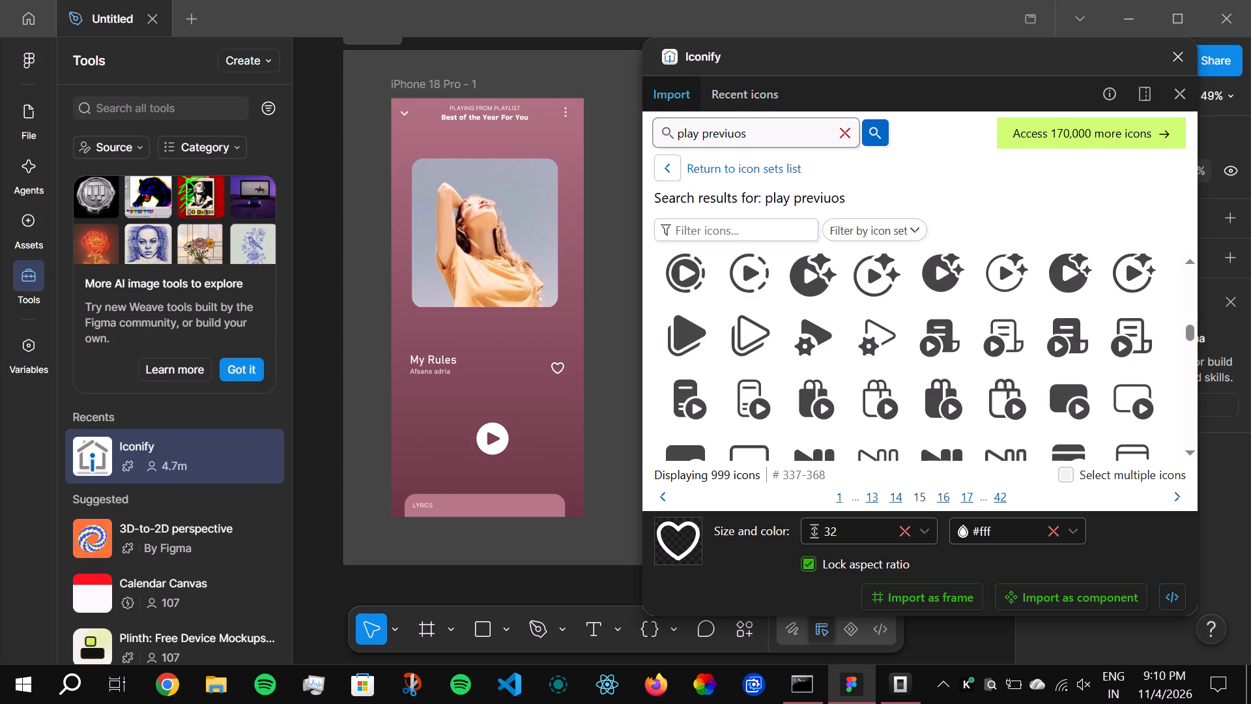
# Search Iconify for "play skip back".
pyautogui.click(789, 132)
pyautogui.press('BackSpace')
pyautogui.press('BackSpace')
pyautogui.press('BackSpace')
pyautogui.press('BackSpace')
pyautogui.press('BackSpace')
pyautogui.press('BackSpace')
pyautogui.press('BackSpace')
pyautogui.press('BackSpace')
pyautogui.write('skip')
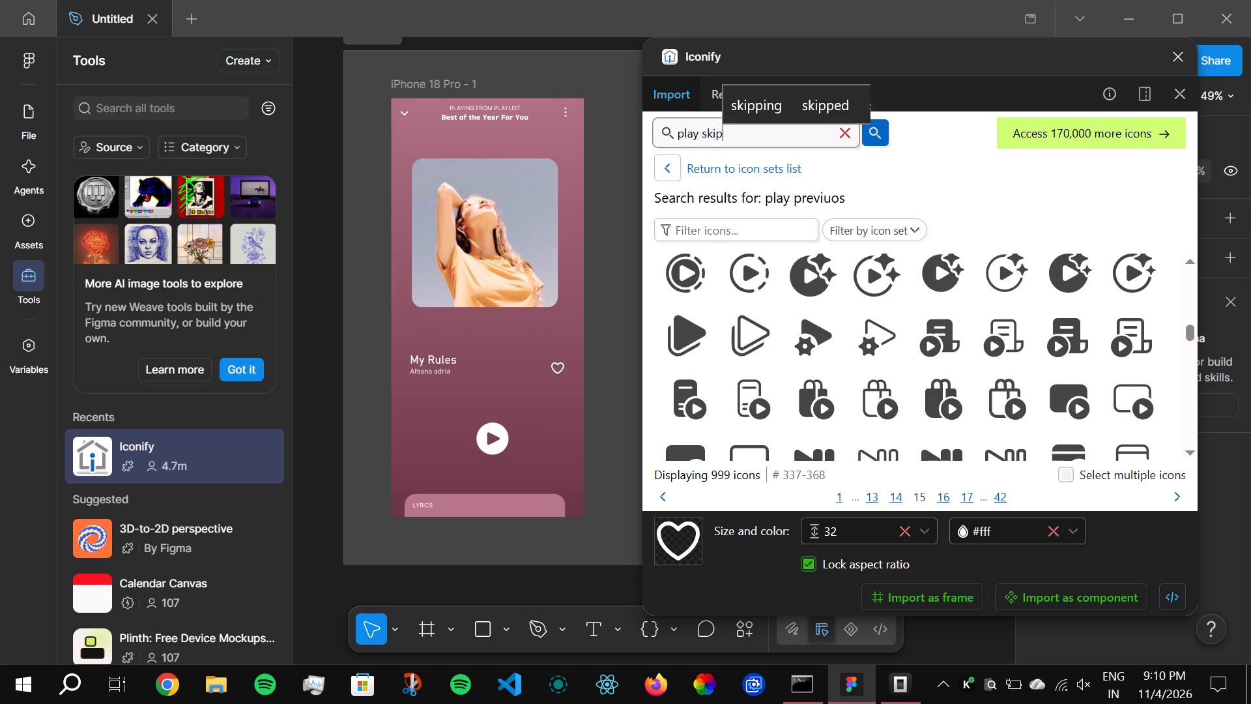
pyautogui.press('space')
pyautogui.write('back')
pyautogui.press('Return')
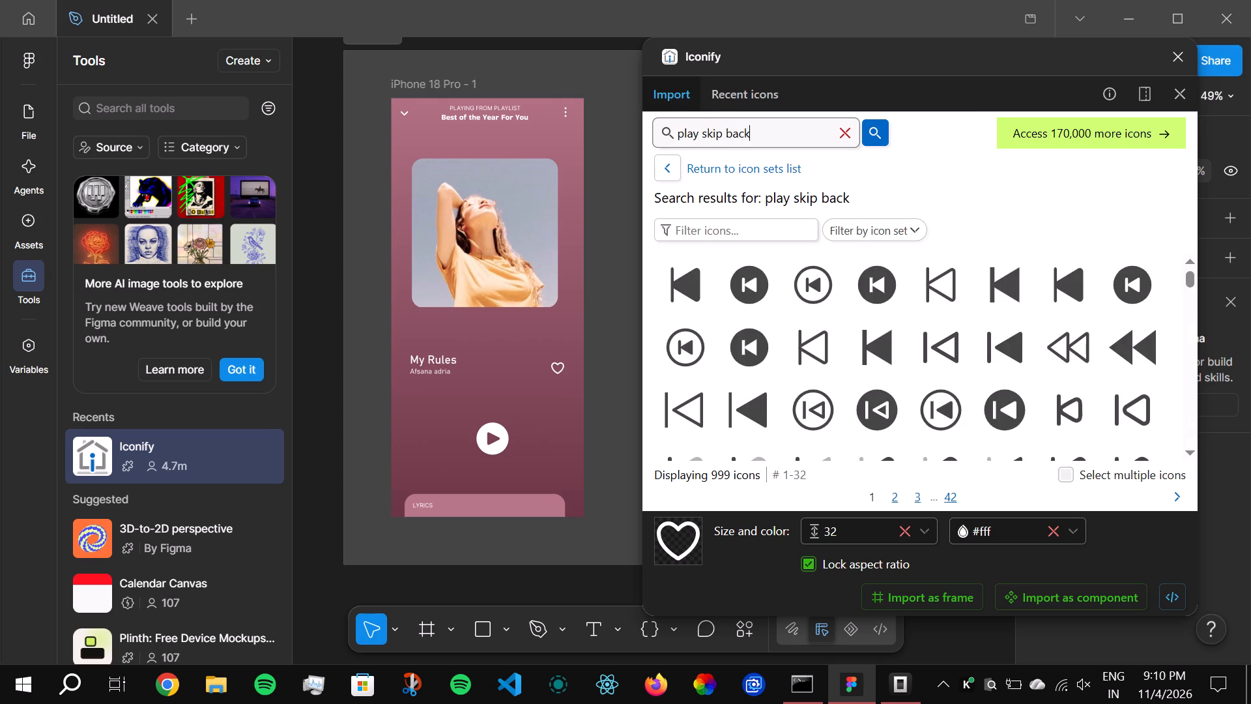
# Recheck the reference controls and import the white filled tabler player-skip-back icon at 32 × 32, just left of the frame's play button.
pyautogui.moveTo(932, 50); pyautogui.dragTo(1087, 440)
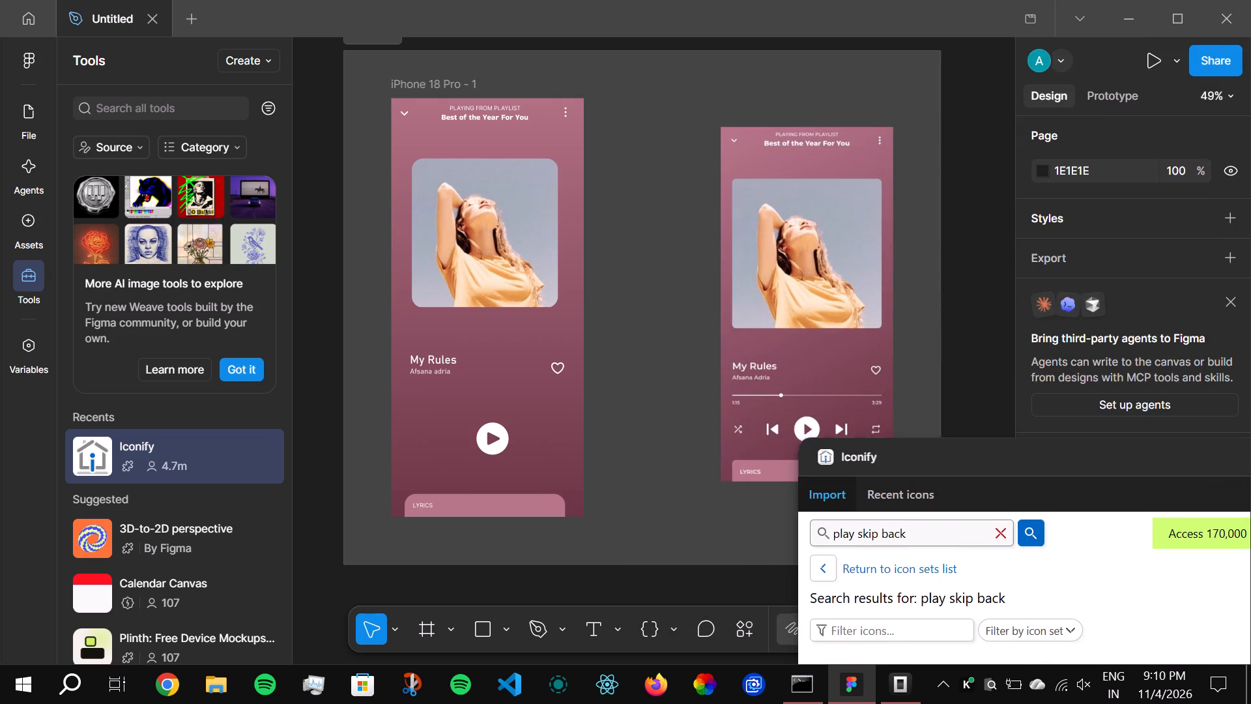
pyautogui.moveTo(1087, 440); pyautogui.dragTo(942, 78)
pyautogui.moveTo(1022, 361); pyautogui.dragTo(755, 344)
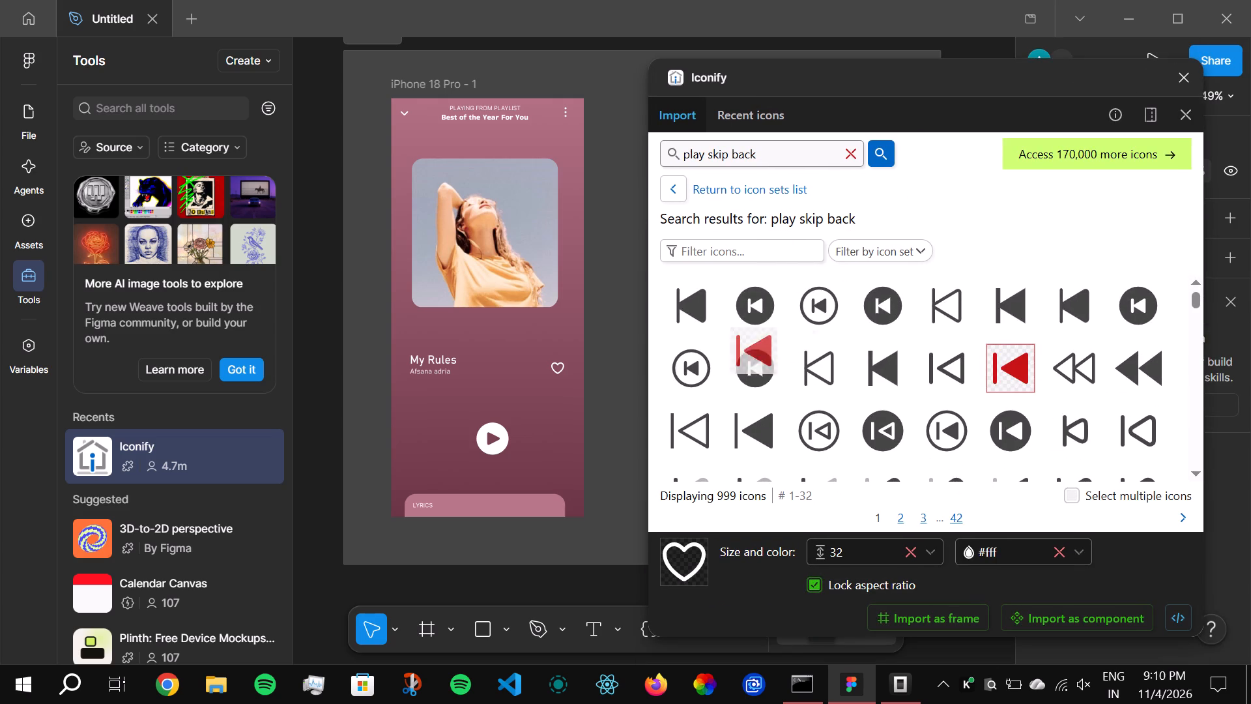
pyautogui.moveTo(755, 344); pyautogui.dragTo(447, 430)
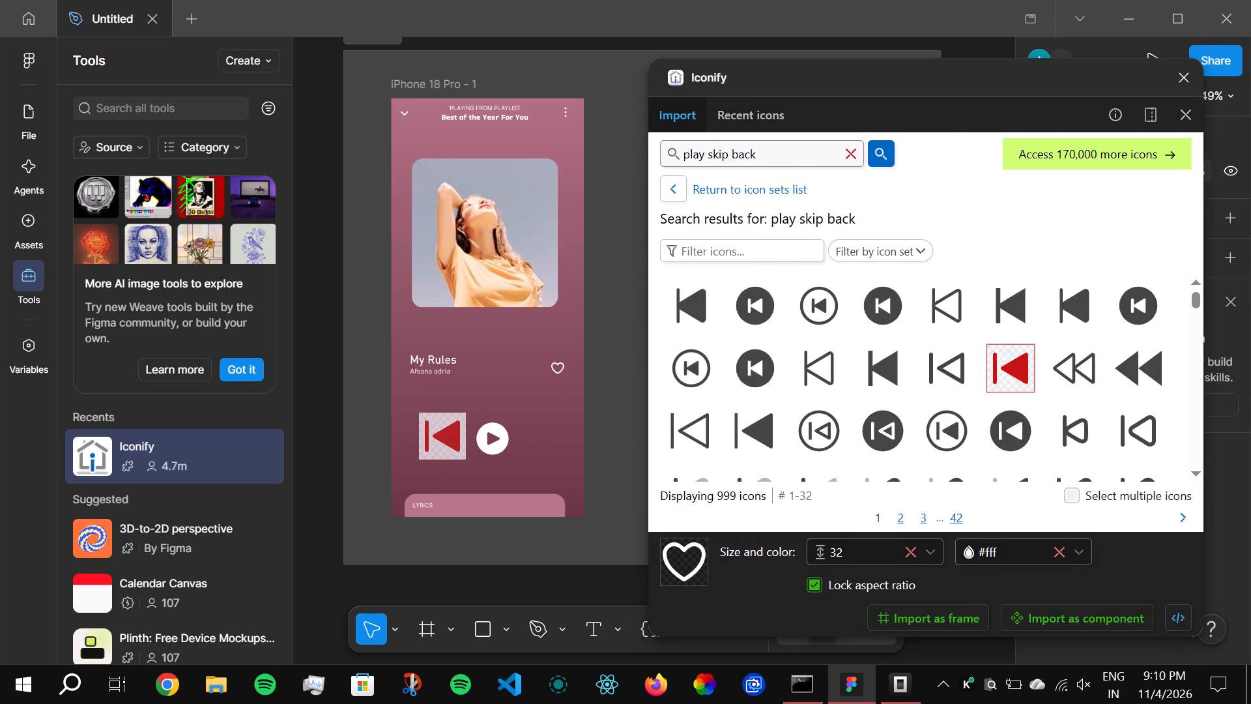
pyautogui.moveTo(447, 430); pyautogui.dragTo(450, 433)
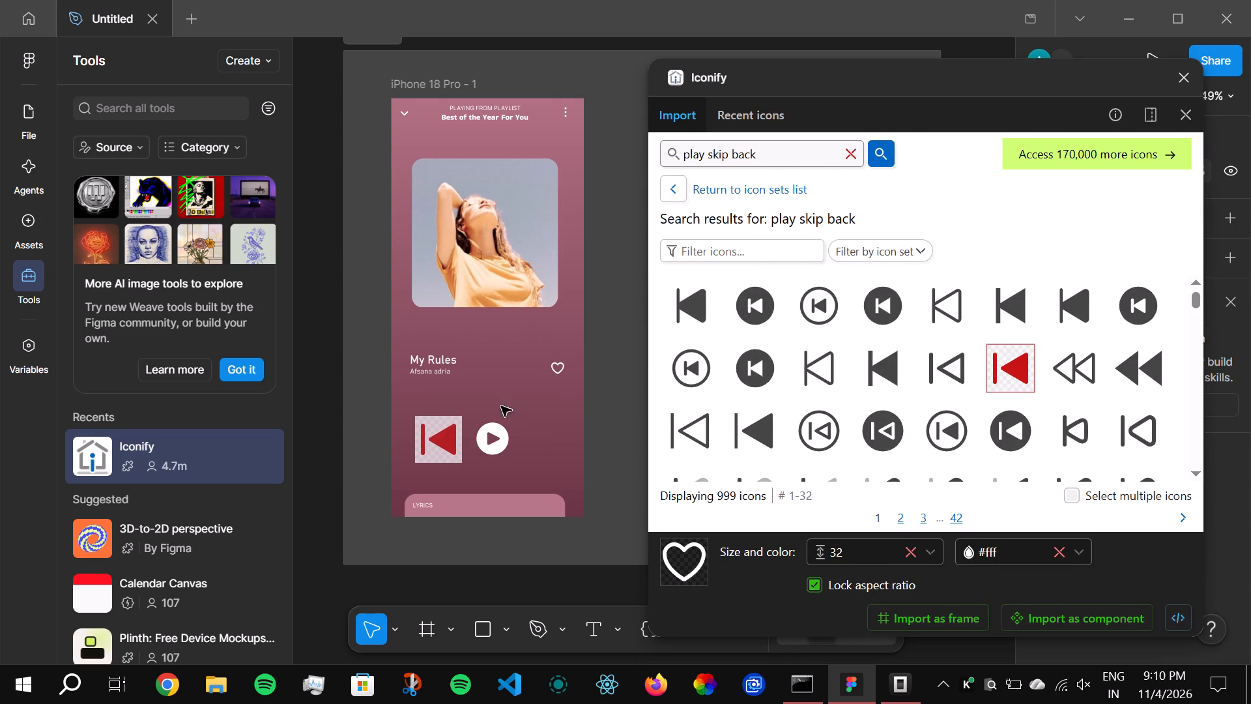
# Search Iconify for "play skip next" and look through the results for a filled next-track icon.
pyautogui.click(762, 156)
pyautogui.press('BackSpace')
pyautogui.press('BackSpace')
pyautogui.press('BackSpace')
pyautogui.press('BackSpace')
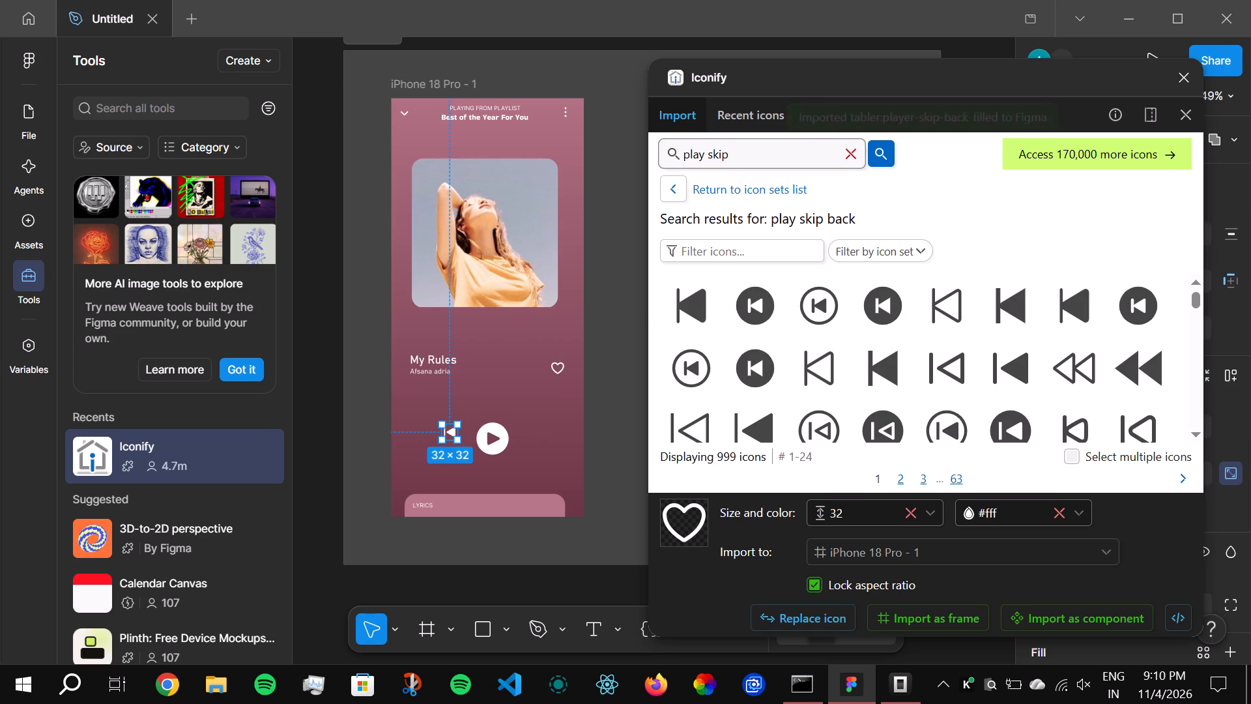
pyautogui.write('next')
pyautogui.press('Return')
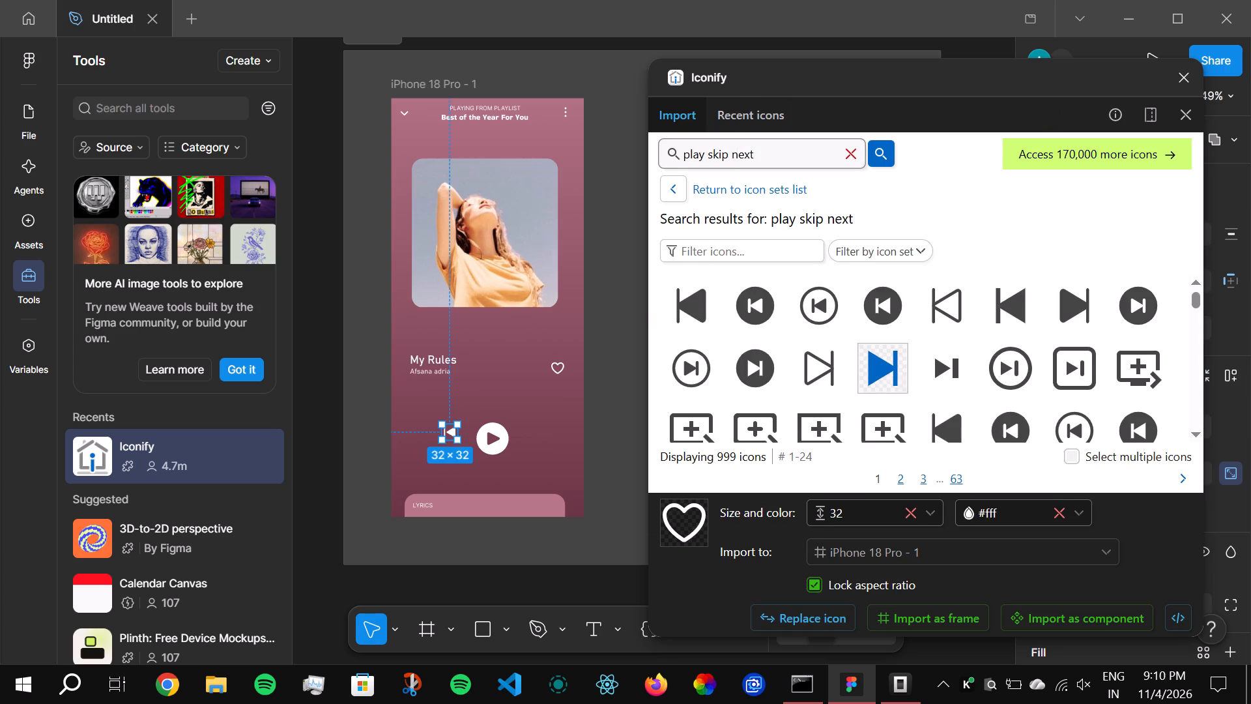
pyautogui.scroll(-1, 878, 368)
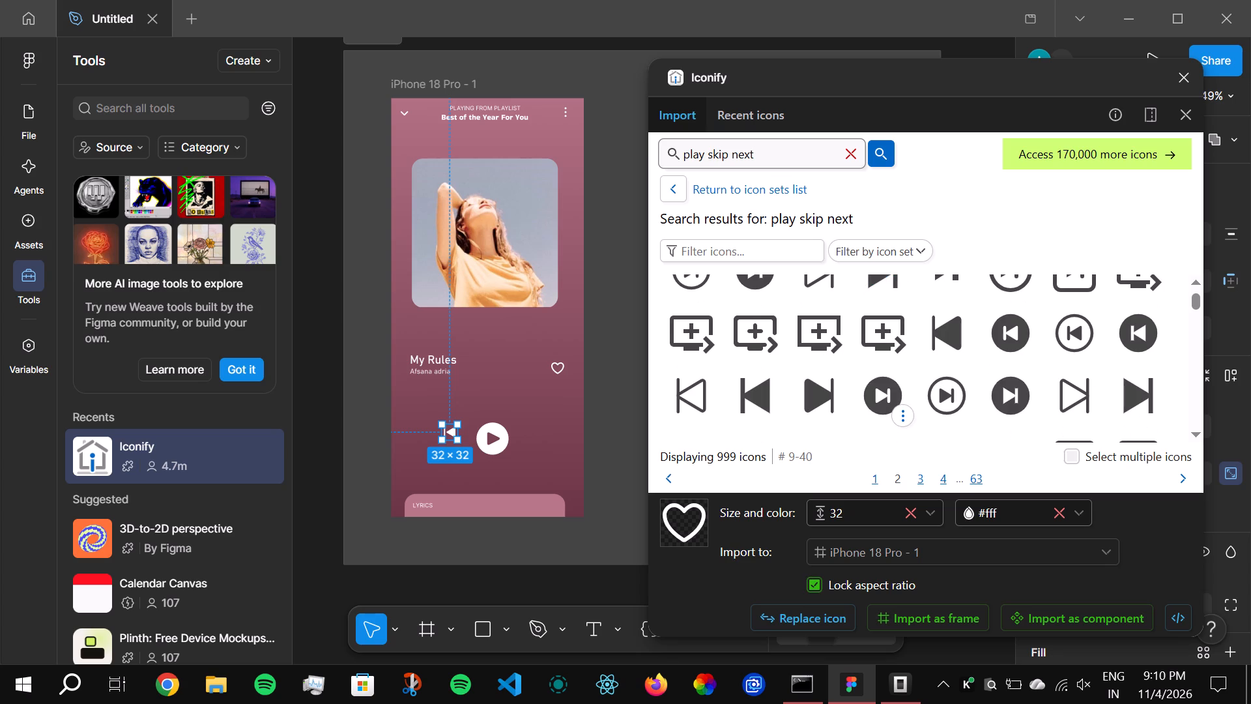
pyautogui.scroll(-2, 881, 368)
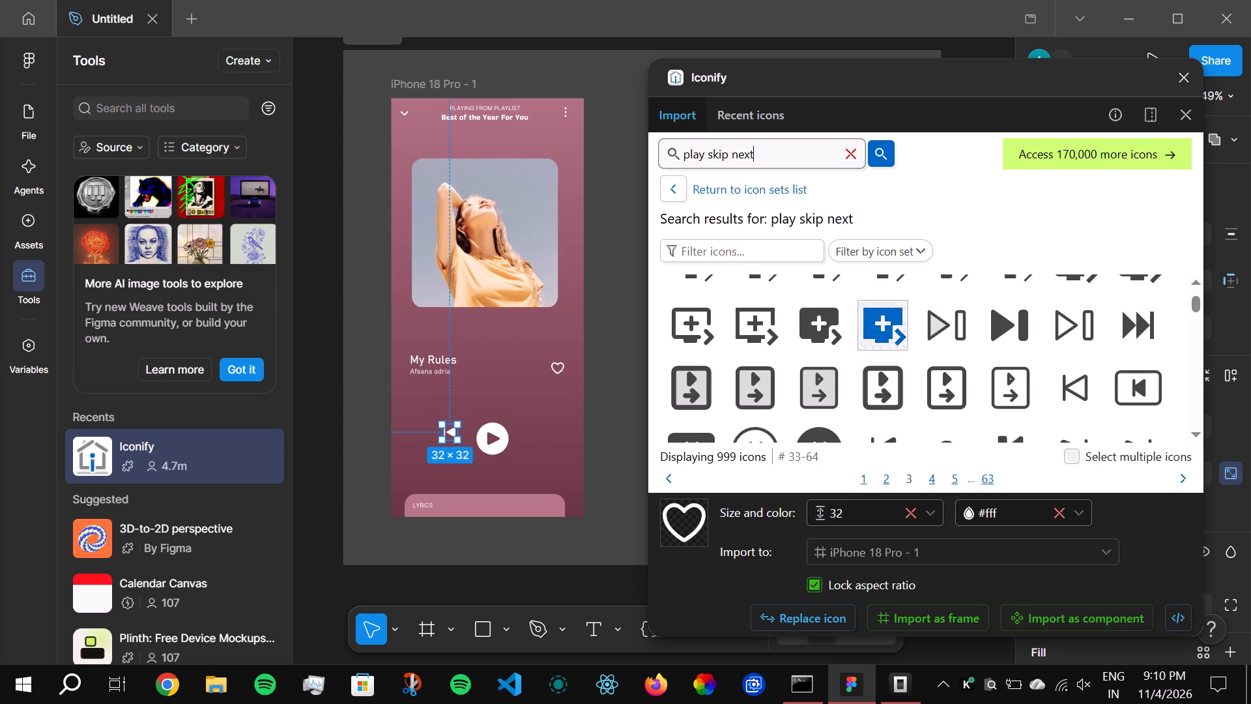
pyautogui.scroll(-2, 908, 341)
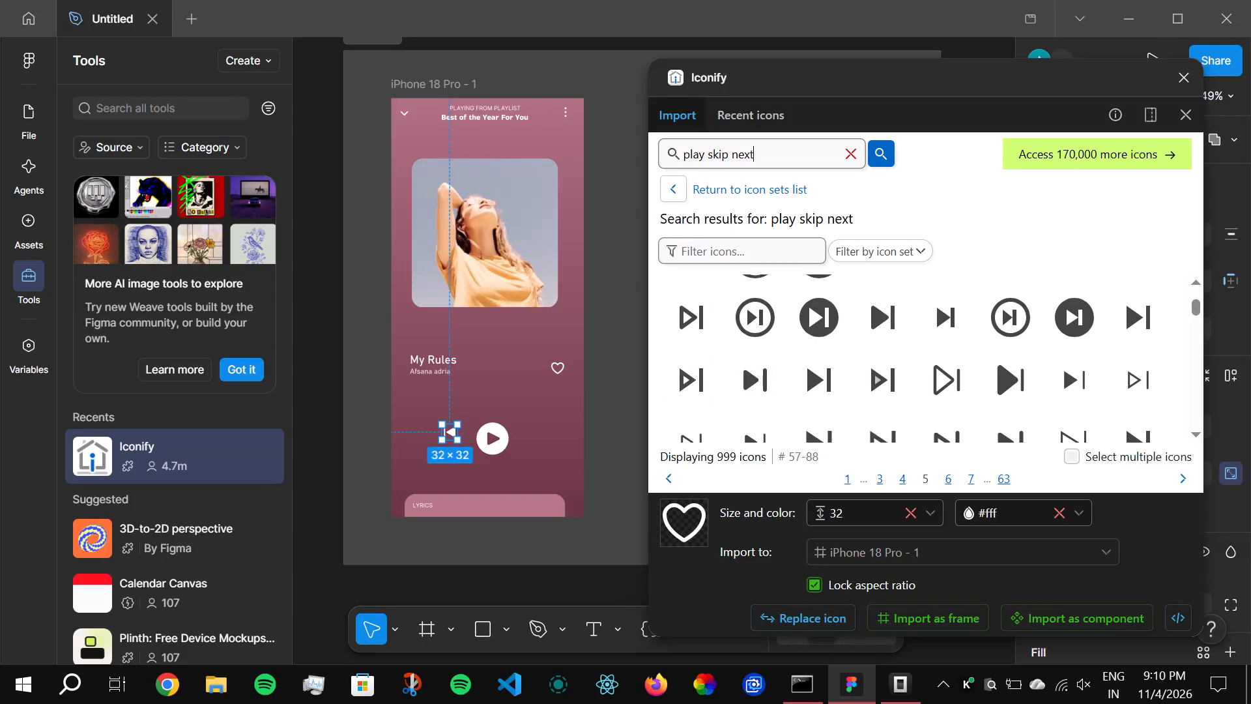
# Import a white filled skip-next icon at size 32 into the frame, just right of the play button.
pyautogui.press('BackSpace')
pyautogui.press('BackSpace')
pyautogui.press('BackSpace')
pyautogui.press('BackSpace')
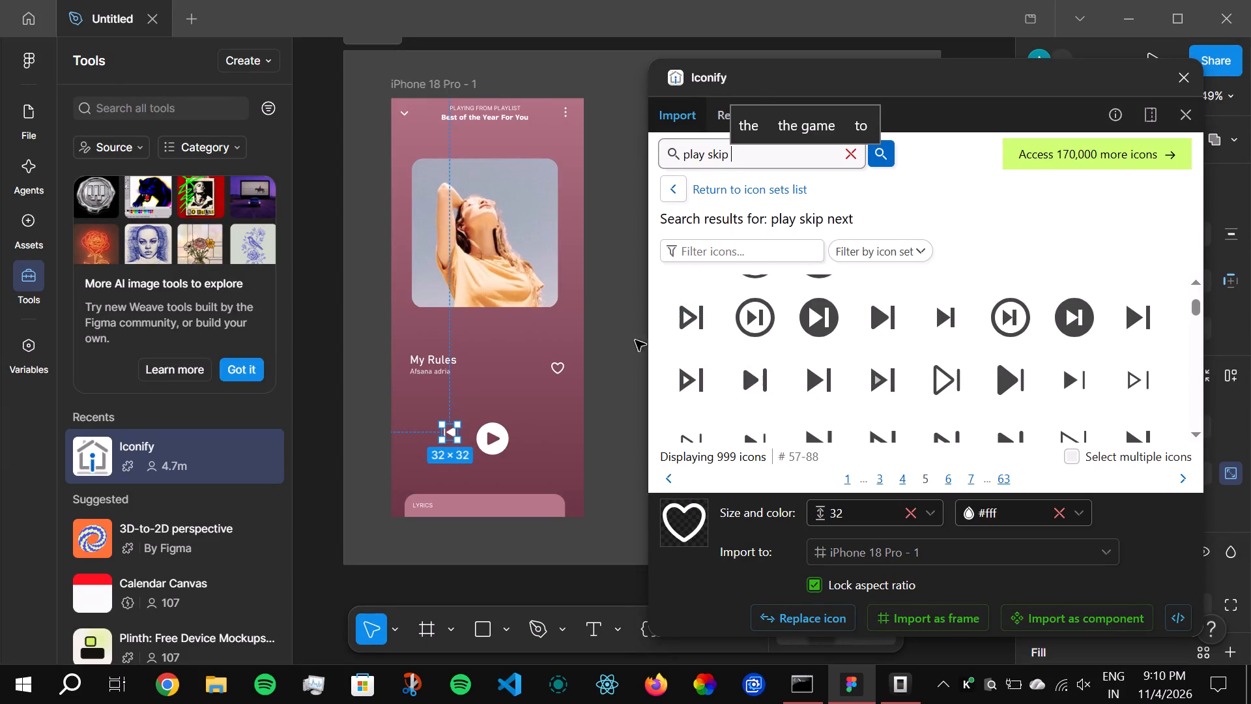
pyautogui.click(618, 351)
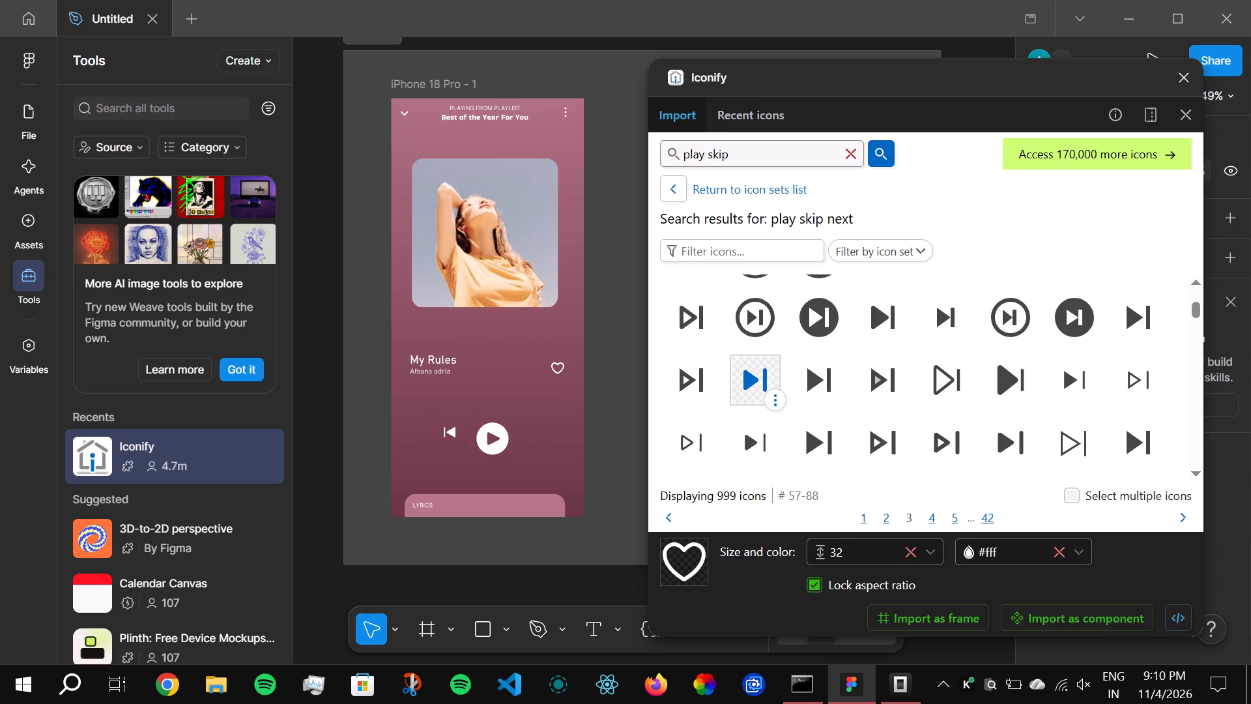
pyautogui.moveTo(748, 385); pyautogui.dragTo(560, 433)
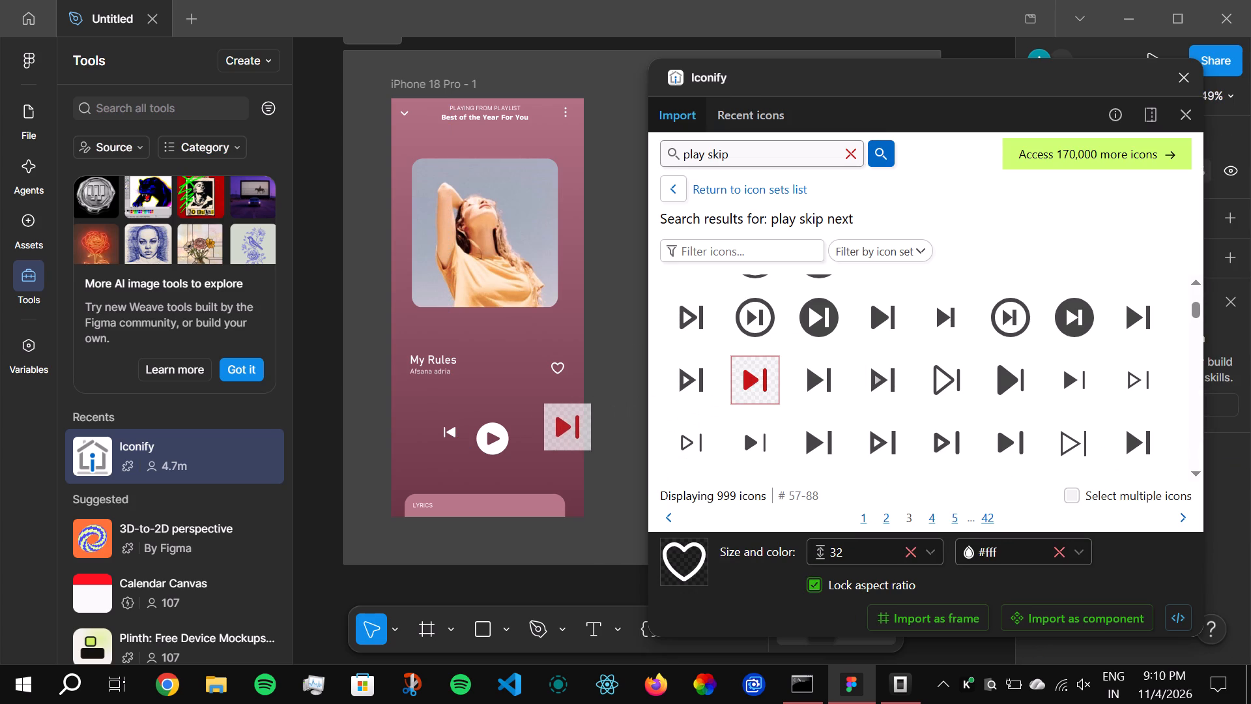
pyautogui.moveTo(560, 433); pyautogui.dragTo(532, 447)
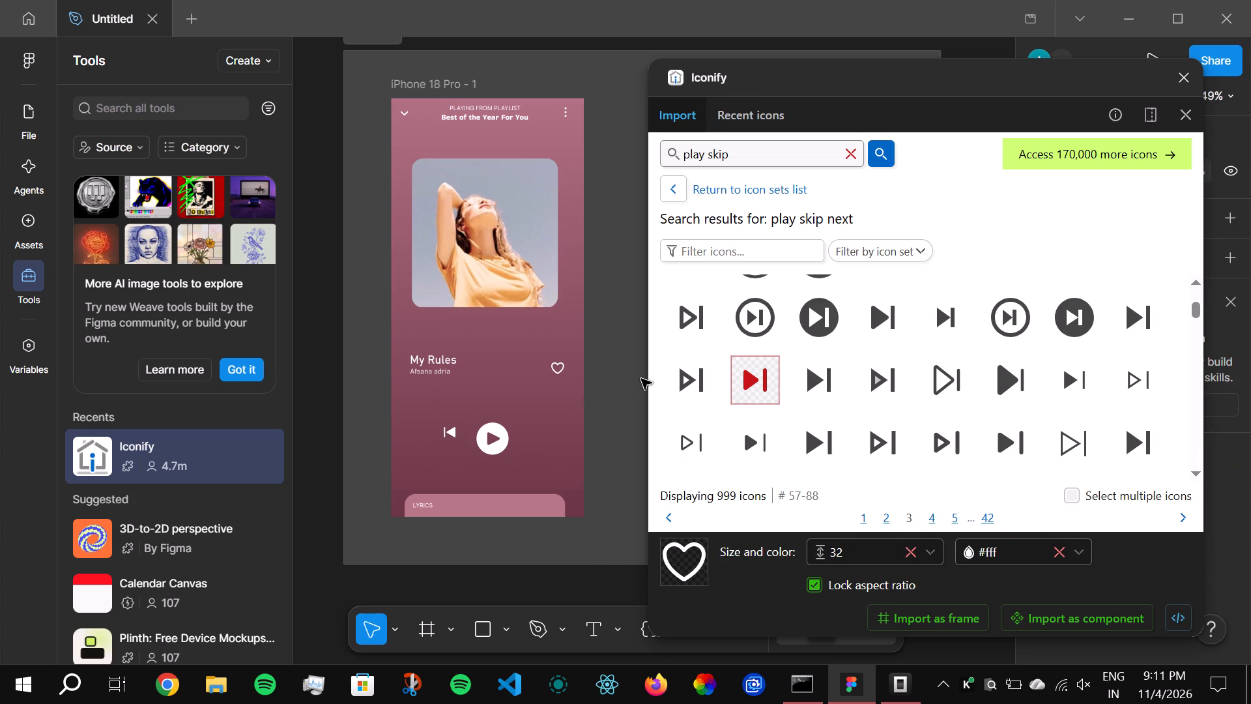
pyautogui.click(622, 375)
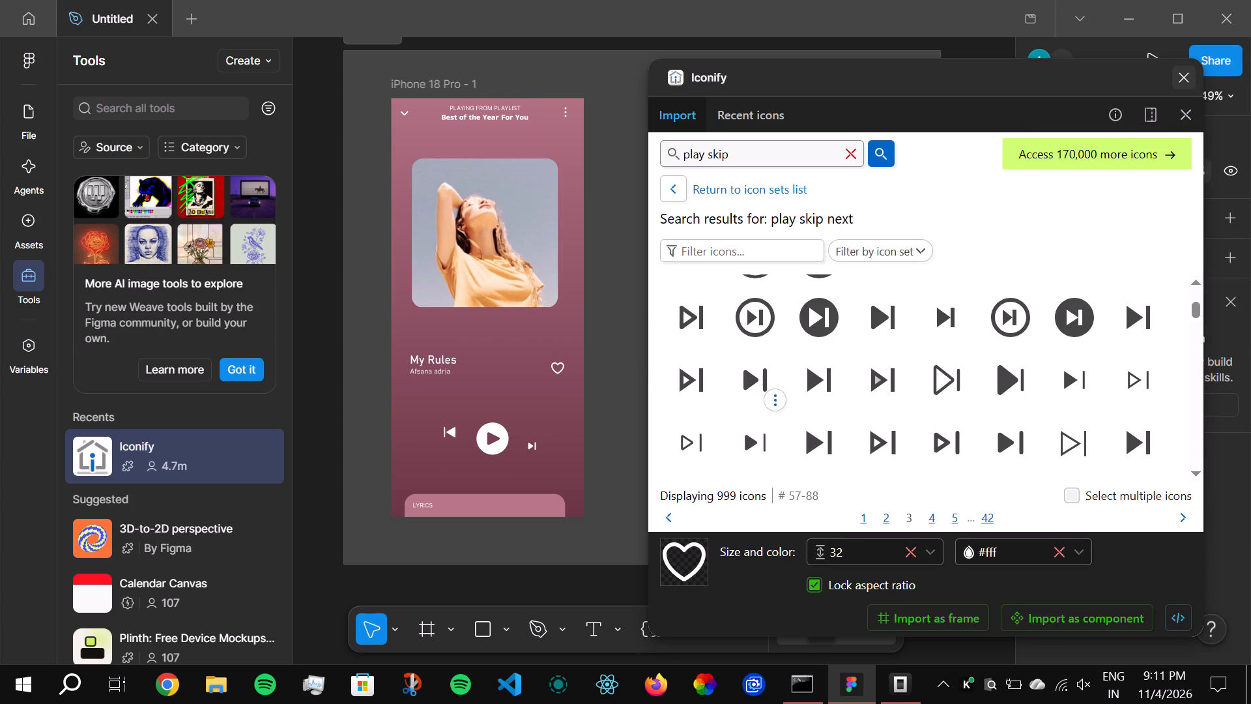
# Check the reference screen's playback controls and search Iconify for "shuffle".
pyautogui.moveTo(1032, 77); pyautogui.dragTo(895, 481)
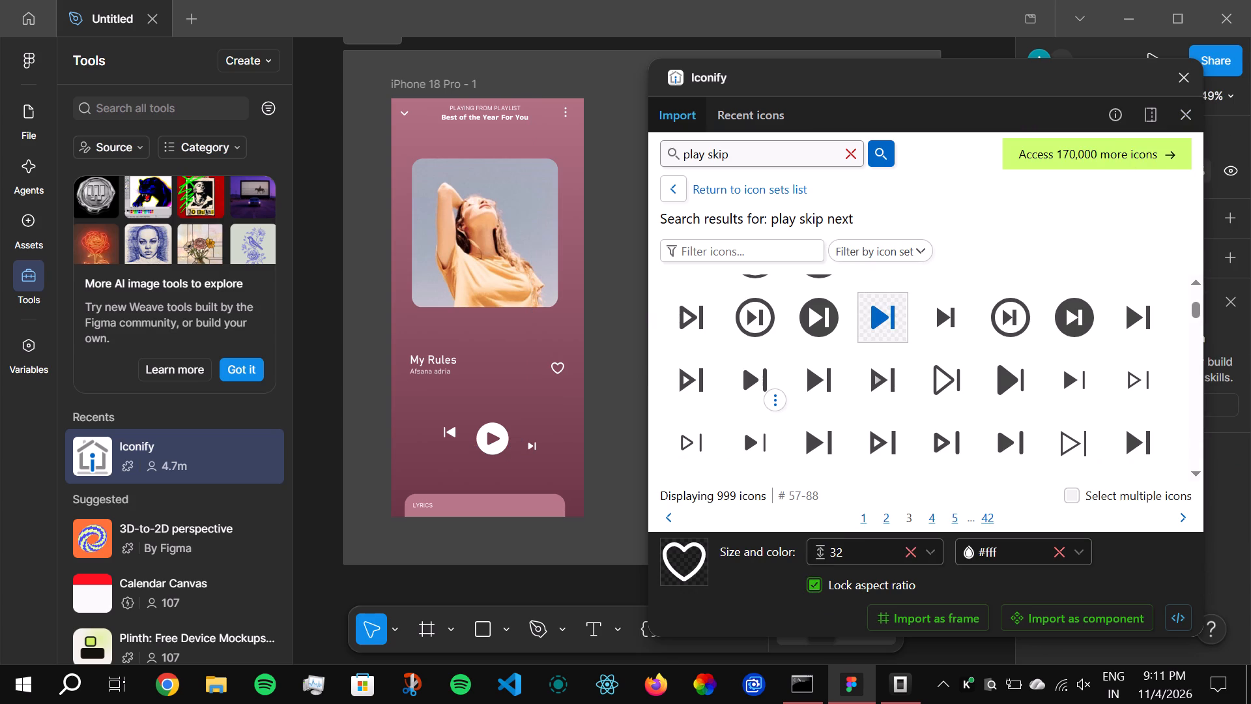
pyautogui.moveTo(1024, 87); pyautogui.dragTo(444, 255)
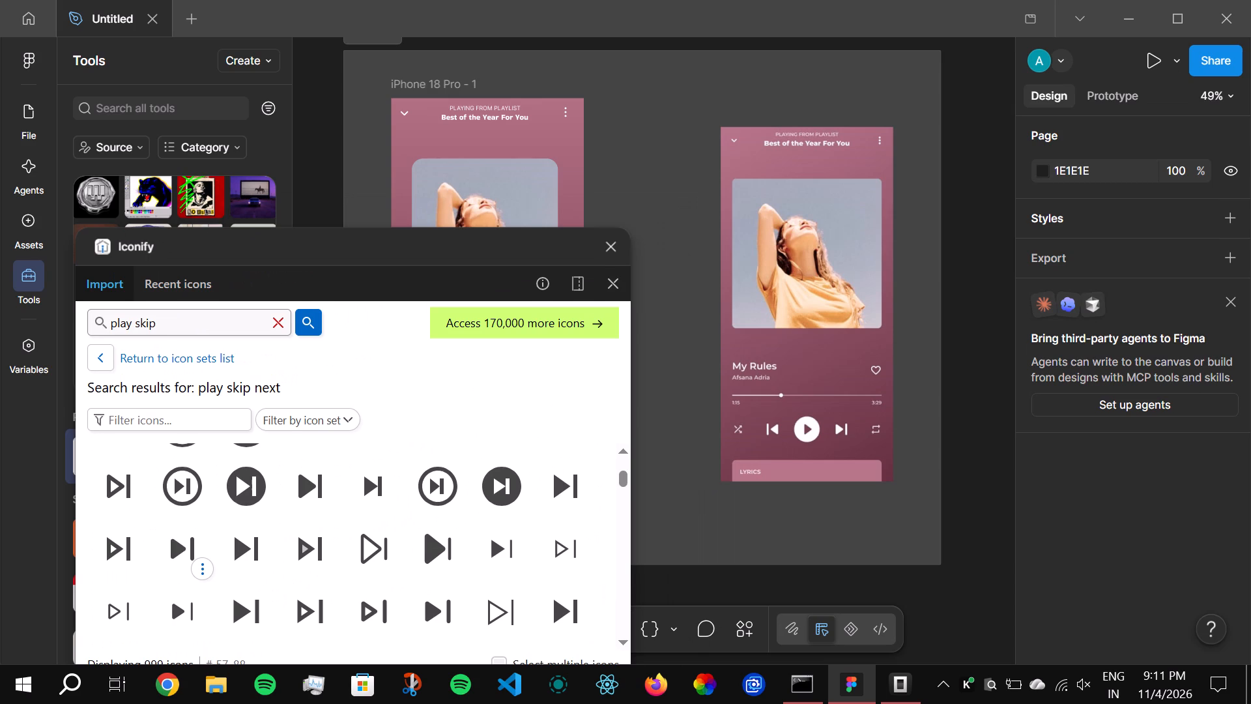
pyautogui.moveTo(444, 255); pyautogui.dragTo(525, 259)
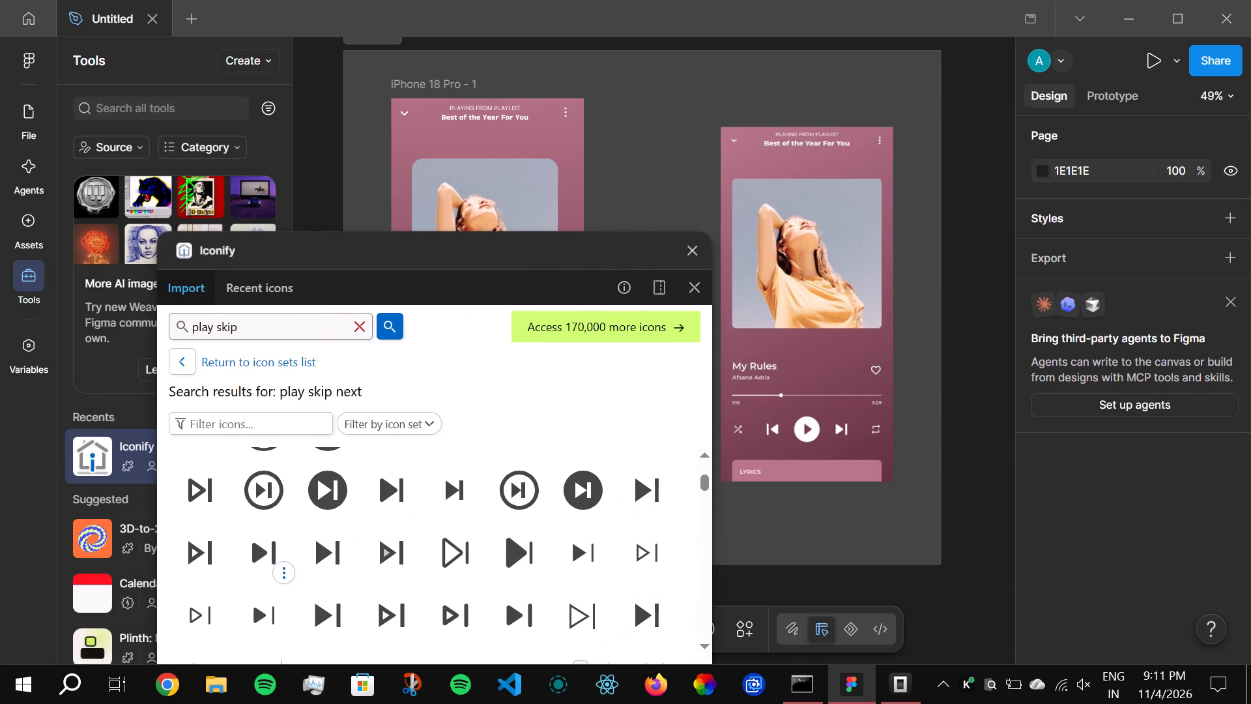
pyautogui.moveTo(525, 259); pyautogui.dragTo(1059, 136)
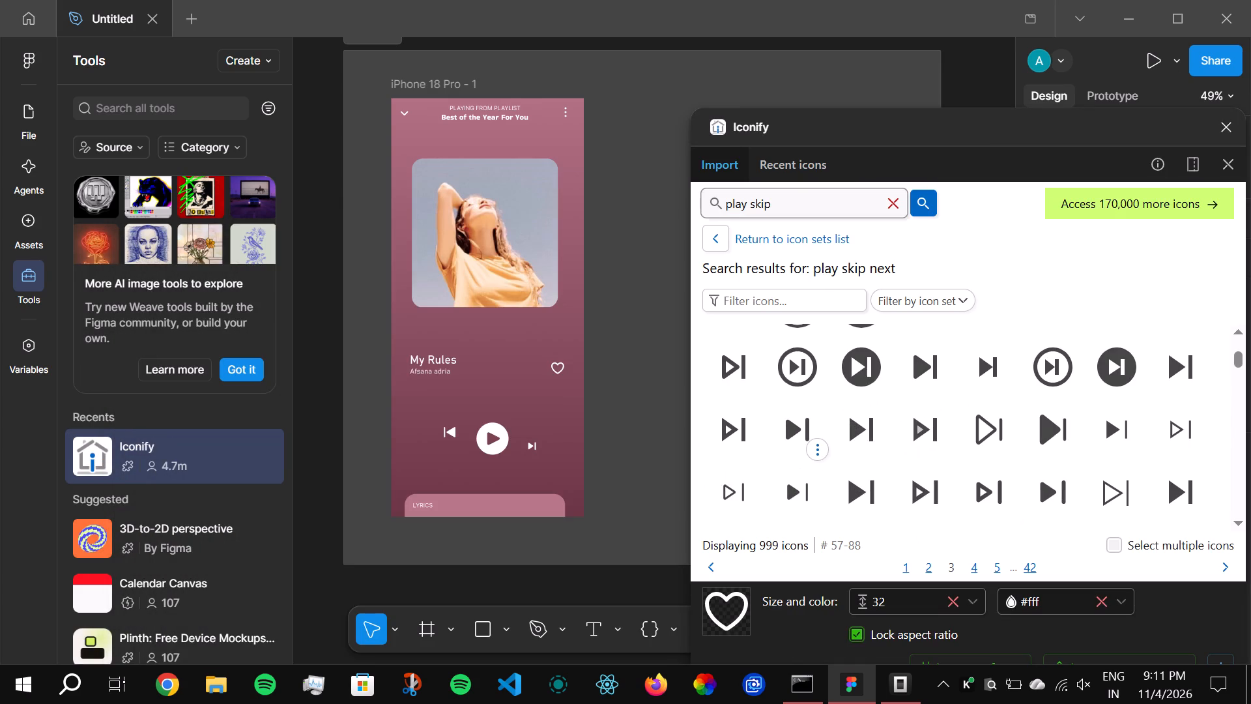
pyautogui.click(891, 207)
pyautogui.press('s')
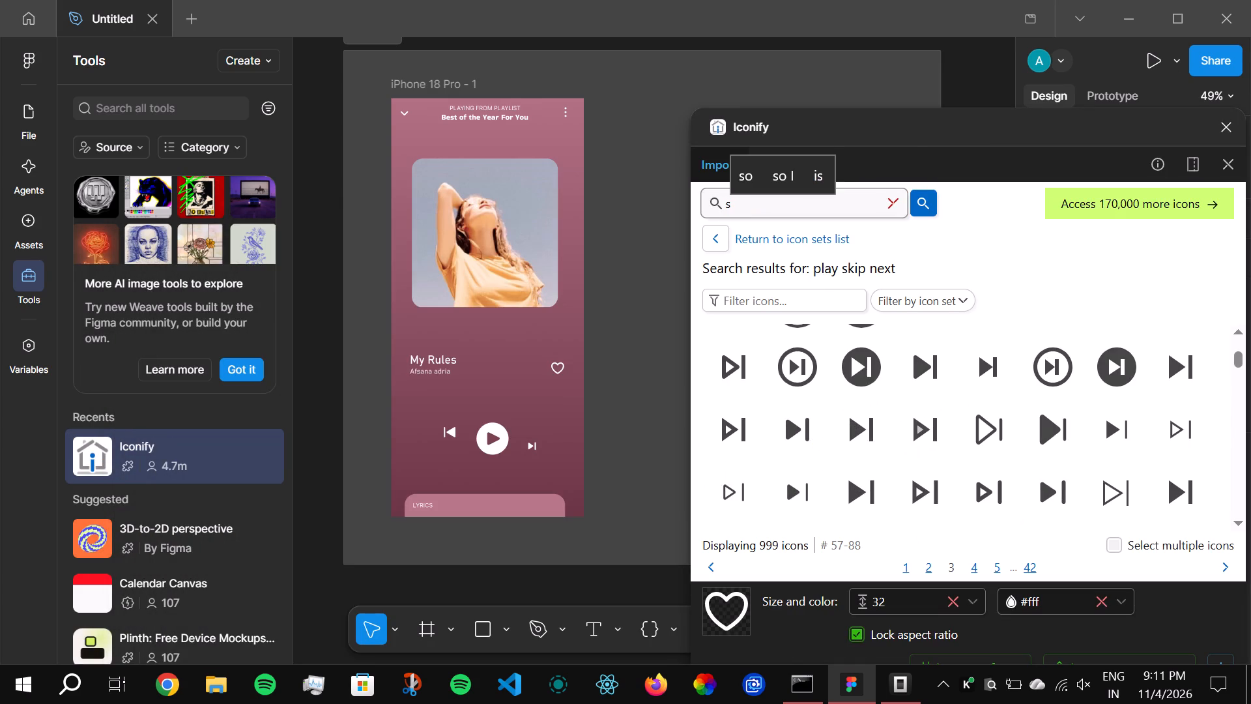
pyautogui.write('huffle')
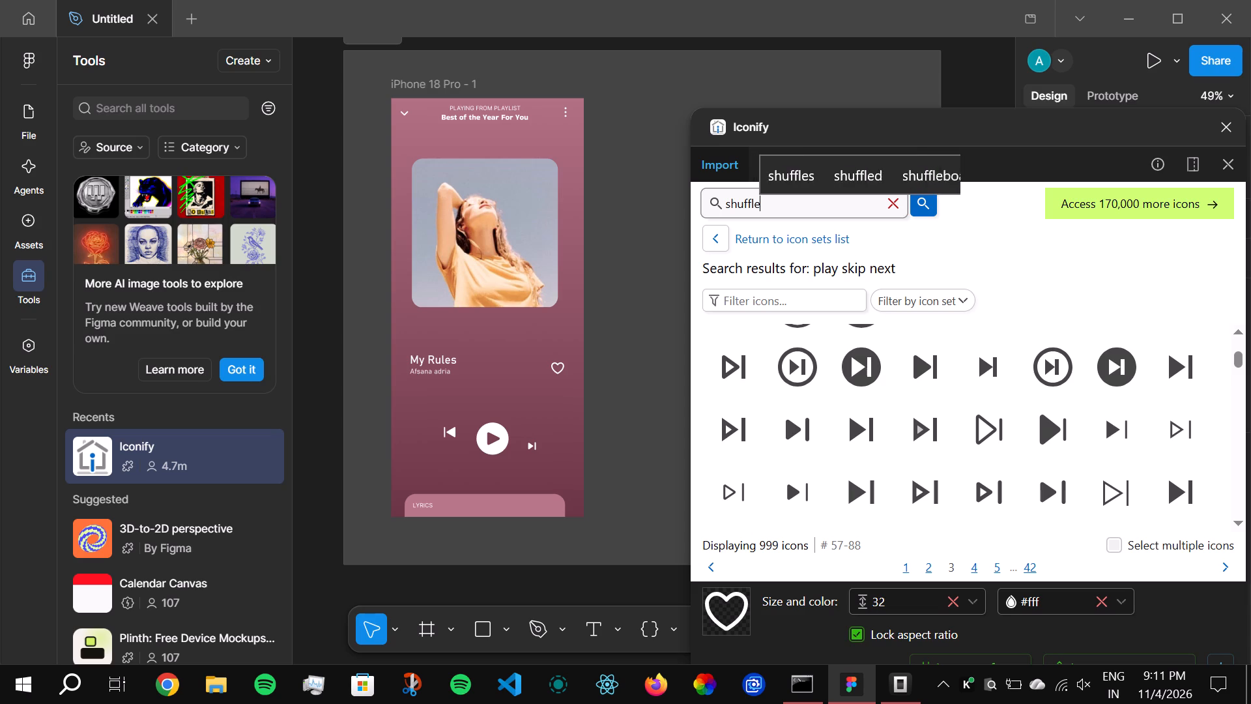
pyautogui.press('Return')
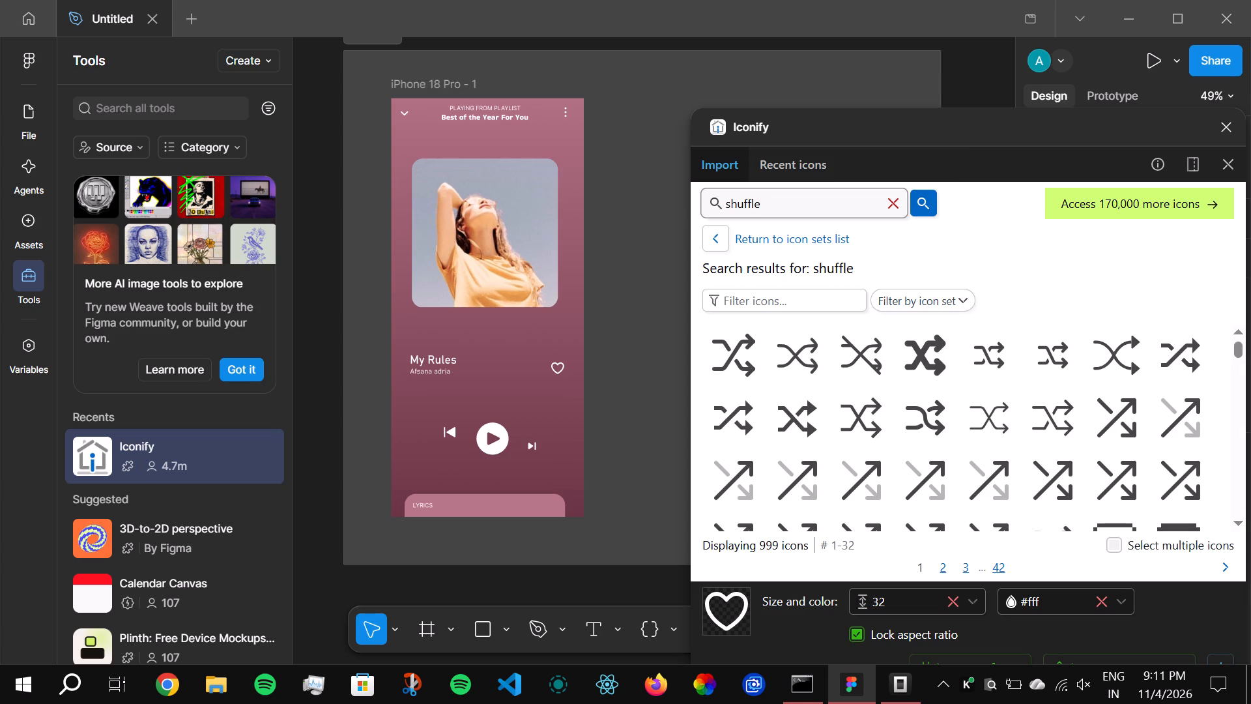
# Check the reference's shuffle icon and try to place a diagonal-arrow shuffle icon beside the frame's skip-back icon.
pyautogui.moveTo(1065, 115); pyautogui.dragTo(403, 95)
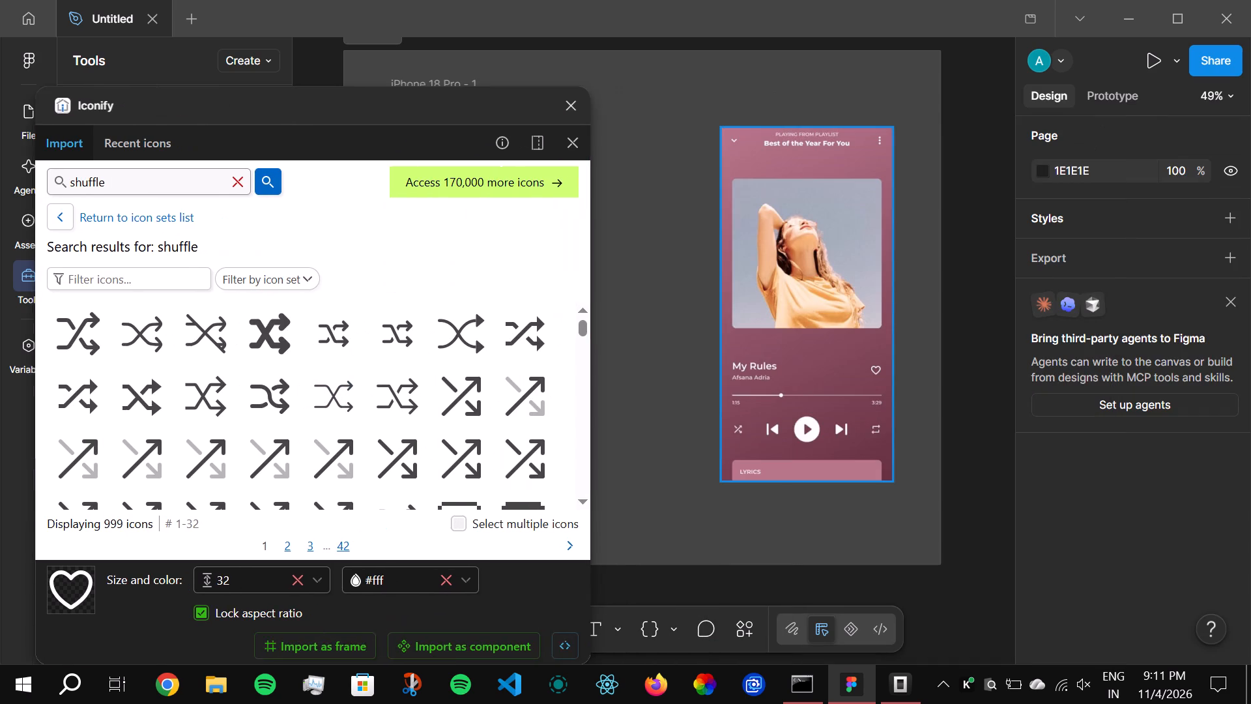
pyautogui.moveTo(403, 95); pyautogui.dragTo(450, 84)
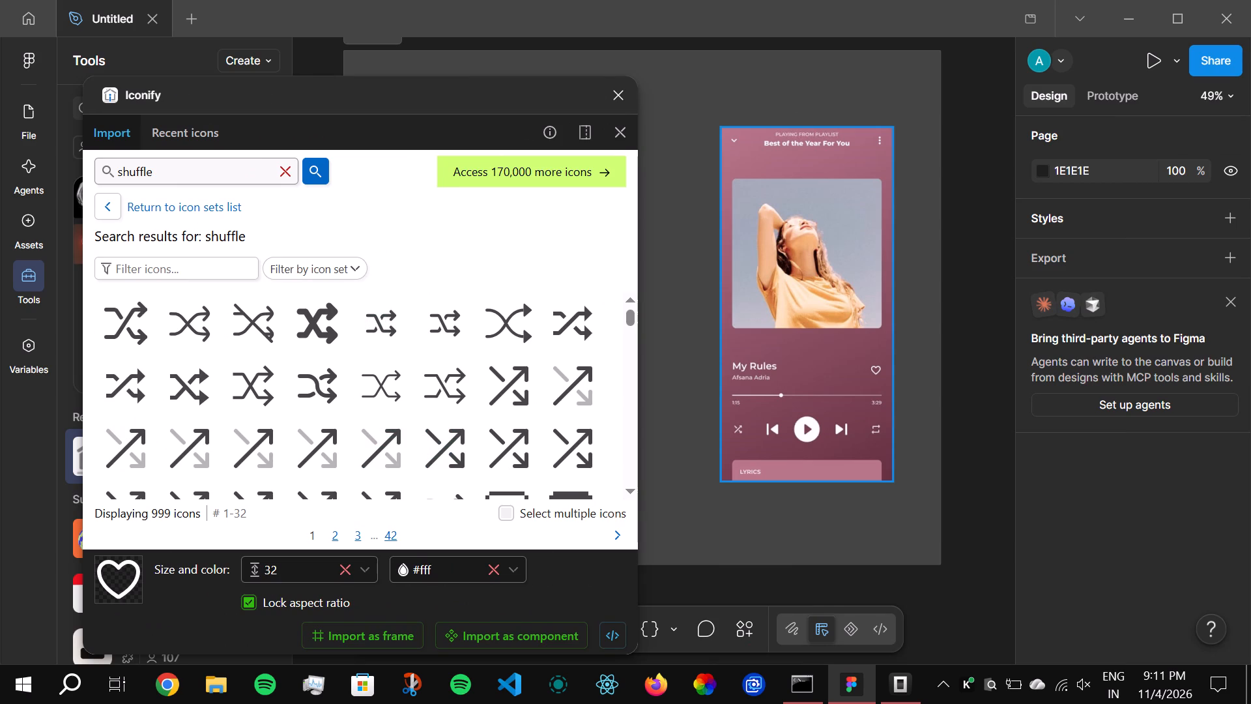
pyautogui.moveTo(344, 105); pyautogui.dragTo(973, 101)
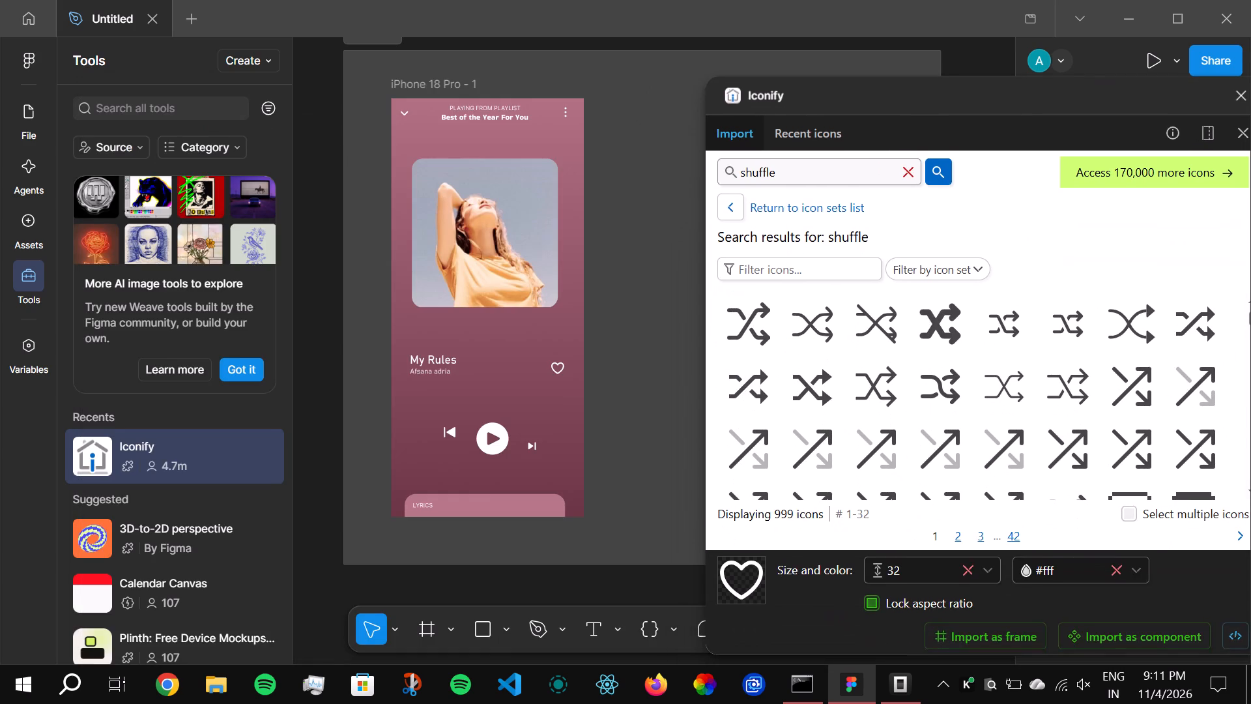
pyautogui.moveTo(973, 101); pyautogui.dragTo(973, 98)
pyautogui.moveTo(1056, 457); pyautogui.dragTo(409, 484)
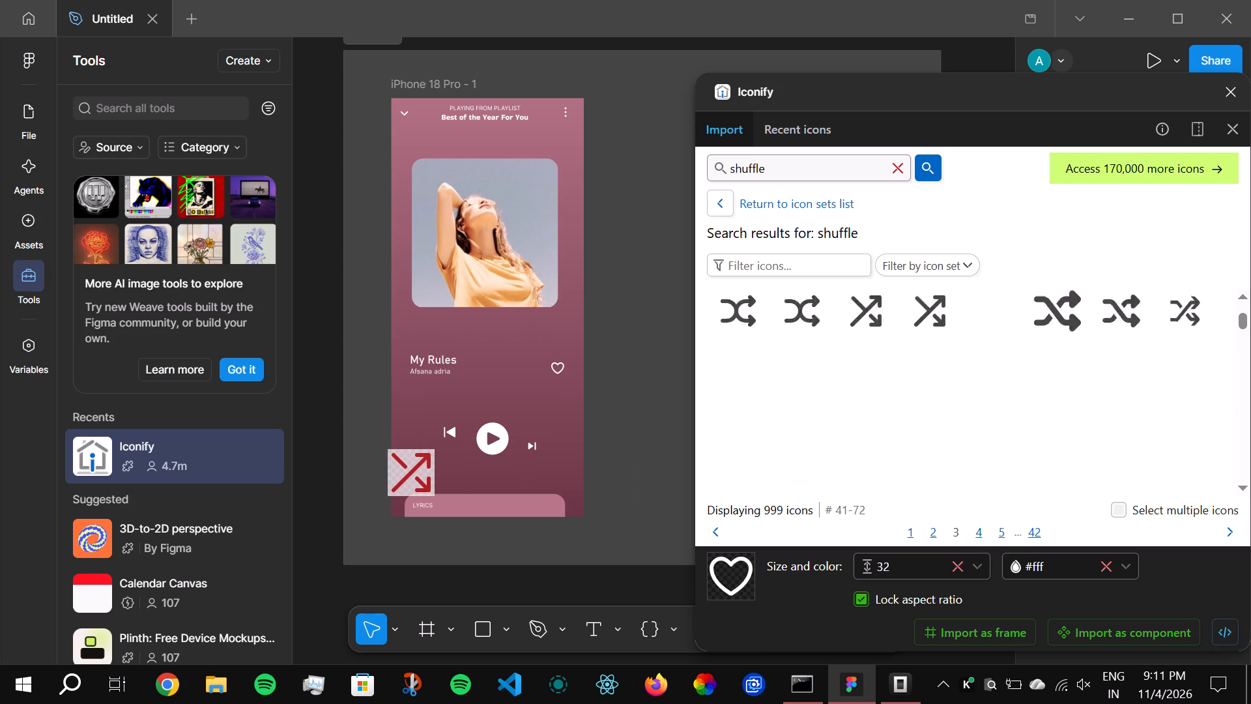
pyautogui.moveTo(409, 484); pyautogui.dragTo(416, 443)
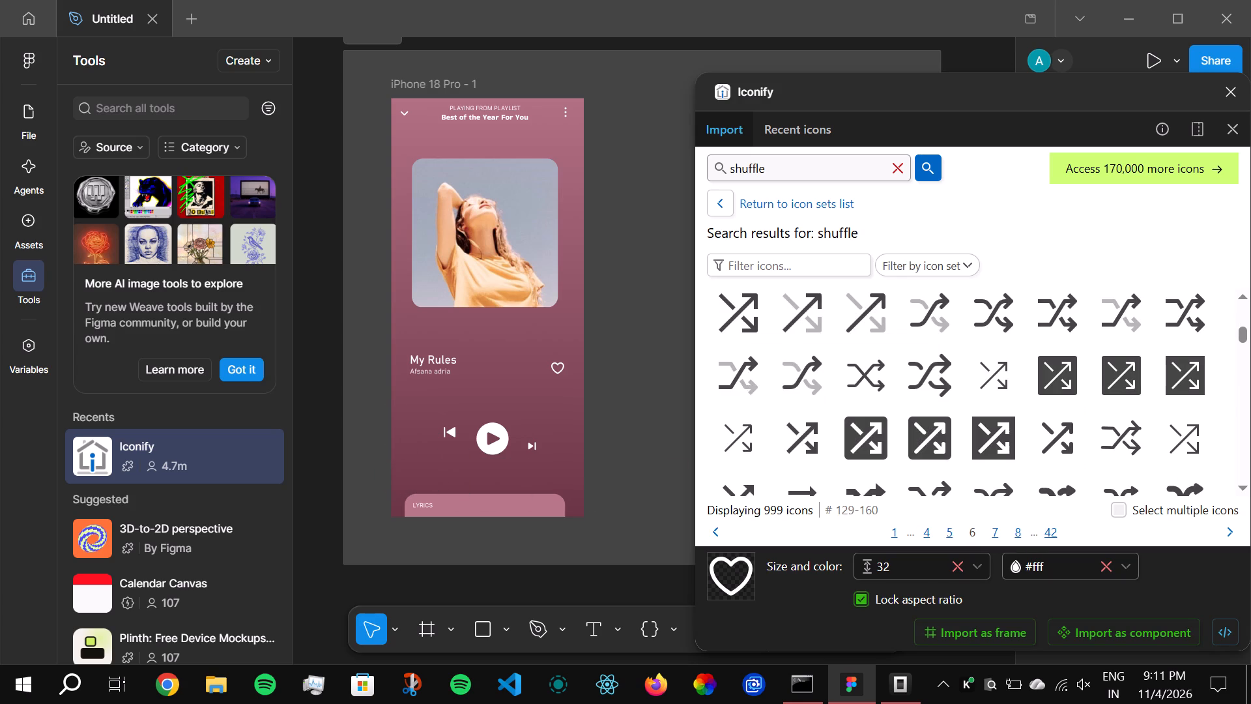
# Import the white coolicons shuffle-duotone icon at 32 × 32 into the frame, left of the skip-back icon.
pyautogui.scroll(6, 1031, 436)
pyautogui.scroll(-2, 1031, 436)
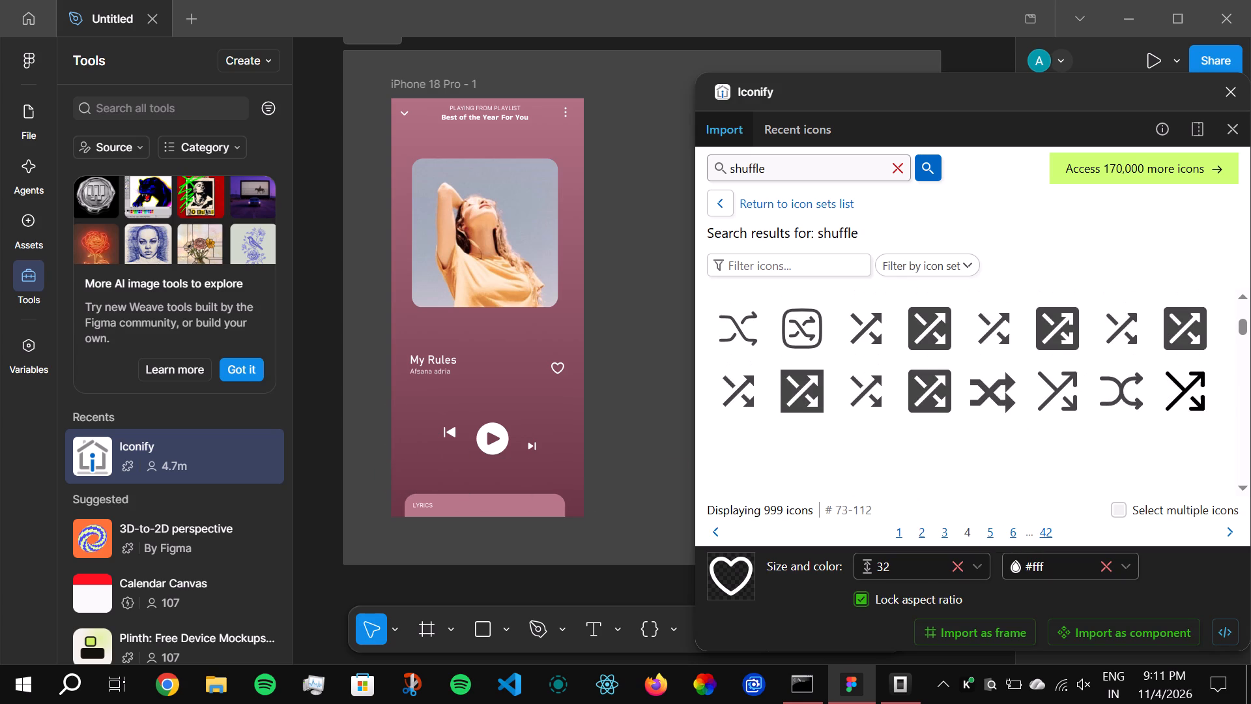
pyautogui.scroll(-1, 1031, 436)
pyautogui.scroll(5, 1031, 436)
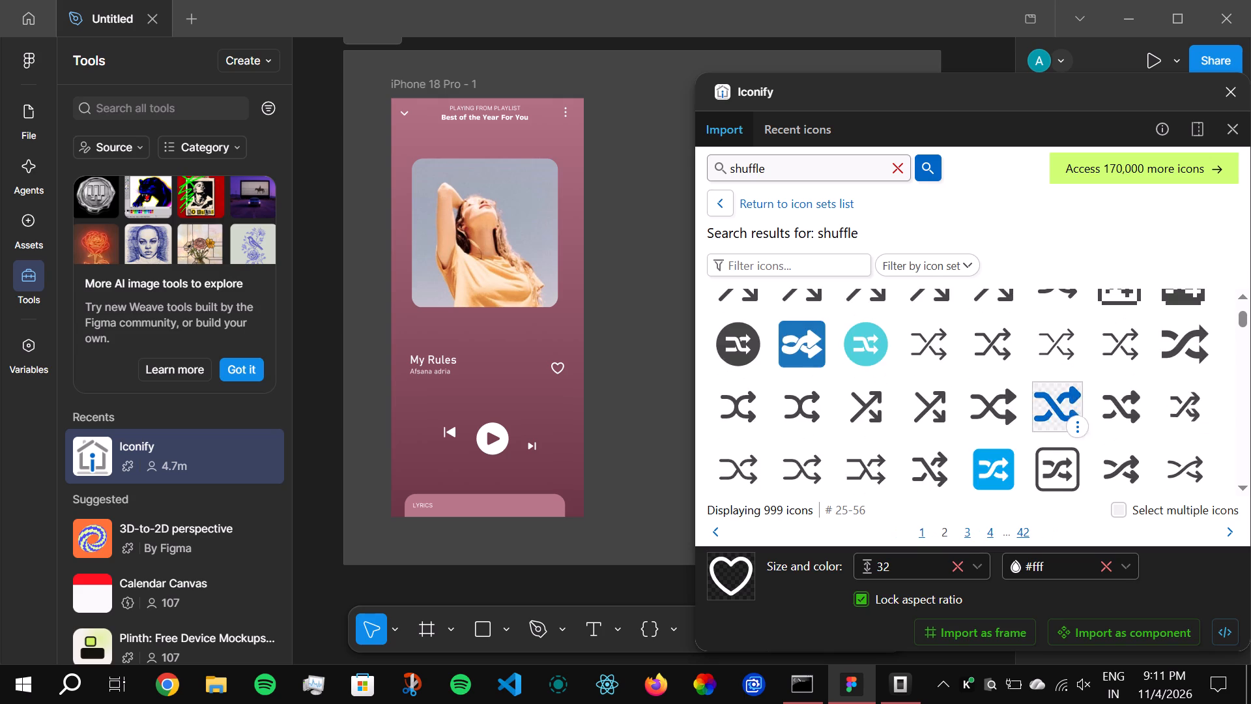
pyautogui.scroll(12, 1035, 426)
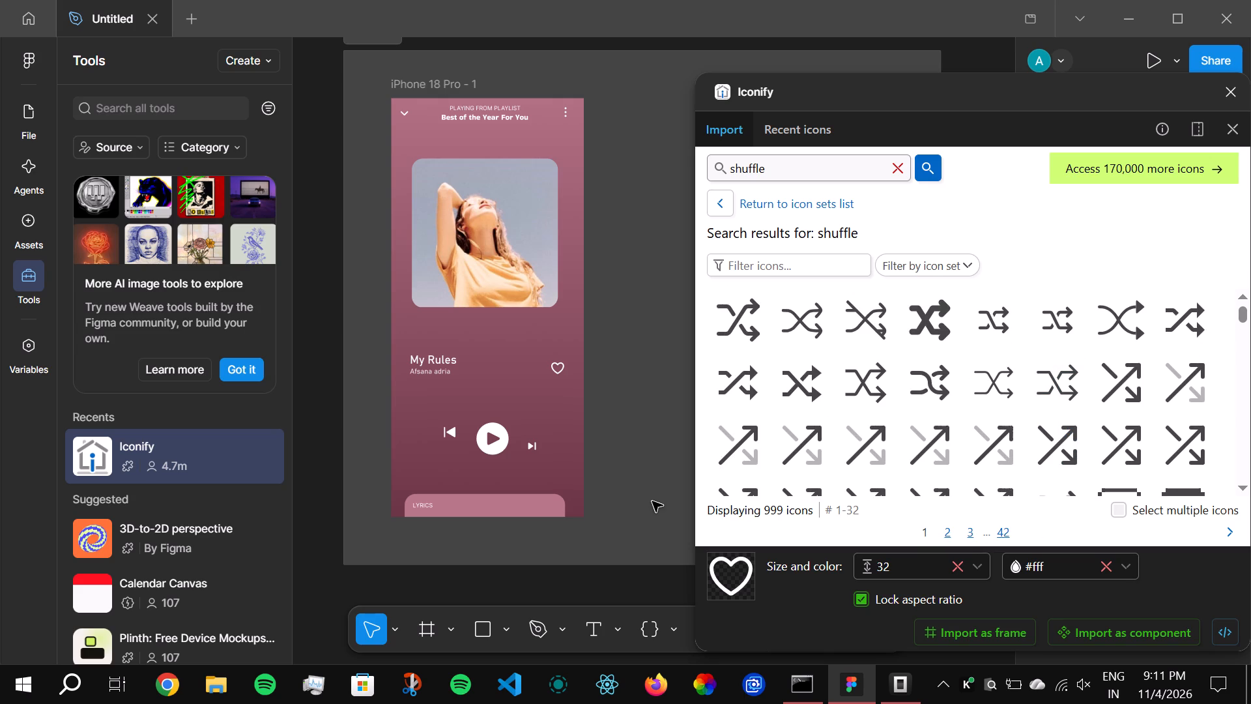
pyautogui.moveTo(1052, 457); pyautogui.dragTo(748, 460)
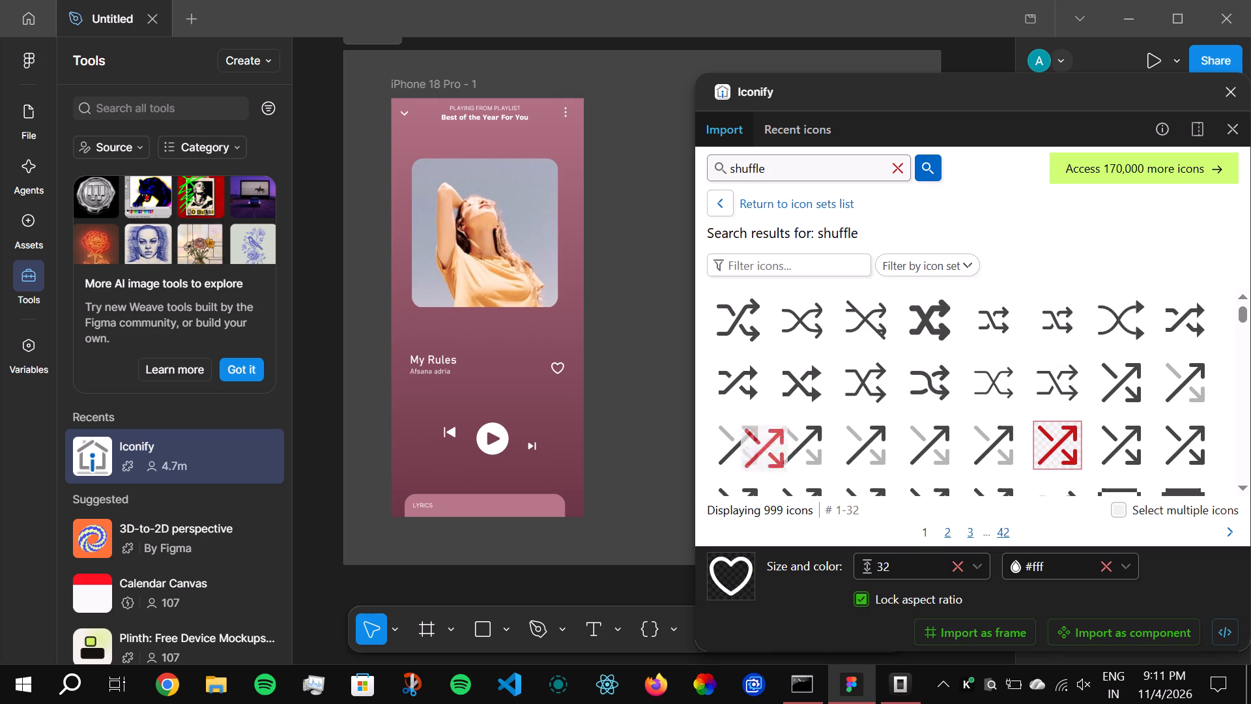
pyautogui.moveTo(748, 460); pyautogui.dragTo(420, 450)
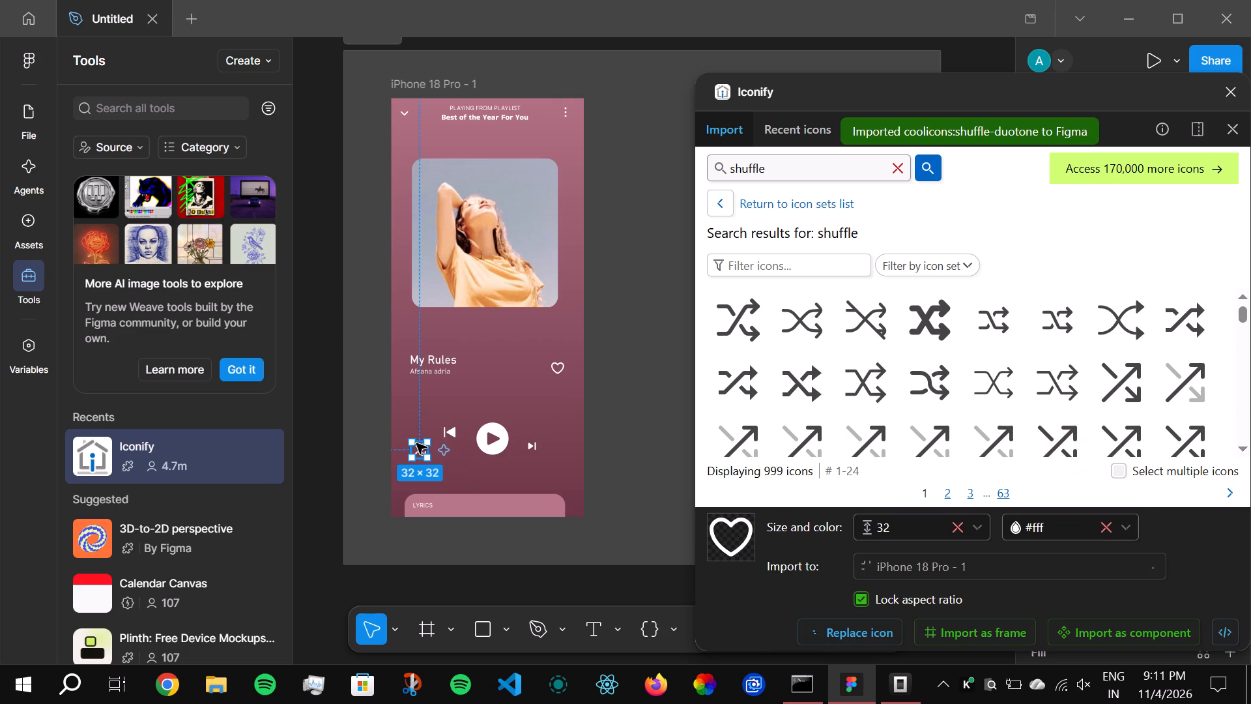
pyautogui.click(676, 430)
# Recheck the reference screen's playback controls and search Iconify for "loop".
pyautogui.moveTo(1046, 84); pyautogui.dragTo(672, 200)
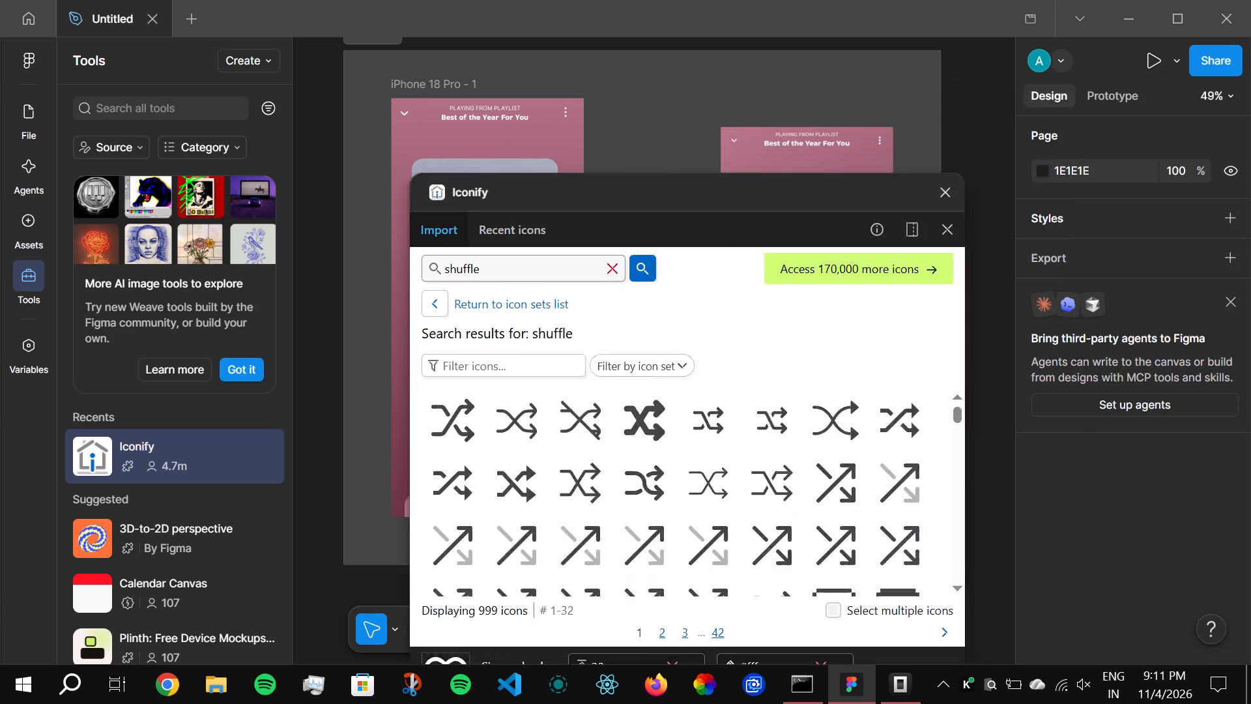
pyautogui.moveTo(672, 200); pyautogui.dragTo(481, 156)
pyautogui.click(348, 248)
pyautogui.click(341, 255)
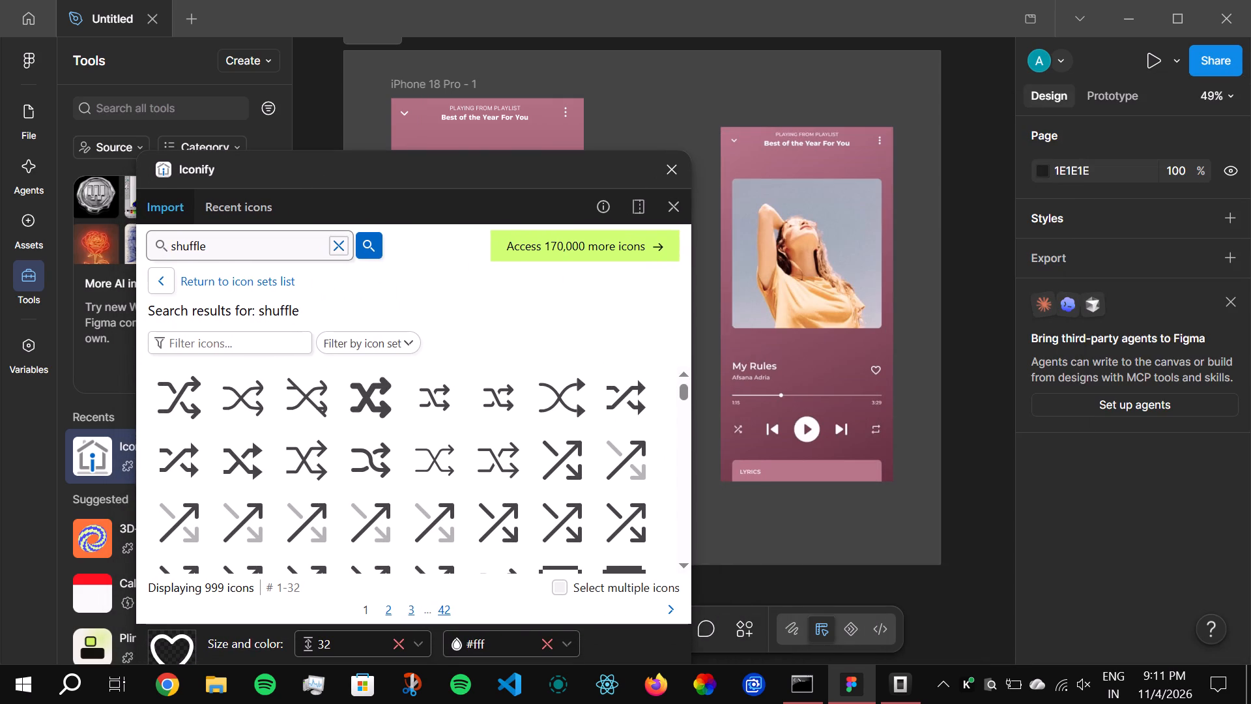
pyautogui.click(337, 244)
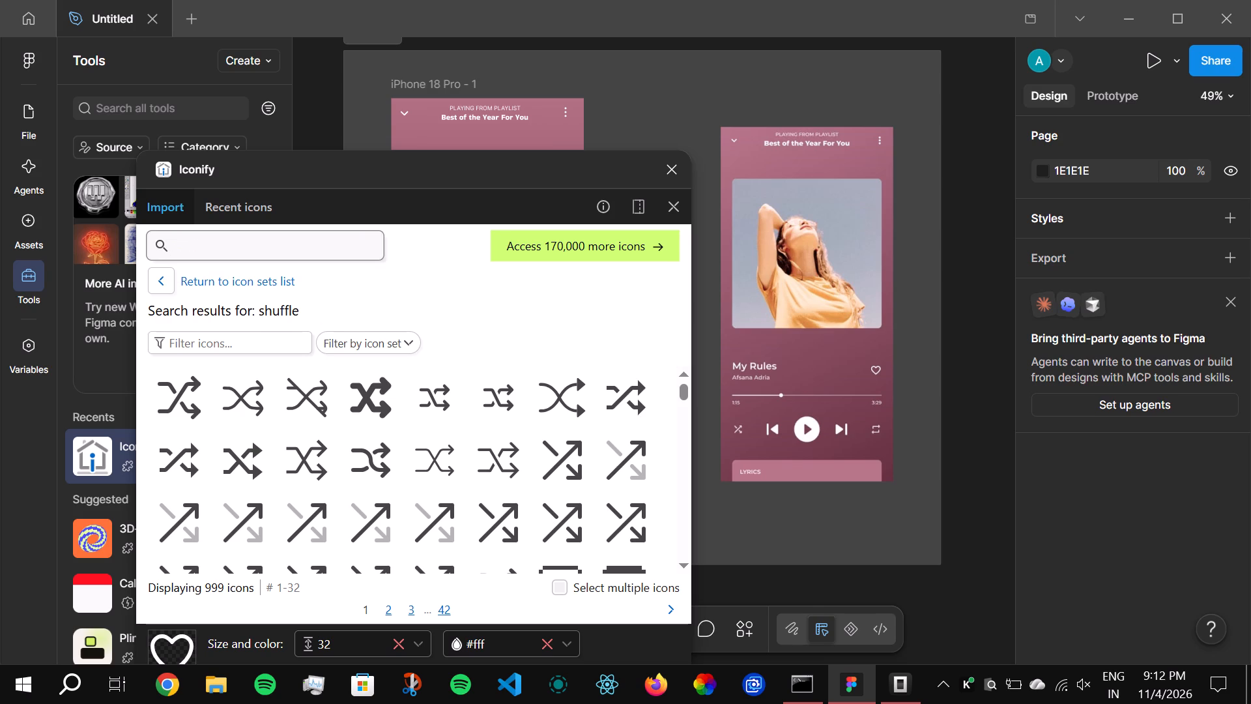
pyautogui.write('loop')
pyautogui.press('pagedown')
pyautogui.press('Return')
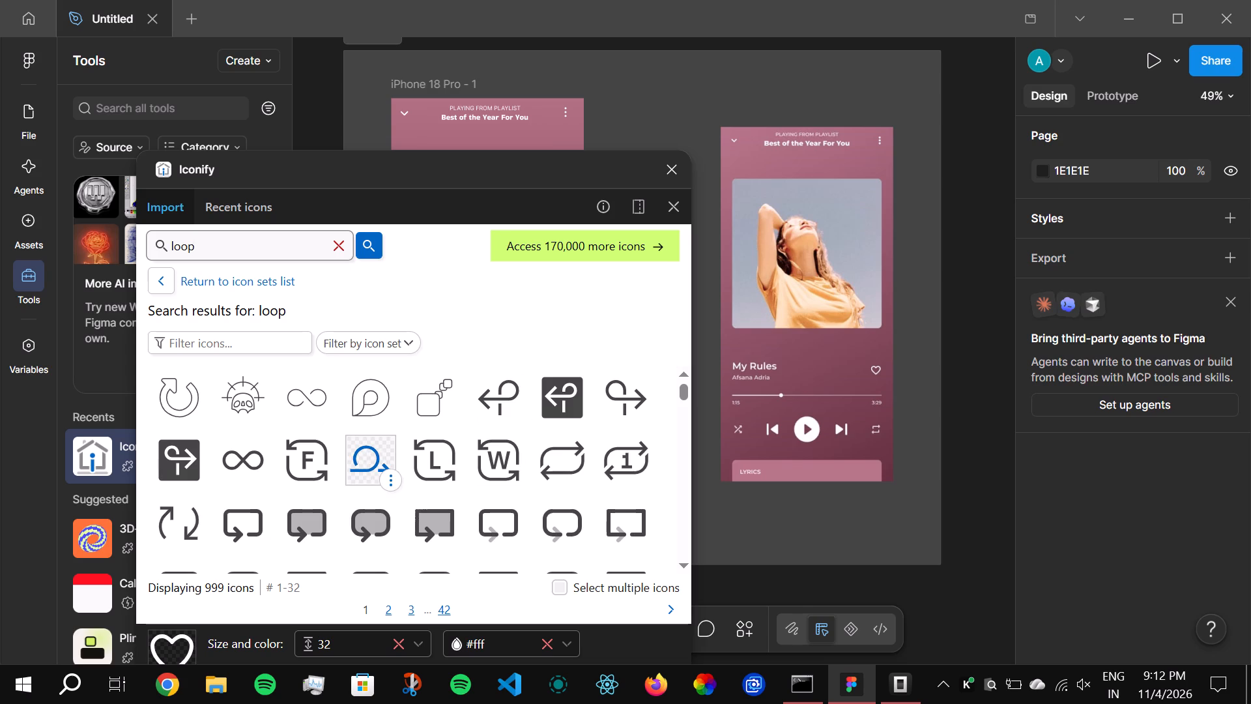
# Find the rectangular two-arrow icon in the loop results and import it in white at 32 × 32, right of the frame's skip-next icon.
pyautogui.scroll(-2, 392, 457)
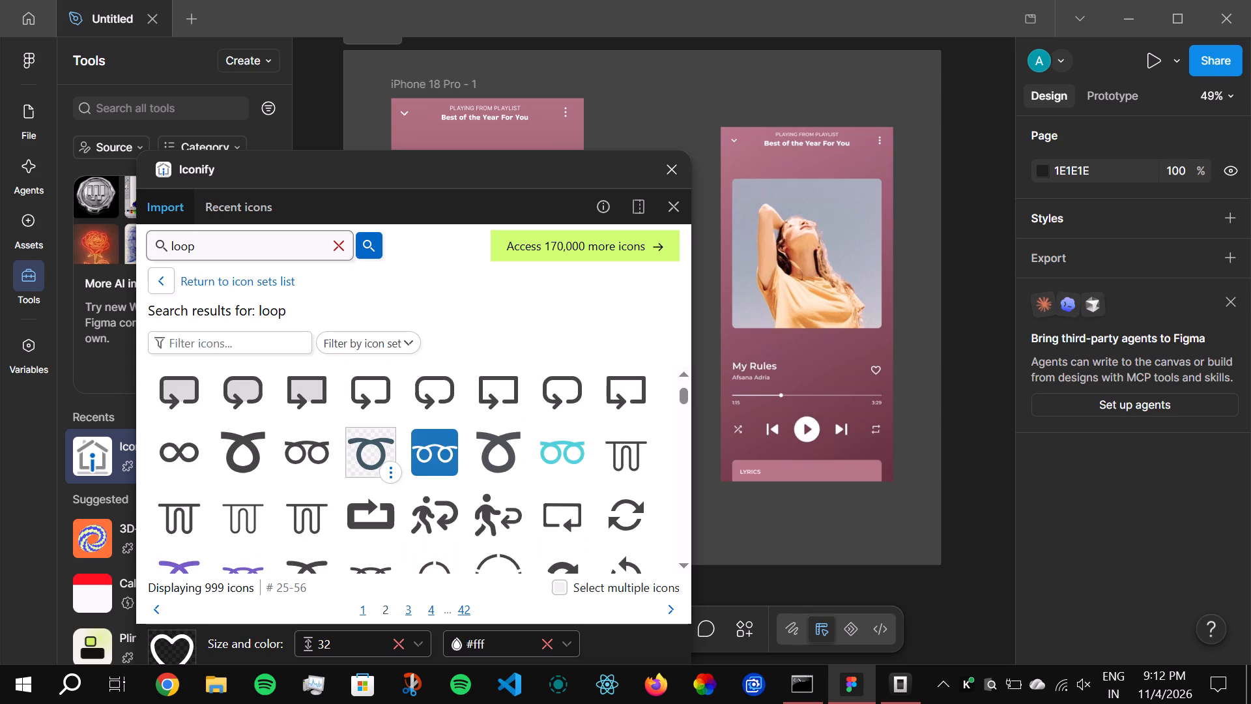
pyautogui.scroll(-1, 389, 457)
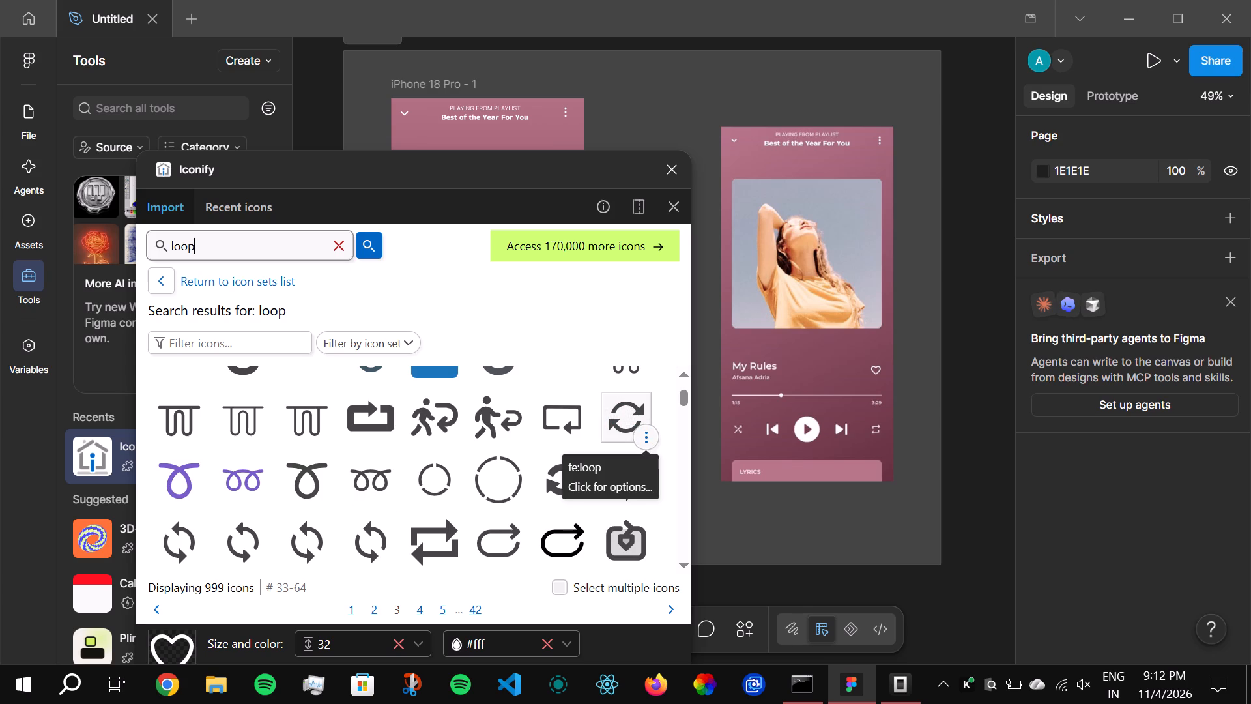
pyautogui.scroll(-1, 453, 512)
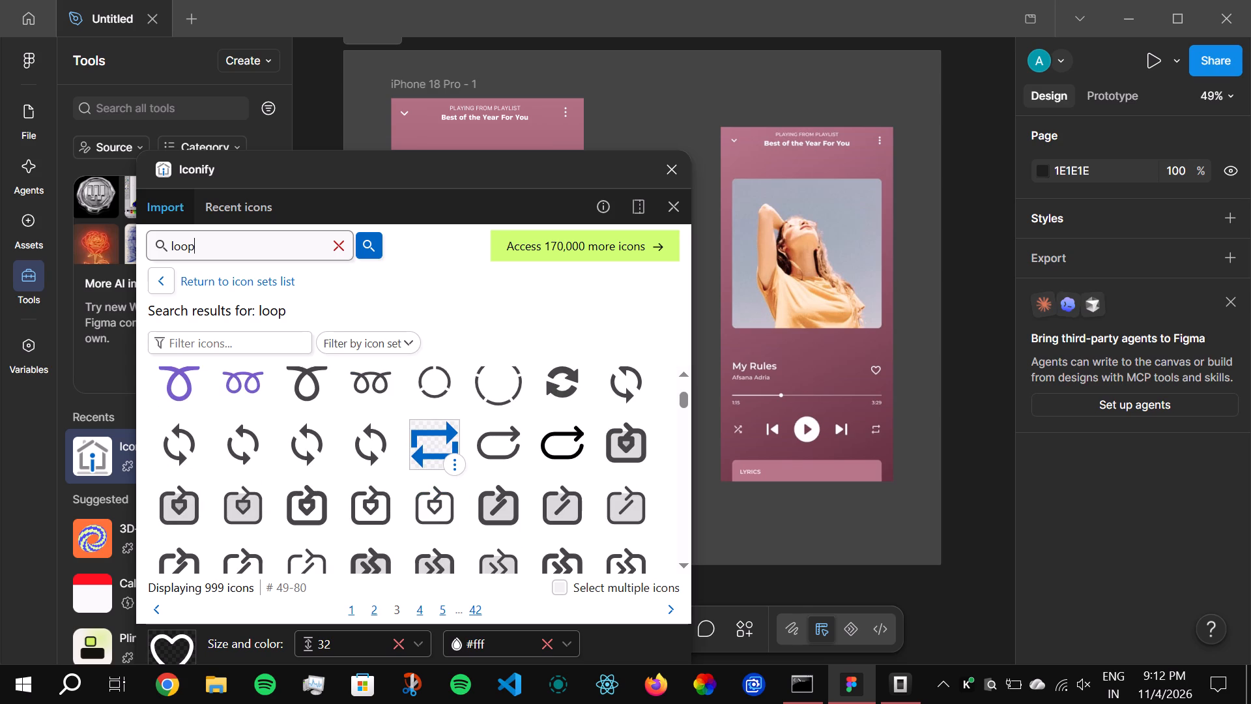
pyautogui.scroll(-3, 440, 443)
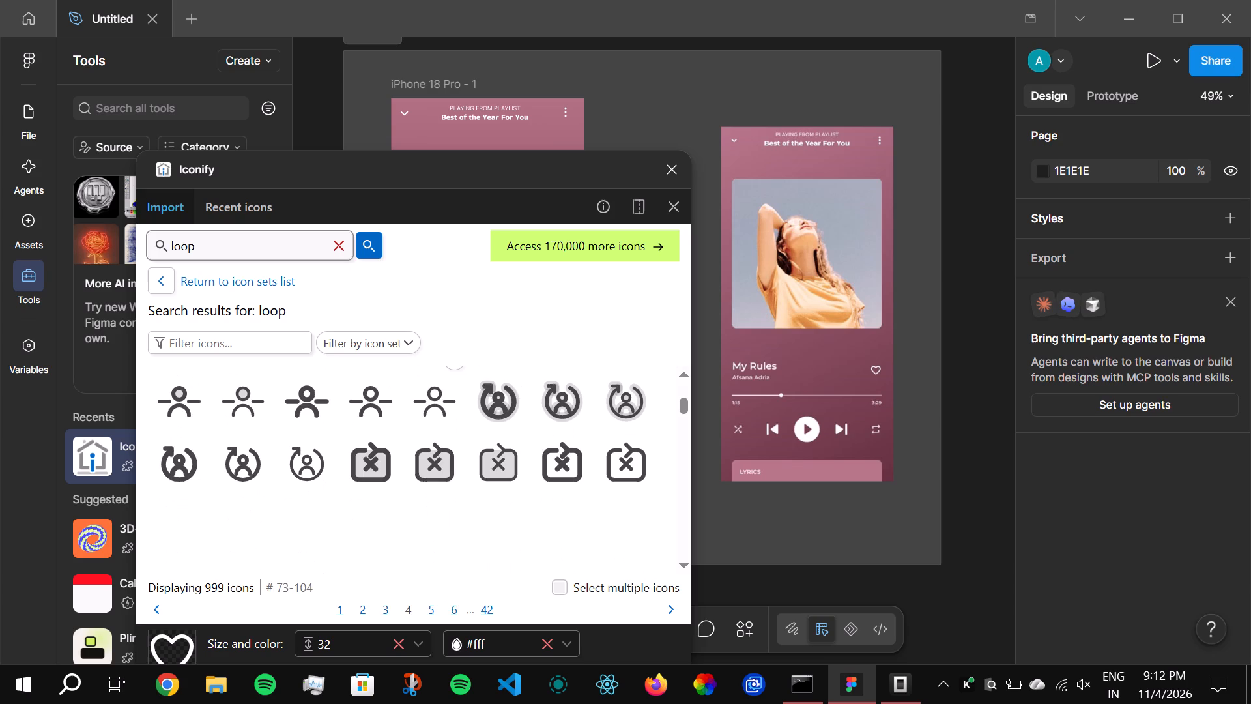
pyautogui.scroll(3, 440, 443)
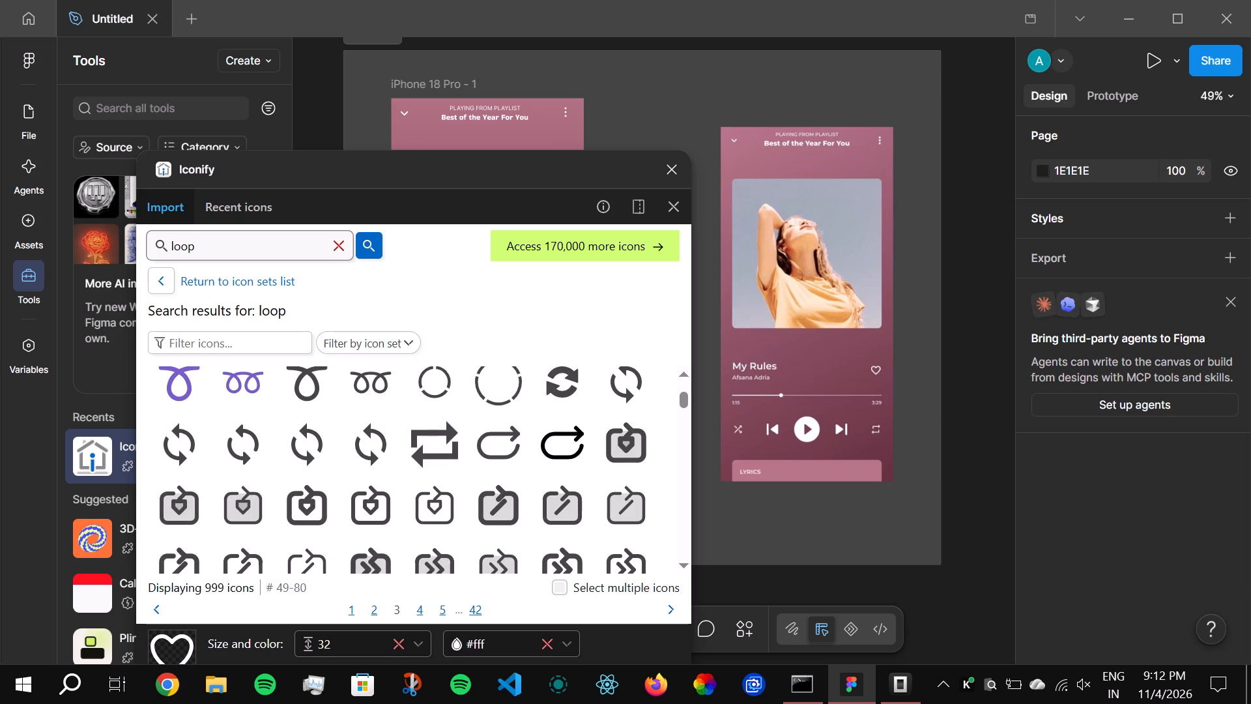
pyautogui.moveTo(450, 160); pyautogui.dragTo(1022, 142)
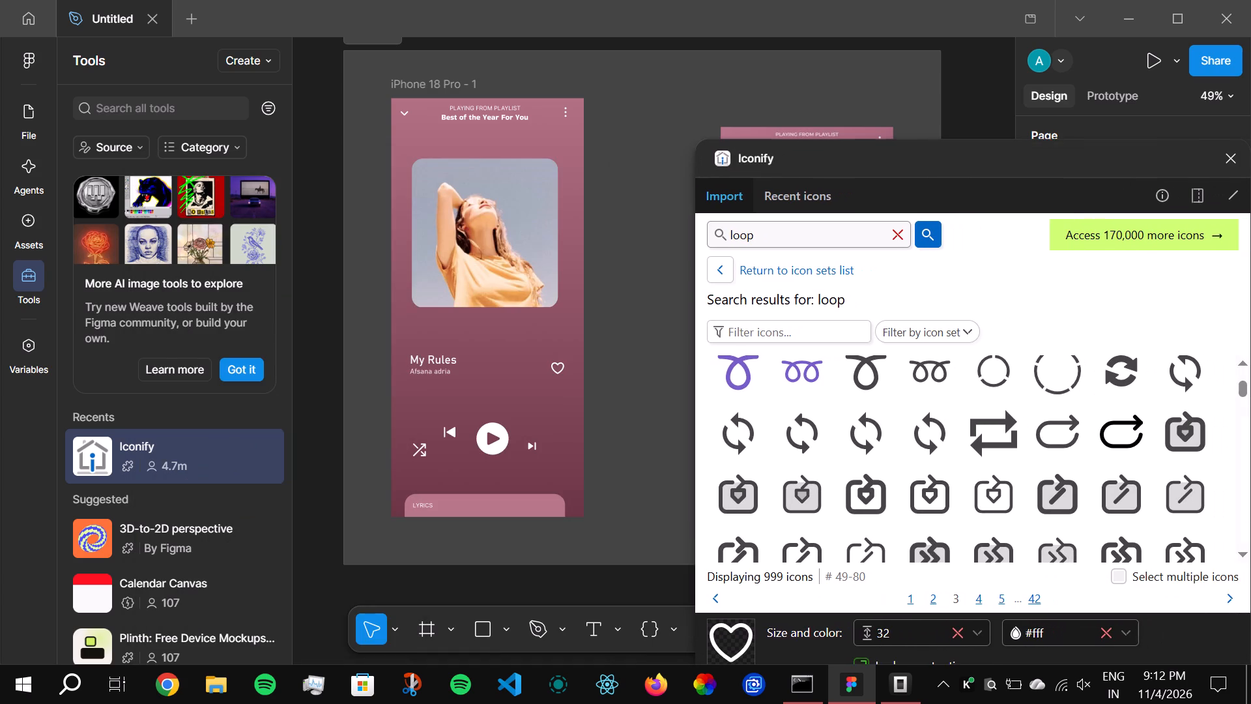
pyautogui.moveTo(998, 433); pyautogui.dragTo(556, 437)
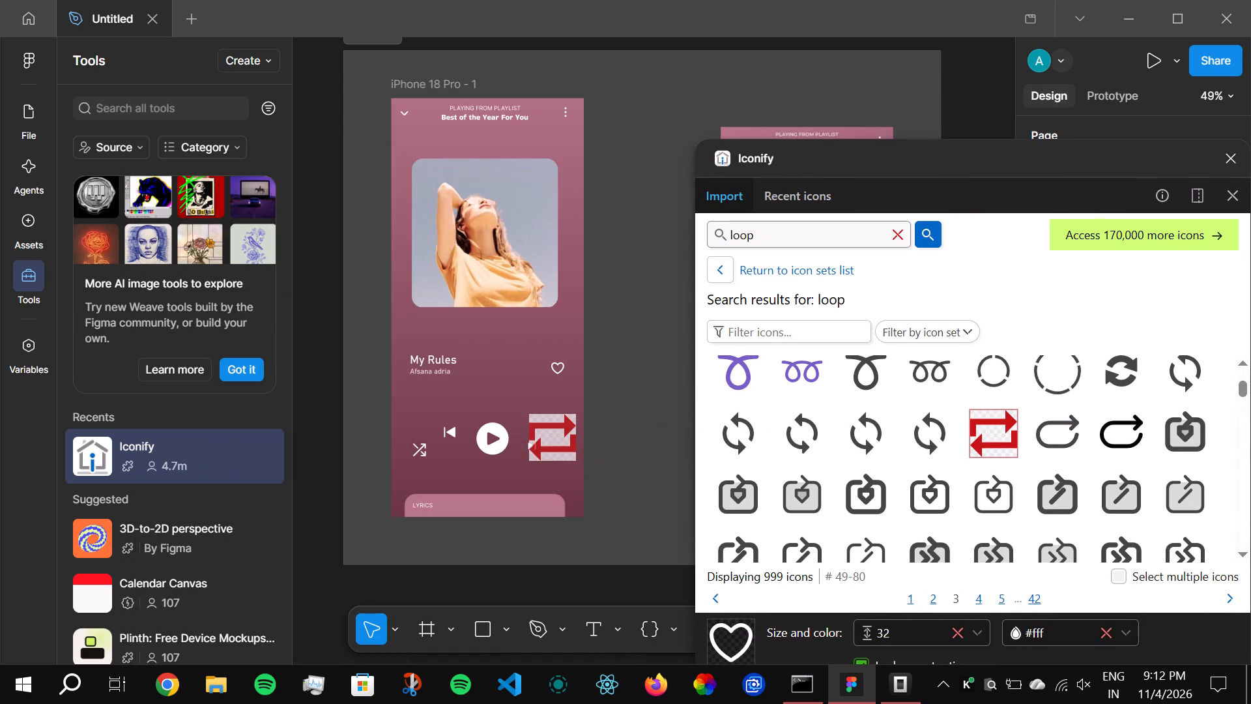
pyautogui.moveTo(556, 437); pyautogui.dragTo(566, 447)
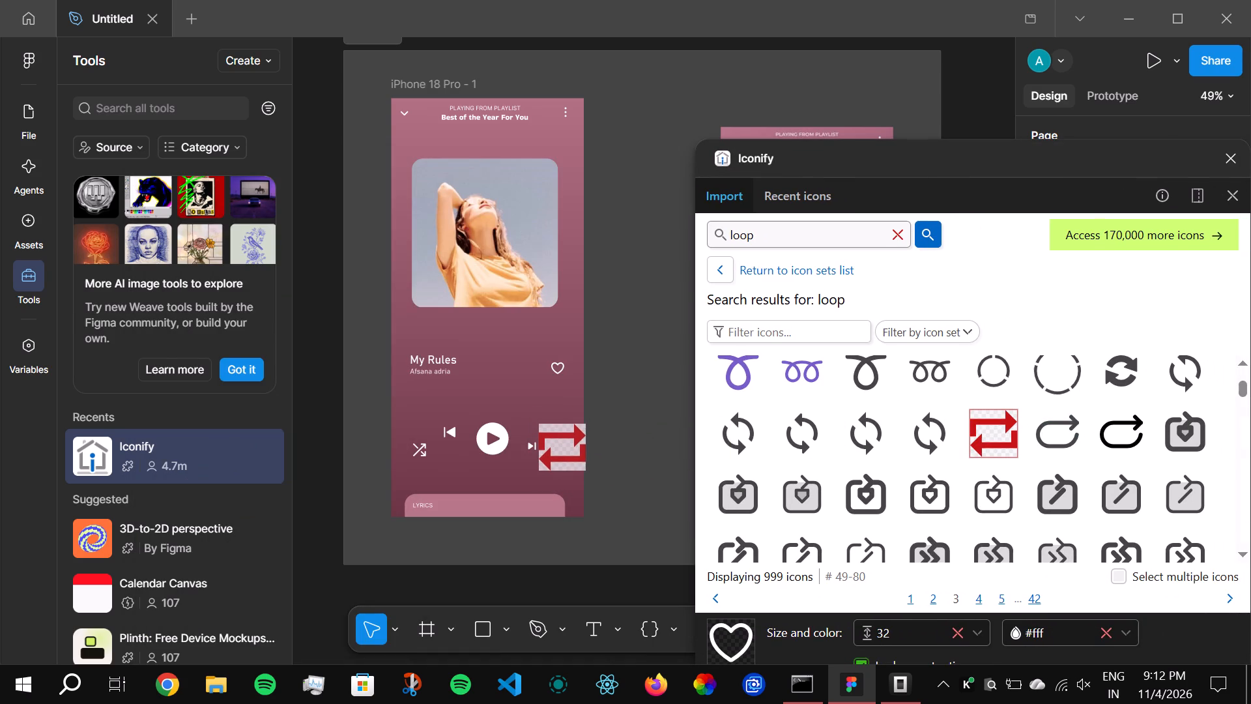
pyautogui.moveTo(566, 447); pyautogui.dragTo(563, 447)
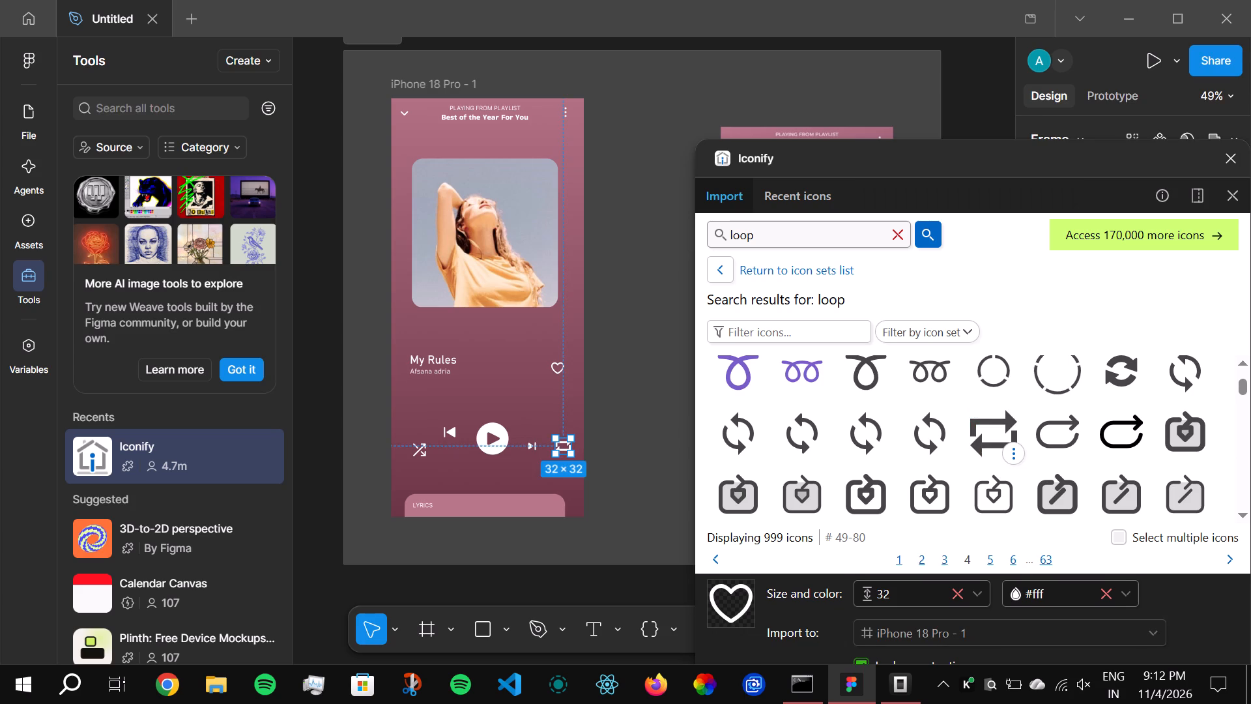
# Clear the Iconify search term, deselect the loop icon and move the plugin window clear of both player screens.
pyautogui.moveTo(881, 156); pyautogui.dragTo(173, 412)
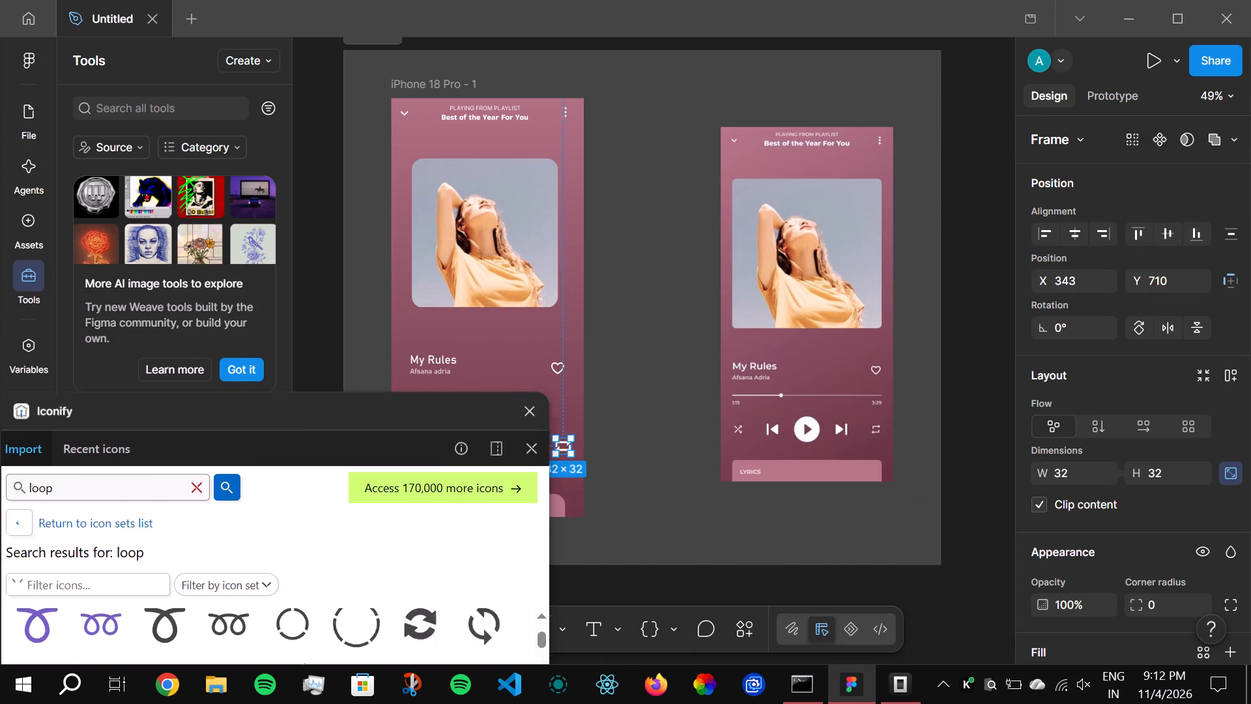
pyautogui.moveTo(173, 412); pyautogui.dragTo(556, 536)
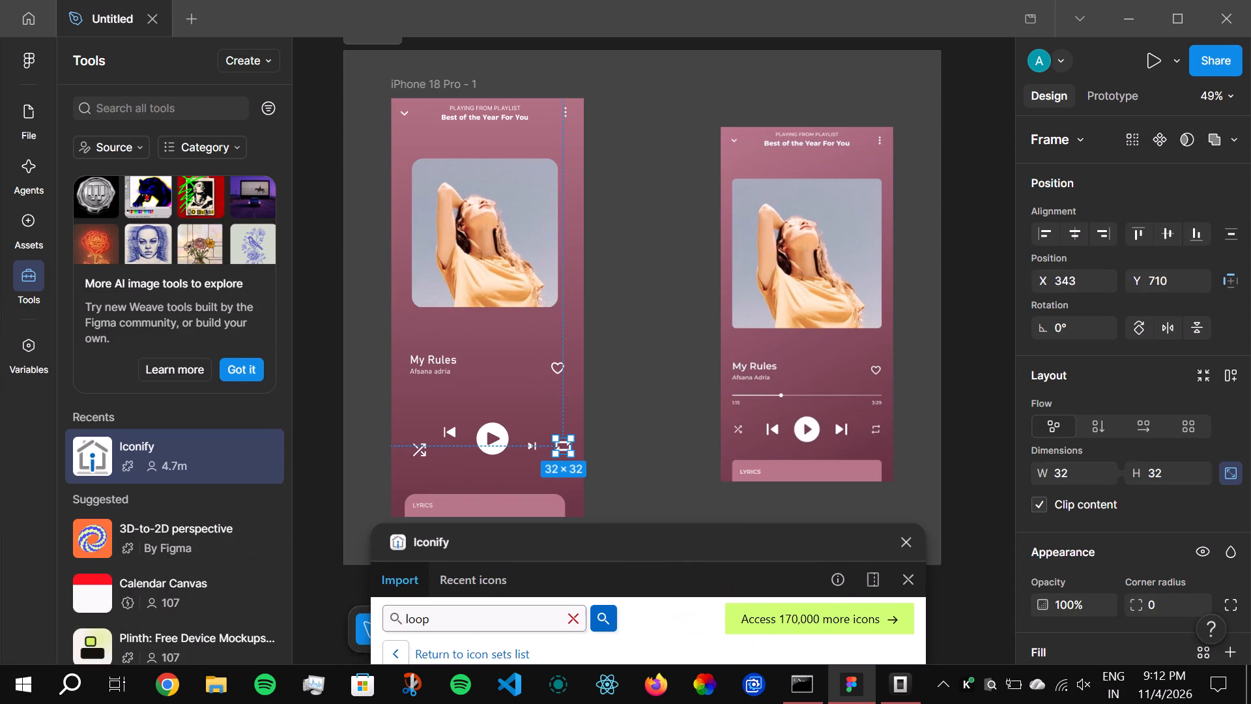
pyautogui.moveTo(556, 536); pyautogui.dragTo(755, 153)
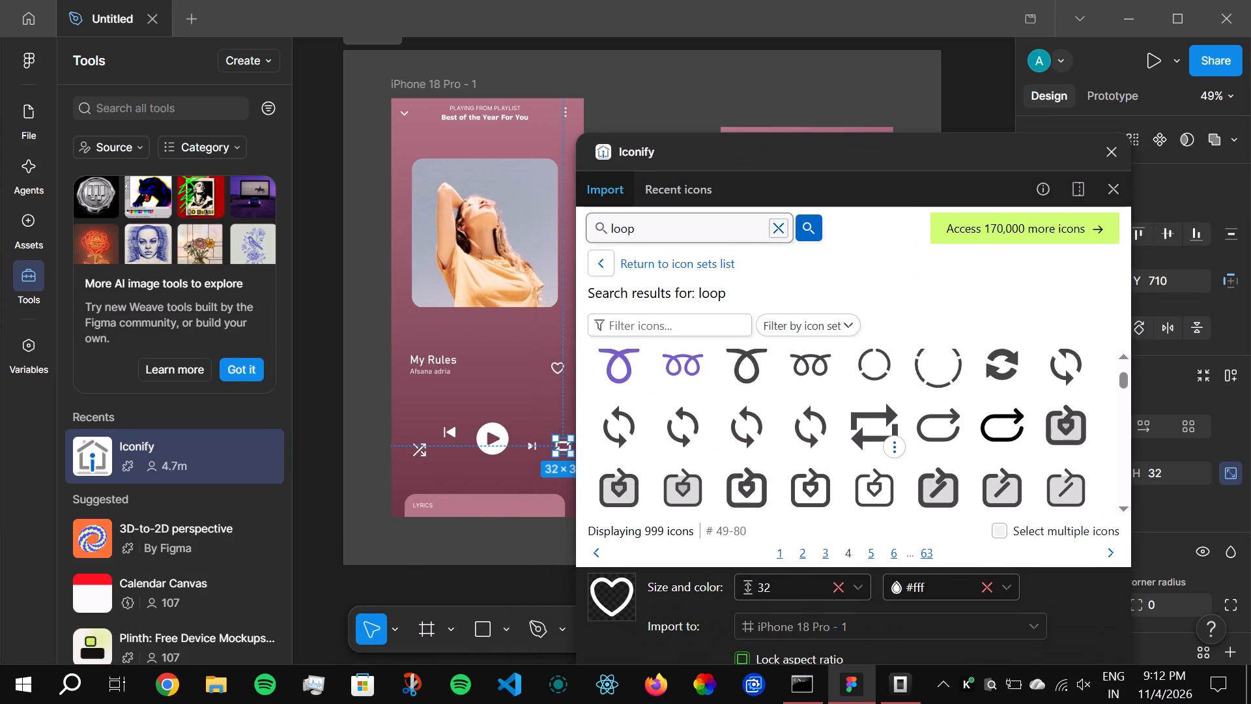
pyautogui.click(772, 235)
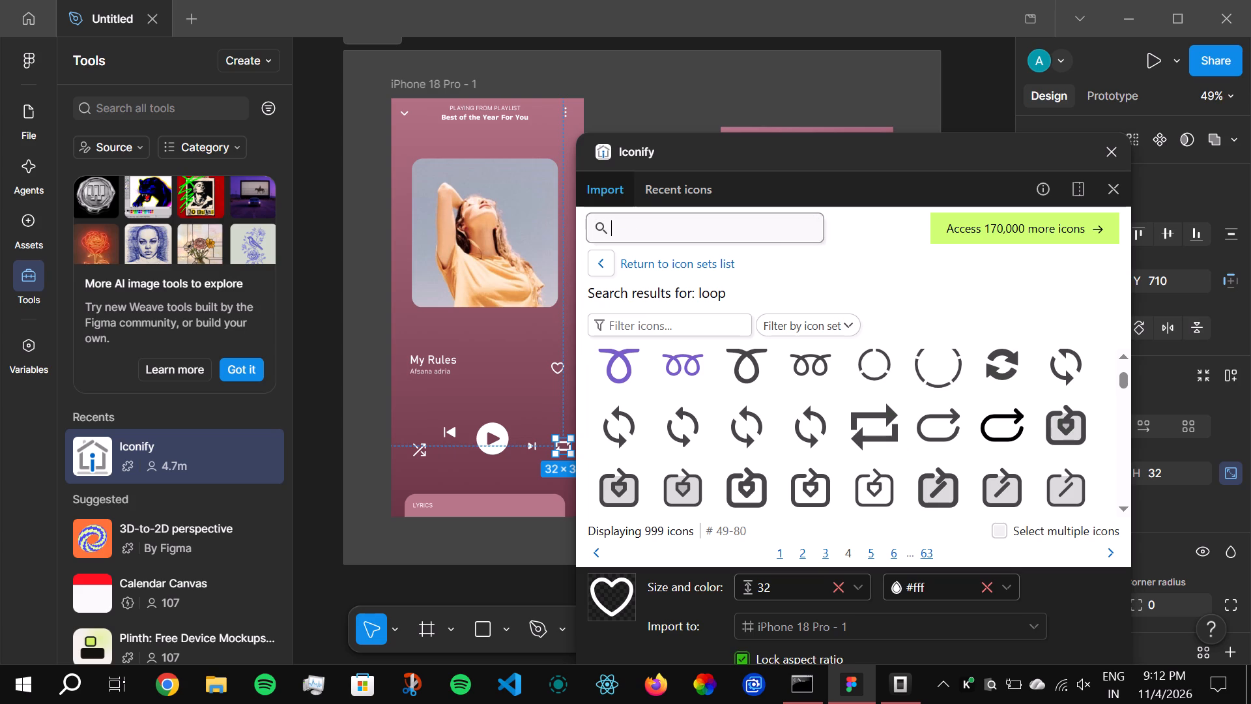
pyautogui.click(765, 228)
pyautogui.moveTo(775, 149); pyautogui.dragTo(1035, 337)
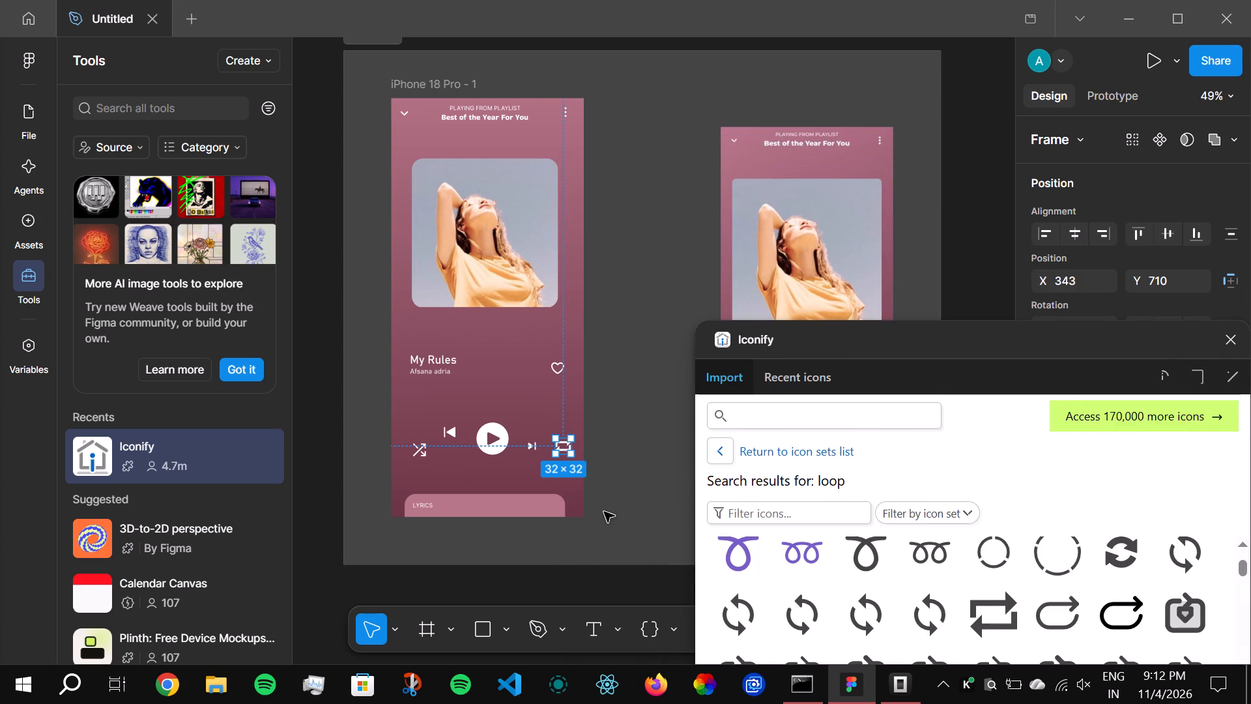
pyautogui.click(618, 521)
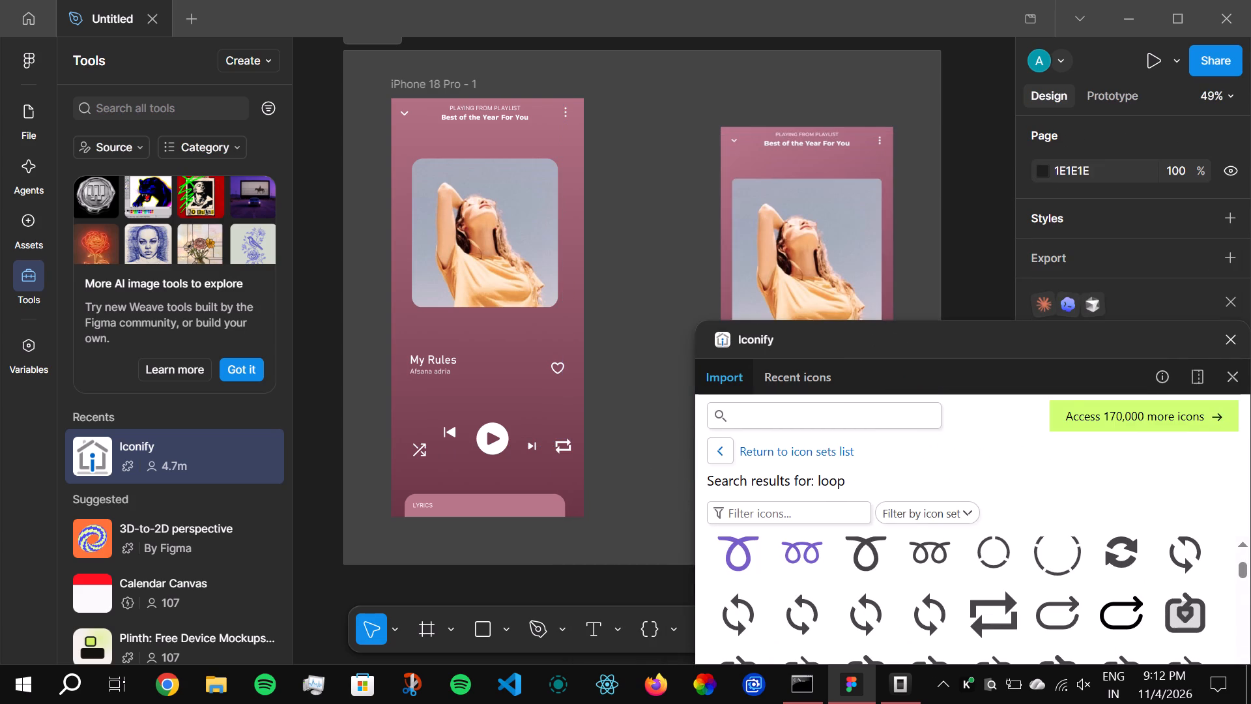
pyautogui.moveTo(857, 337); pyautogui.dragTo(874, 518)
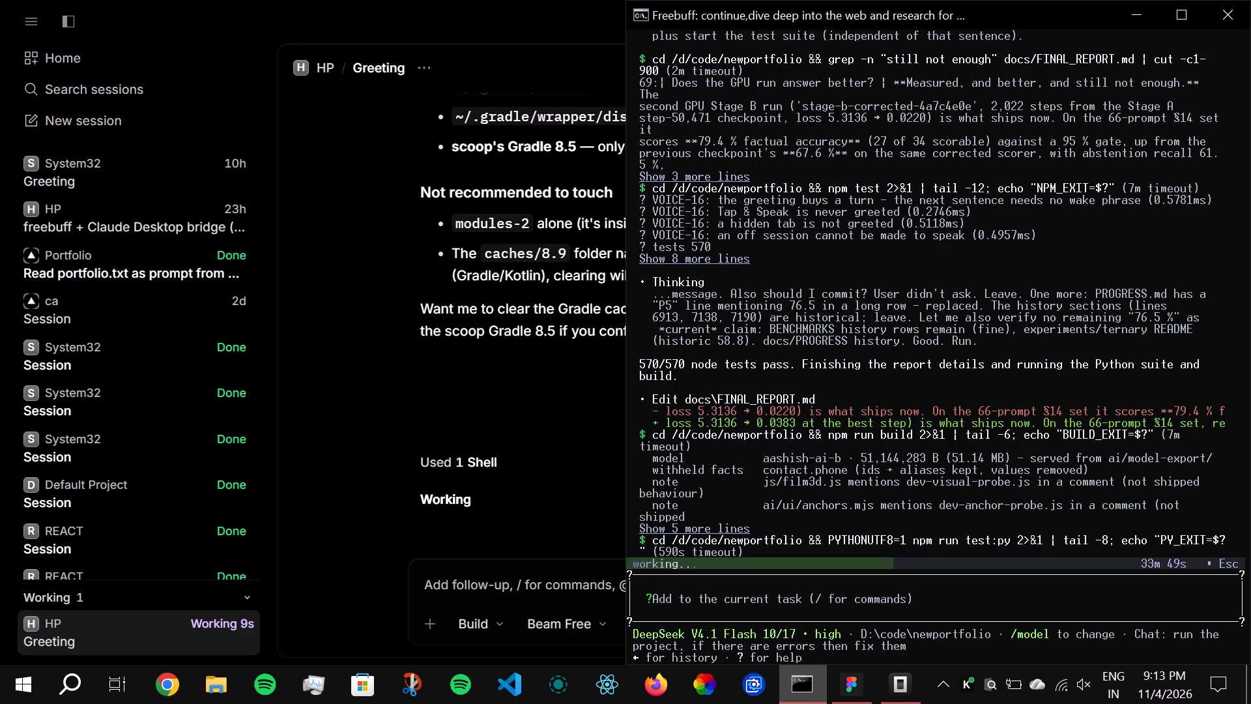
# Back in Figma, enlarge the frame's skip-next icon to 54 × 54 and move it beside the play button at X 262, Y 681.
pyautogui.click(860, 683)
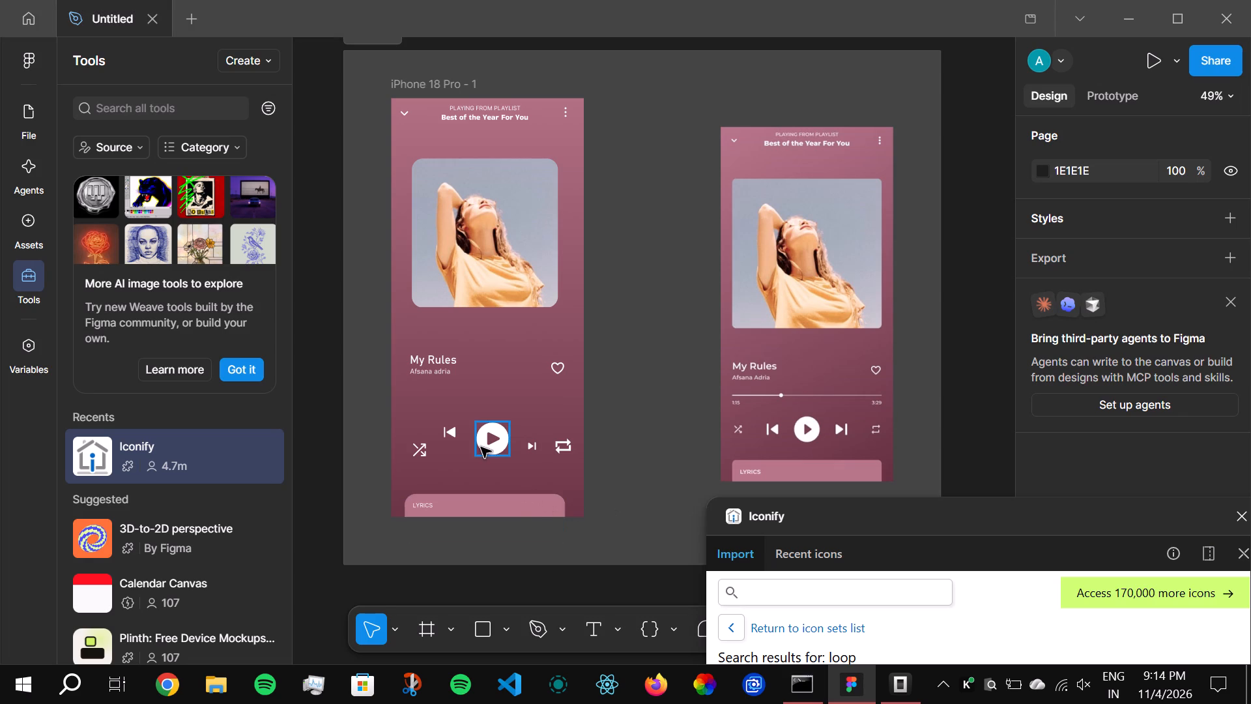
pyautogui.click(539, 454)
pyautogui.click(539, 454)
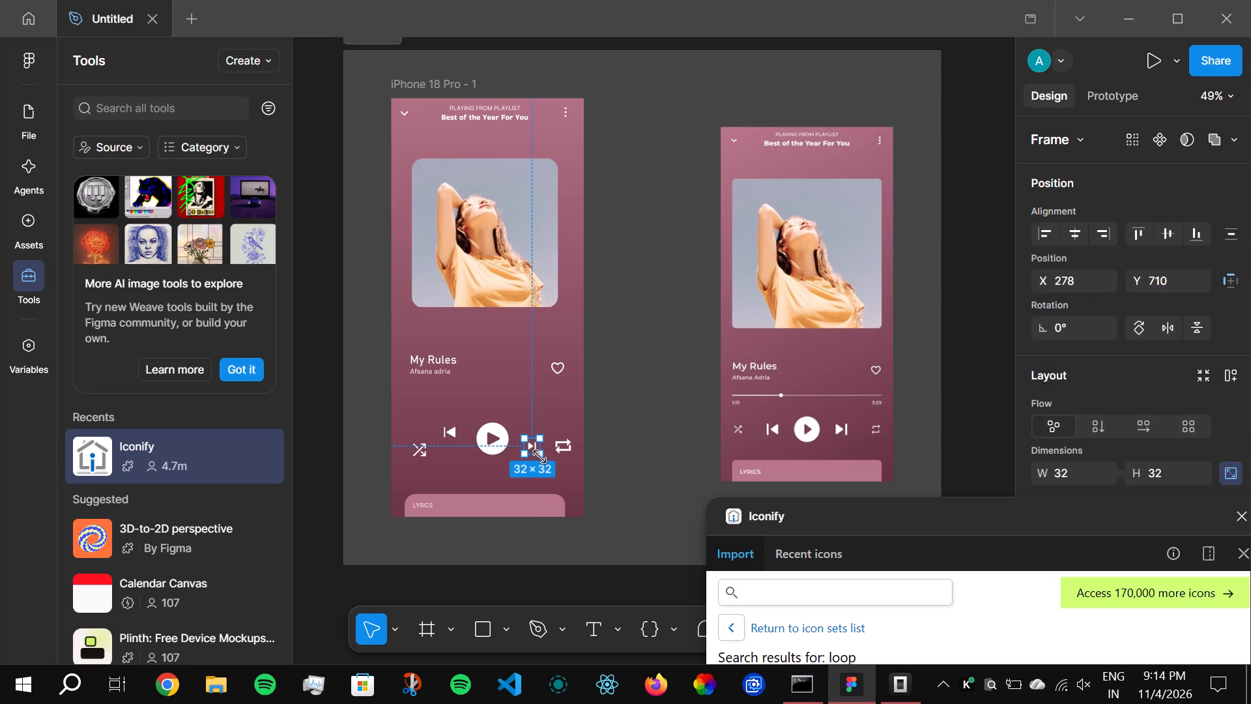
pyautogui.moveTo(539, 457); pyautogui.dragTo(545, 464)
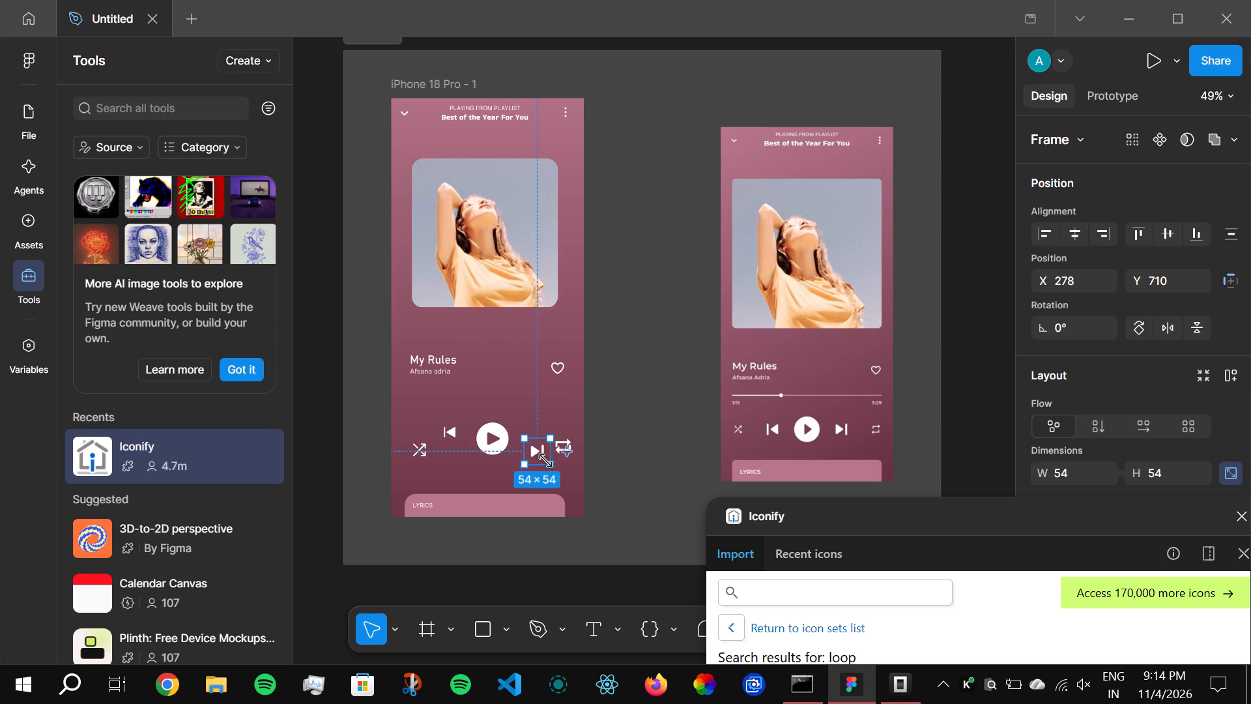
pyautogui.moveTo(536, 454); pyautogui.dragTo(529, 447)
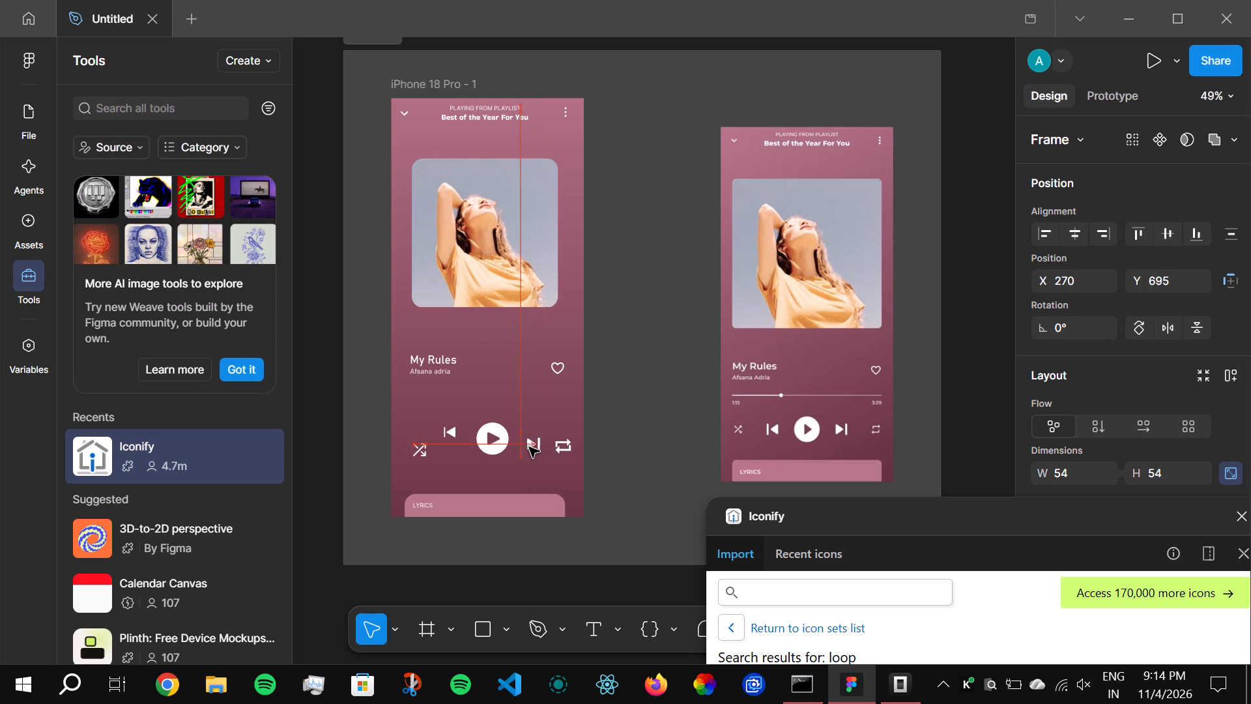
pyautogui.moveTo(529, 447); pyautogui.dragTo(526, 441)
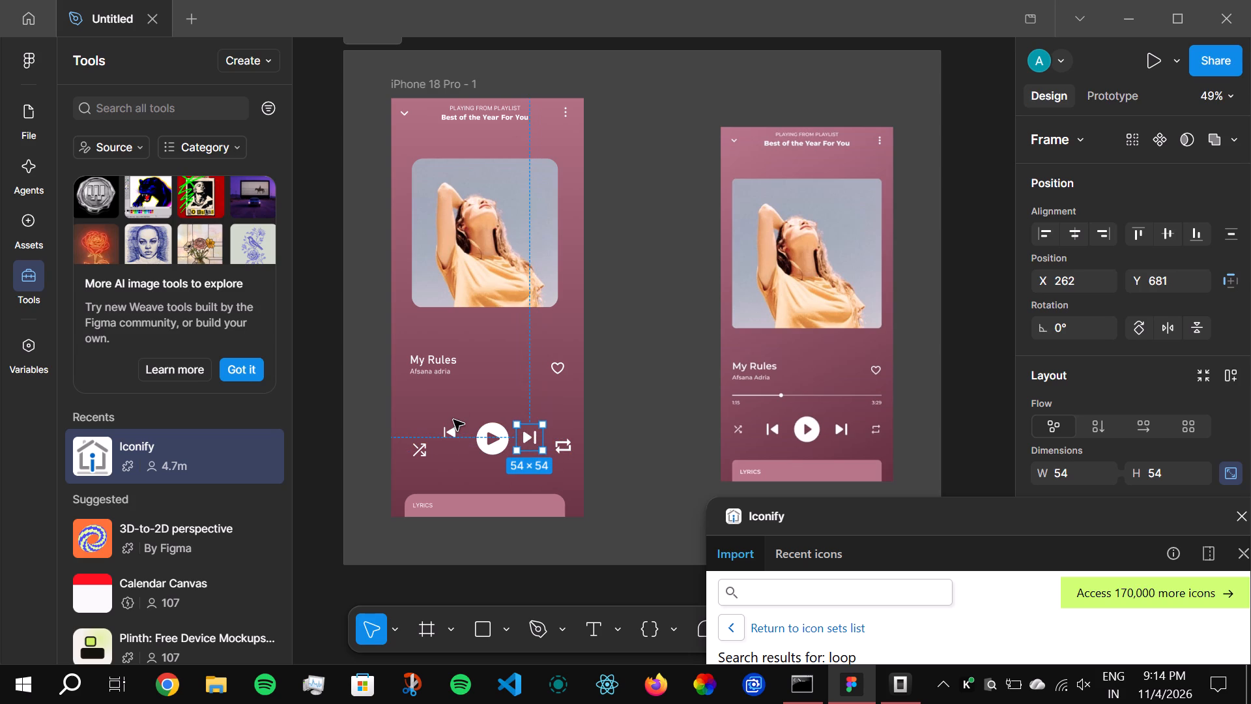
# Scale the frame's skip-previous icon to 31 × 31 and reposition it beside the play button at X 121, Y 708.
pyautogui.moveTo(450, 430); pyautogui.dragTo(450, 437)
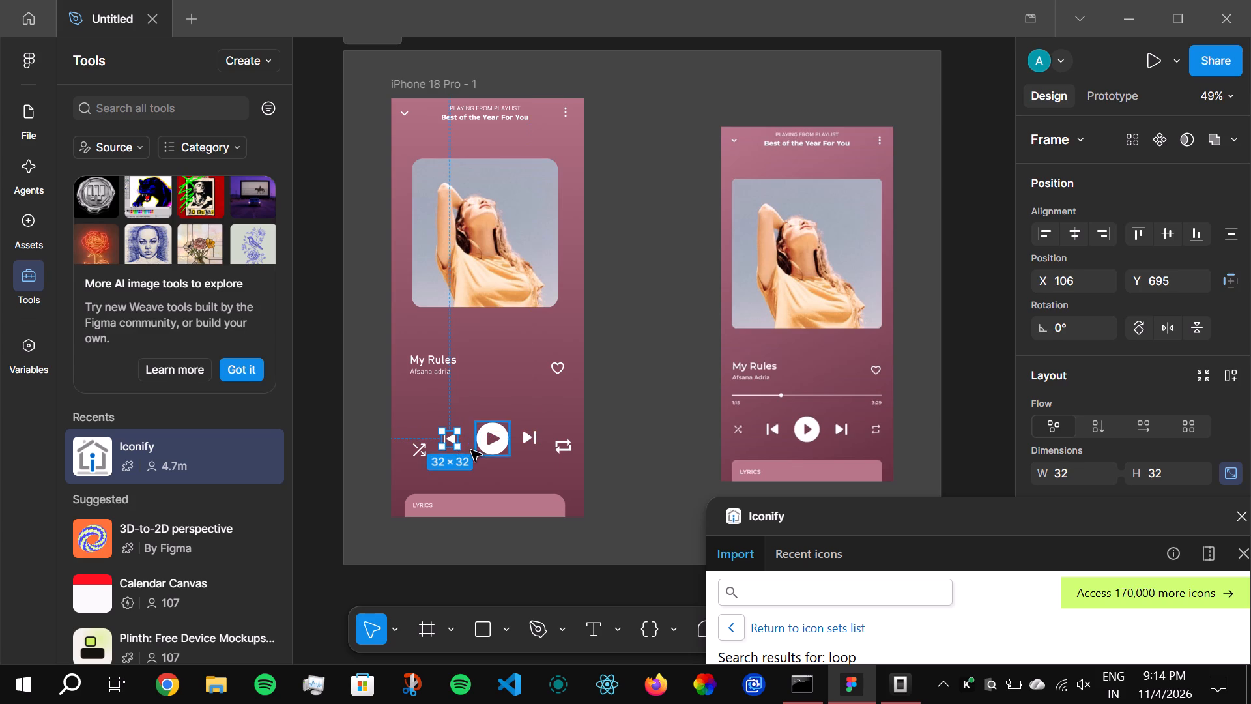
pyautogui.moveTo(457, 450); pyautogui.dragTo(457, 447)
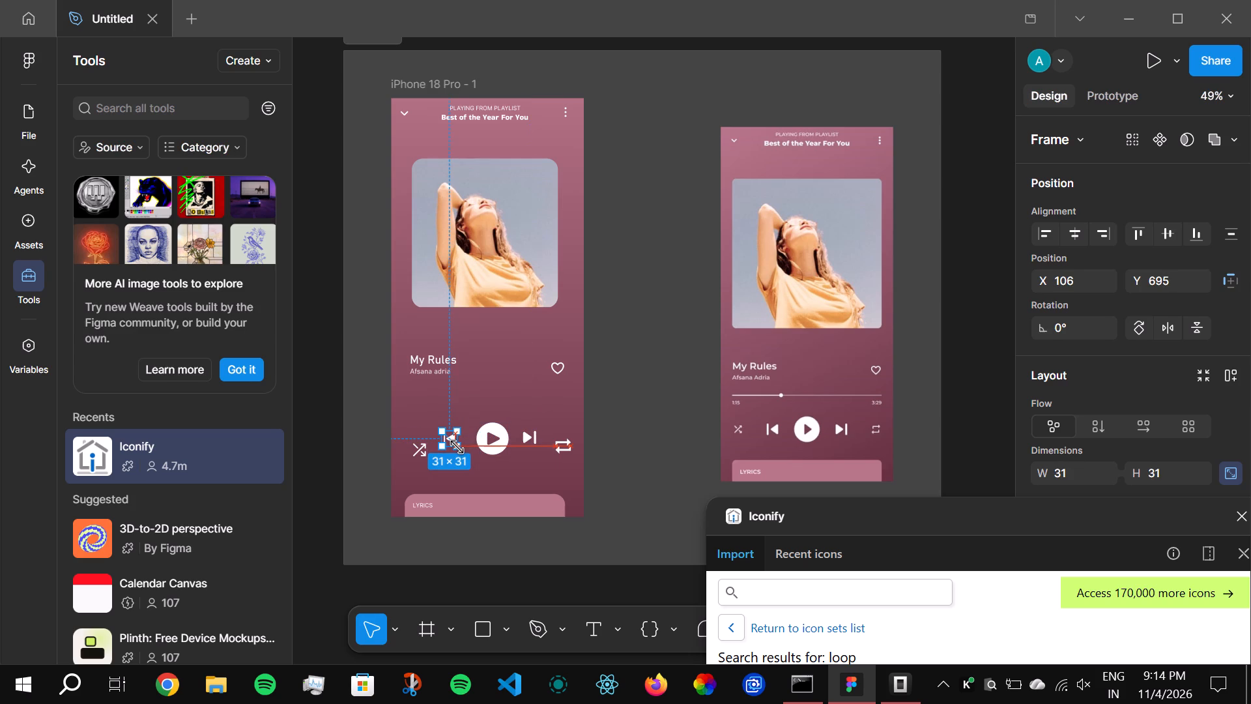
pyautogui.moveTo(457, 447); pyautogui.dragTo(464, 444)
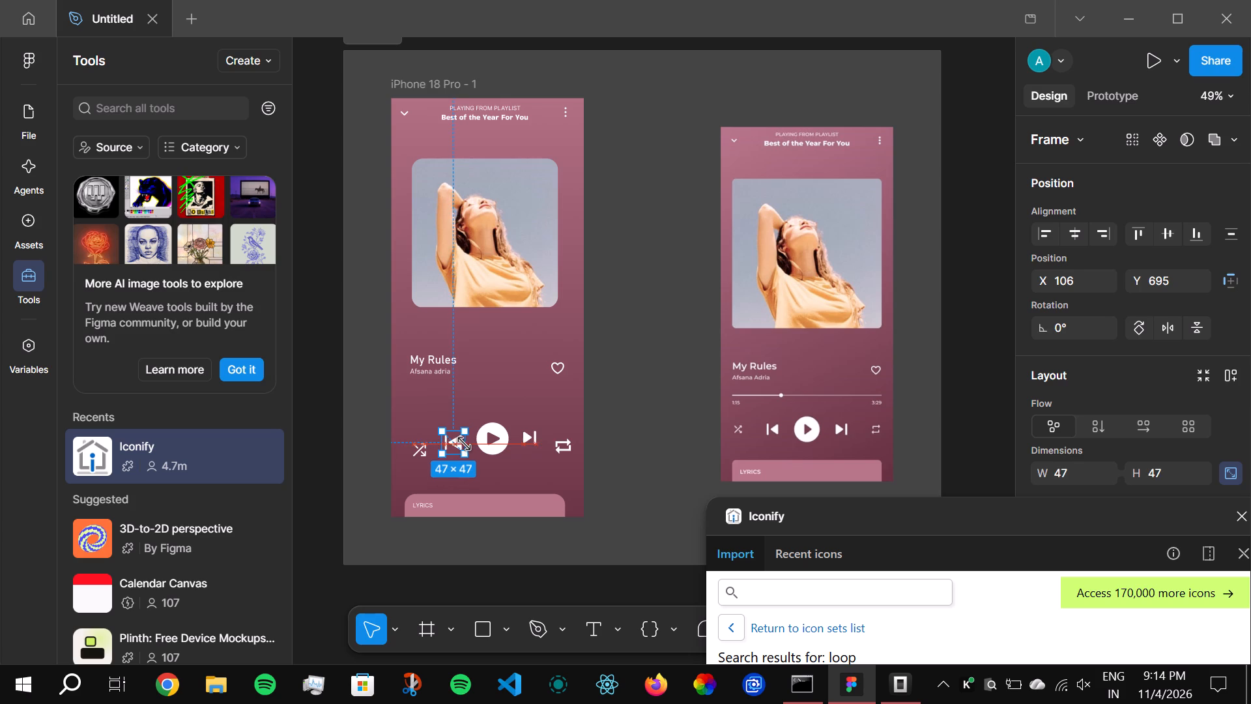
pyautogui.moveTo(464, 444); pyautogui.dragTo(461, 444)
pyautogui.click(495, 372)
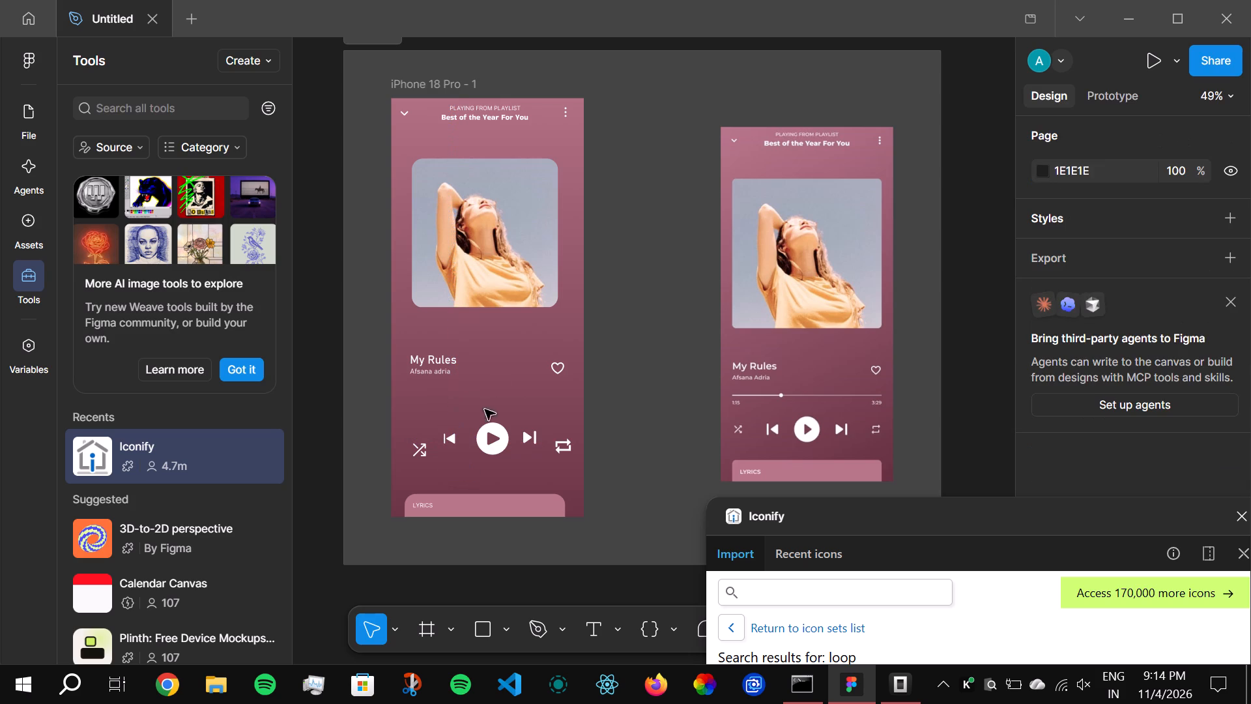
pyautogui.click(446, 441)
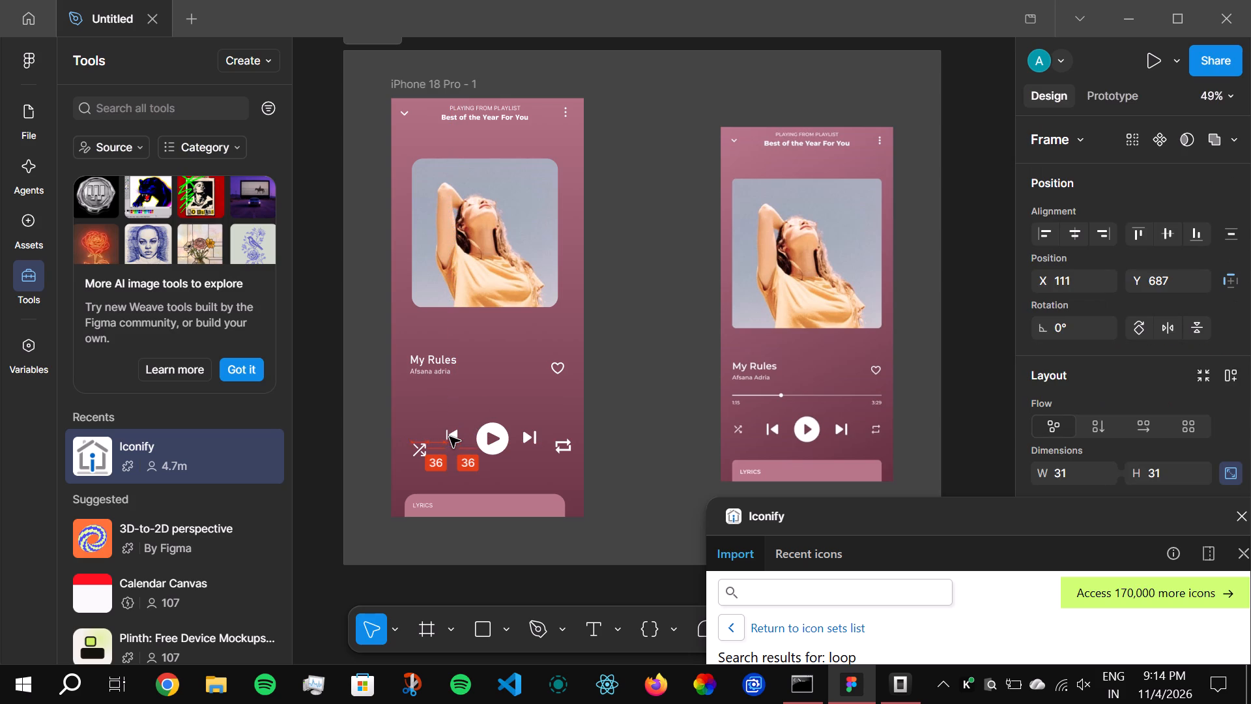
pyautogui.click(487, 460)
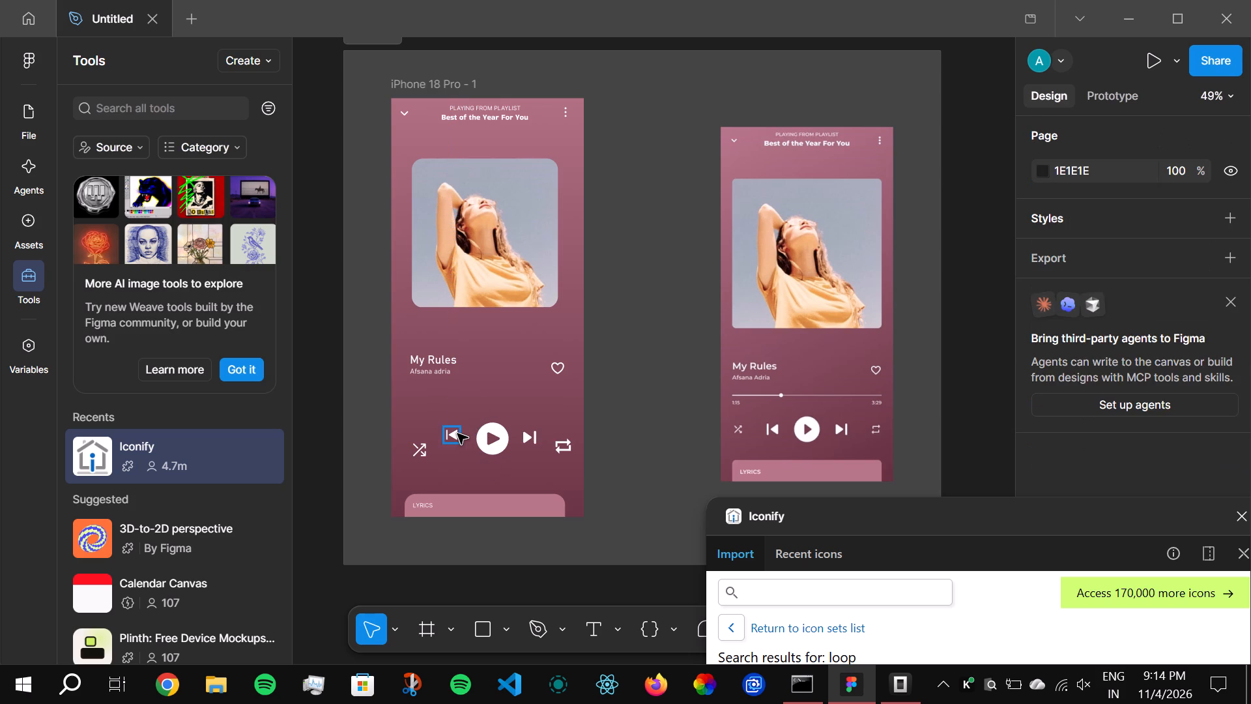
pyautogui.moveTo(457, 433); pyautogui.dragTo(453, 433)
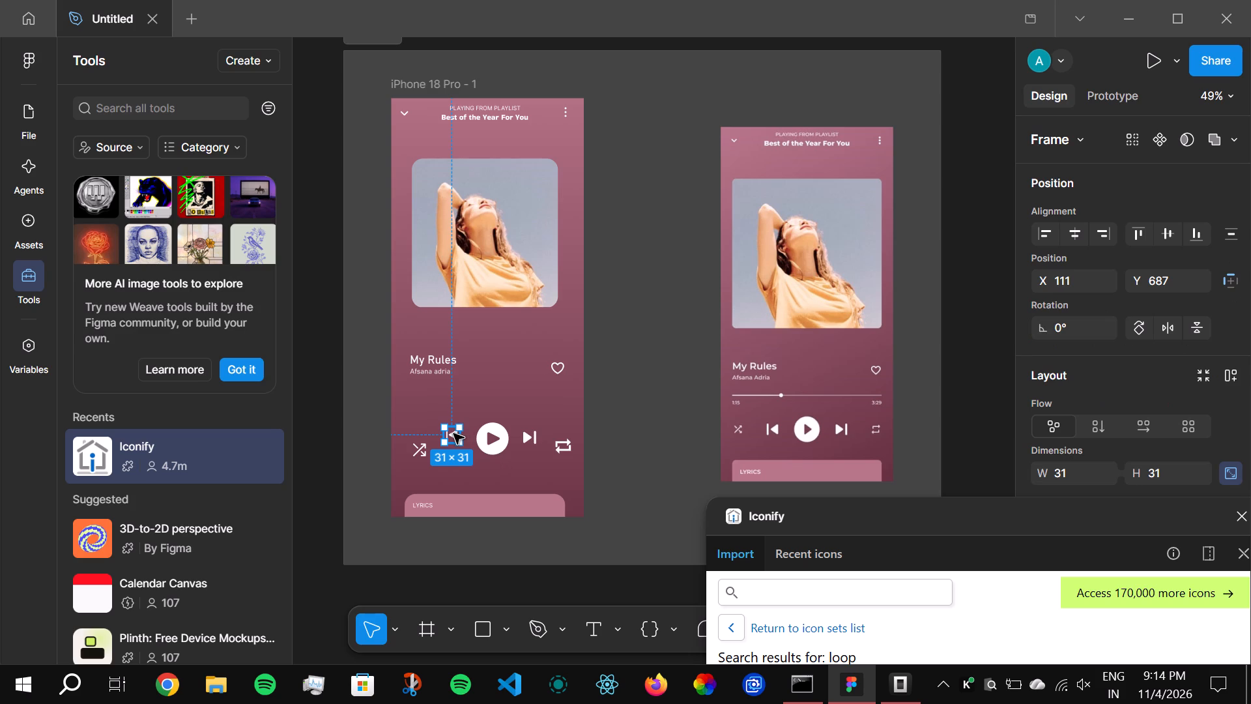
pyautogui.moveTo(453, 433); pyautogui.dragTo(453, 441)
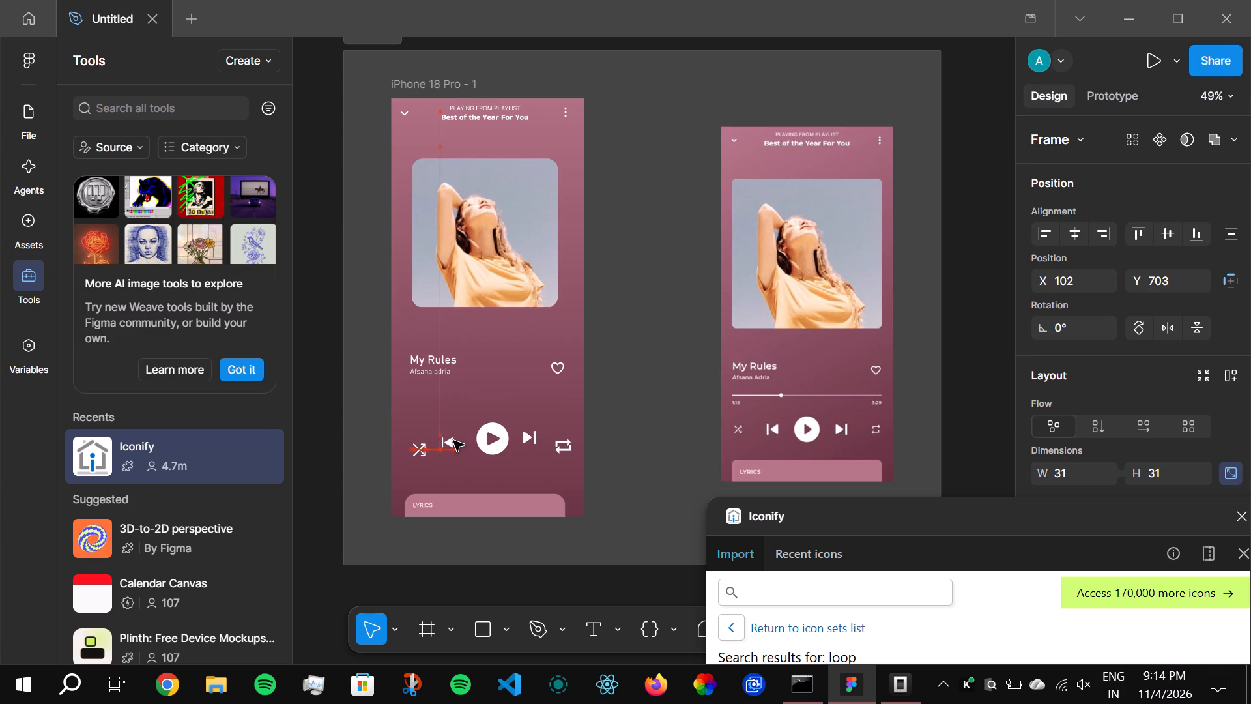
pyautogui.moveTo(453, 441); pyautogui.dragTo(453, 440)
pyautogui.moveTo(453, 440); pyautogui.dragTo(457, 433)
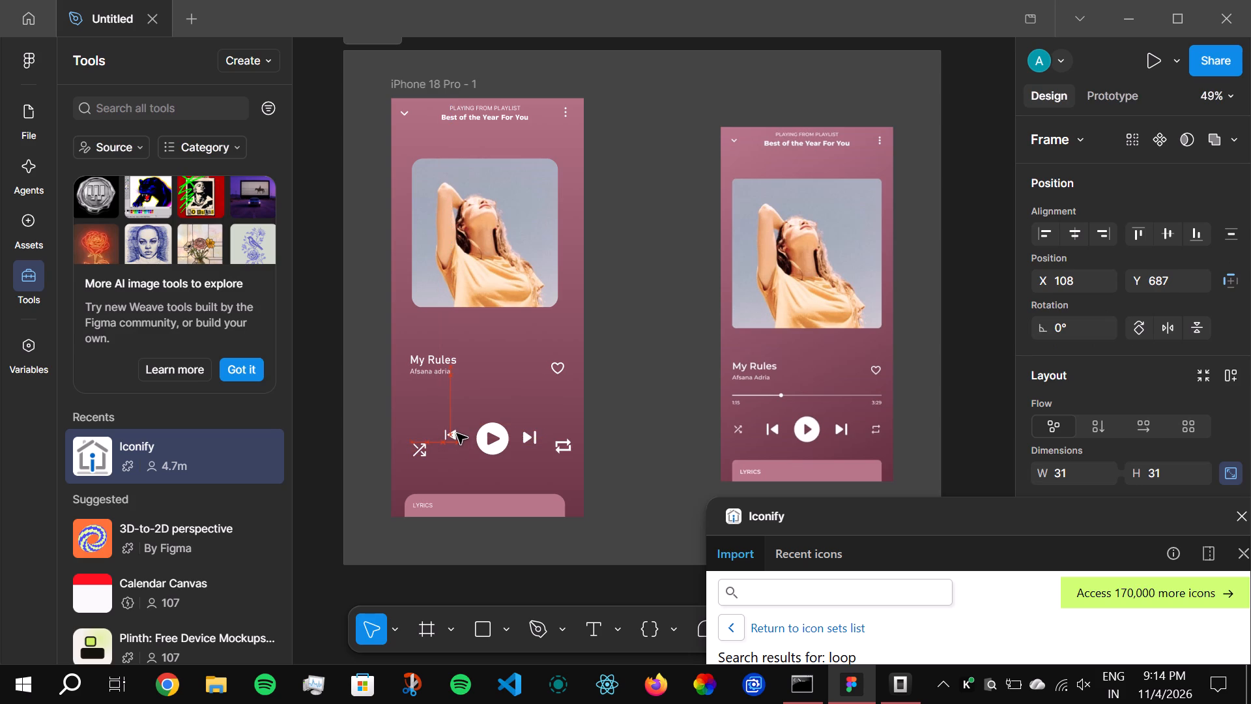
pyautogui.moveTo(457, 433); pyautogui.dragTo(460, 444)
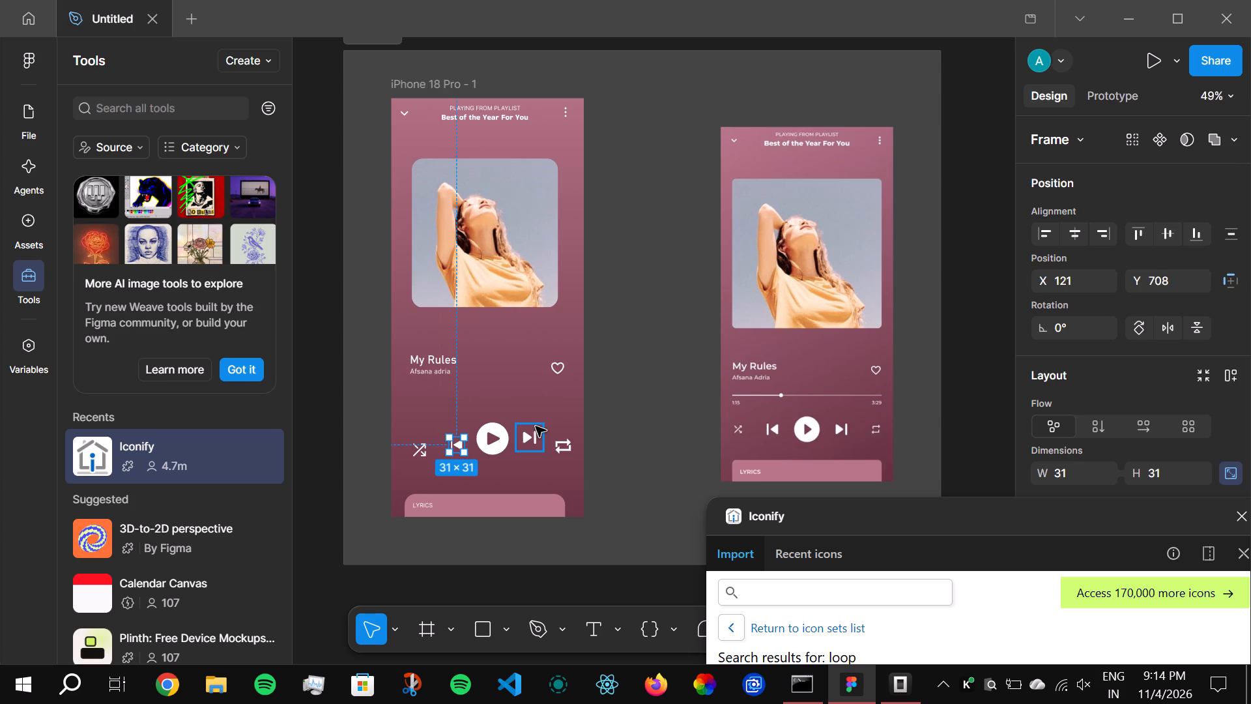
# Compare with the skip-next icon and enlarge the frame's skip-previous icon to 44 × 44.
pyautogui.click(536, 426)
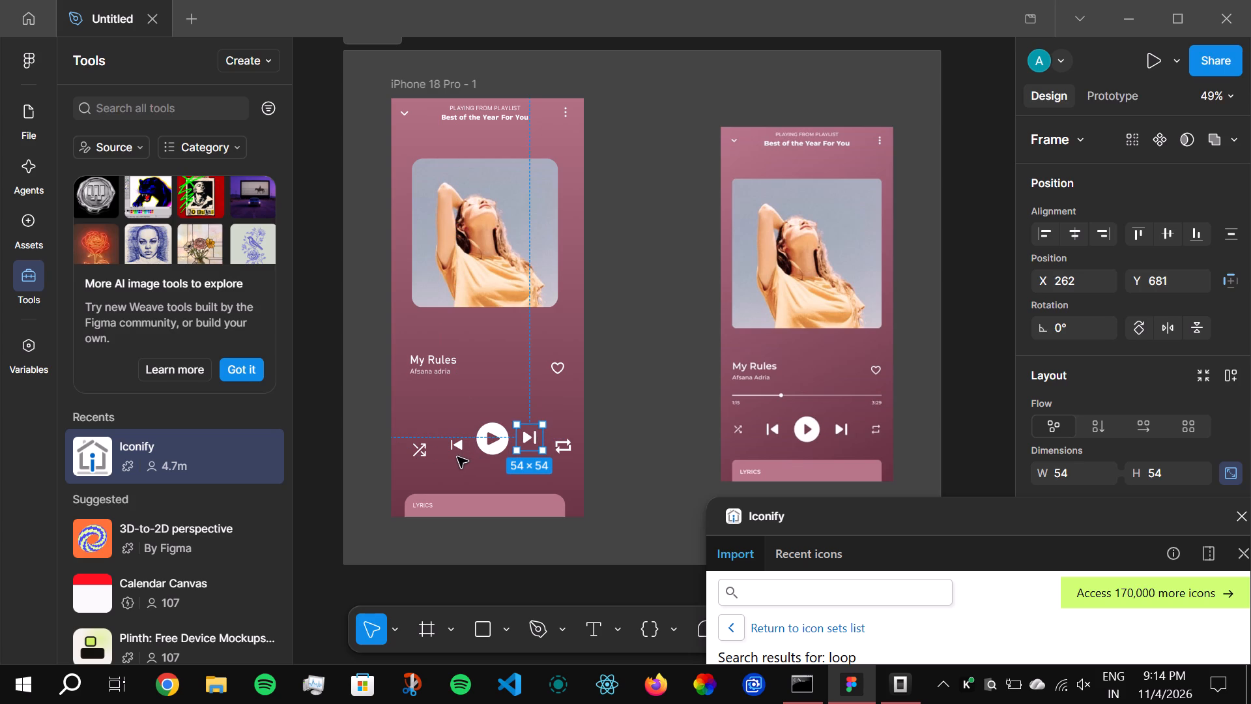
pyautogui.click(447, 454)
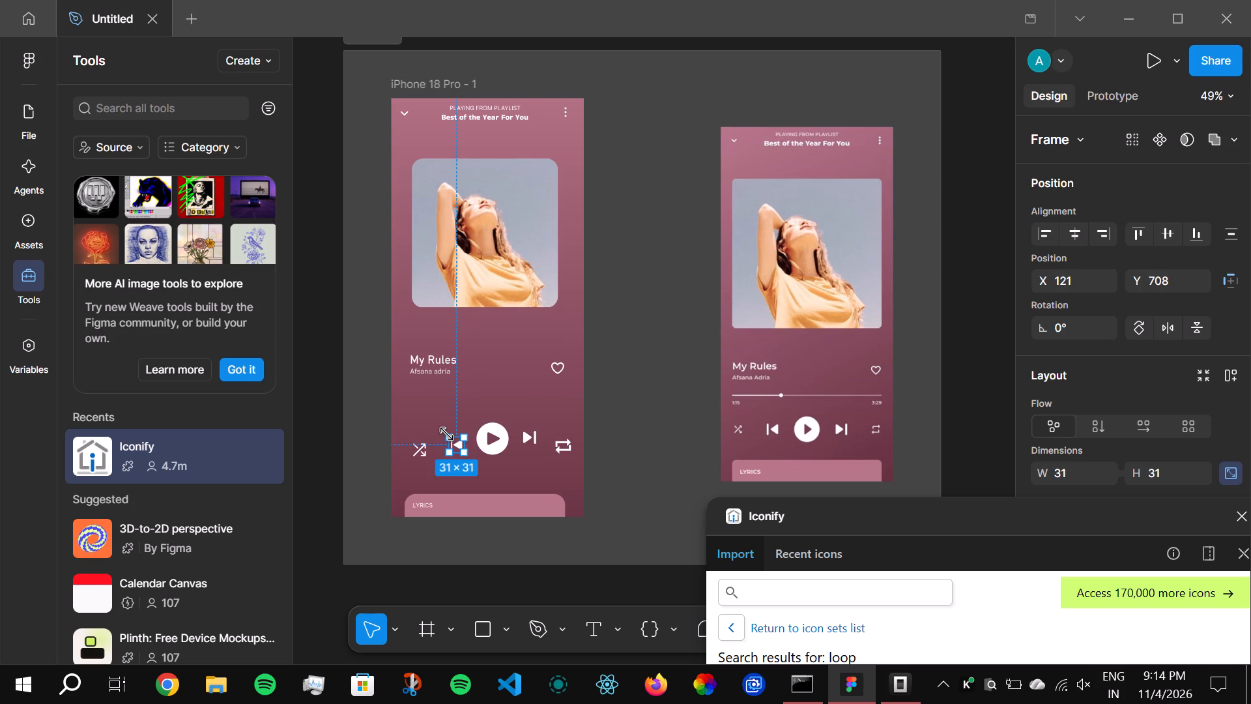
pyautogui.moveTo(447, 433); pyautogui.dragTo(440, 430)
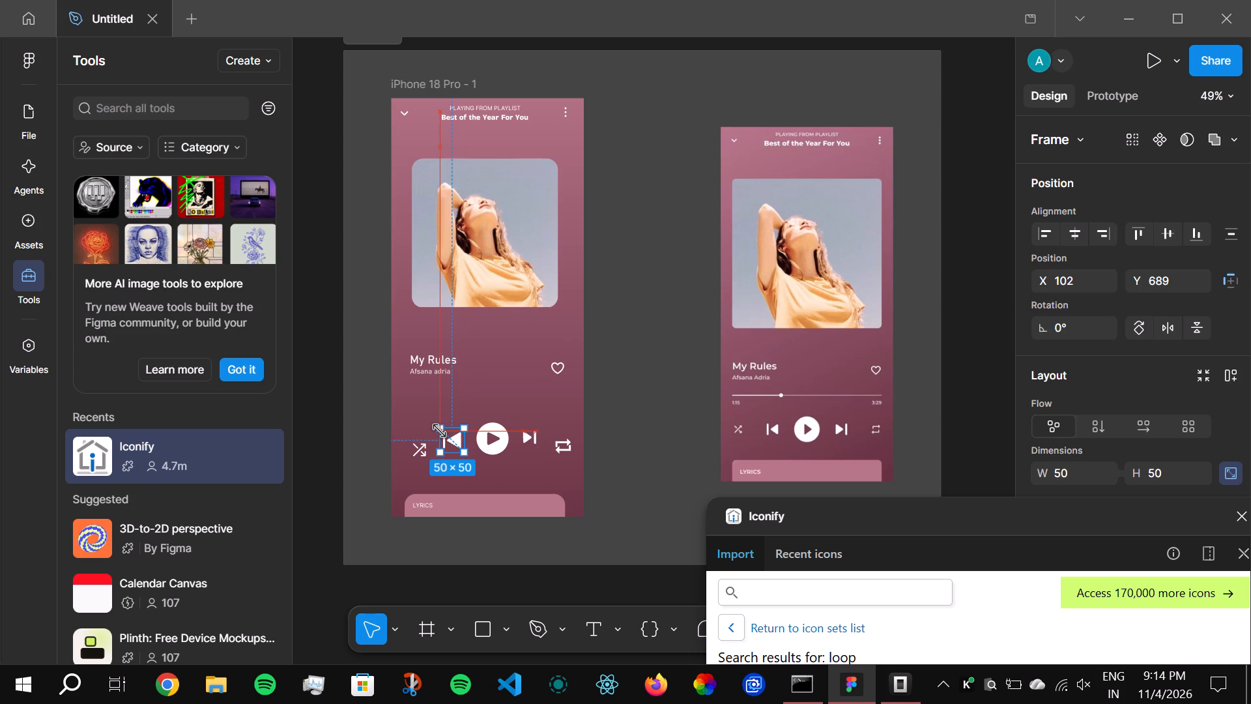
pyautogui.moveTo(440, 430); pyautogui.dragTo(446, 440)
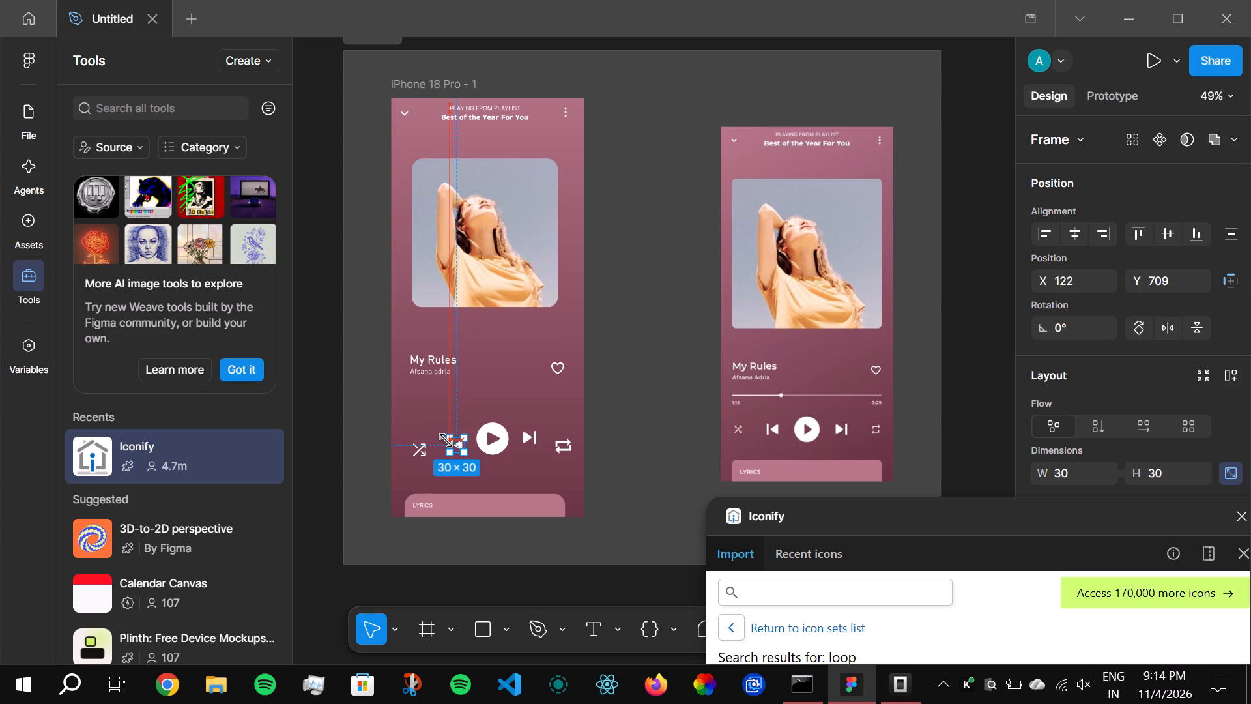
pyautogui.moveTo(446, 440); pyautogui.dragTo(440, 433)
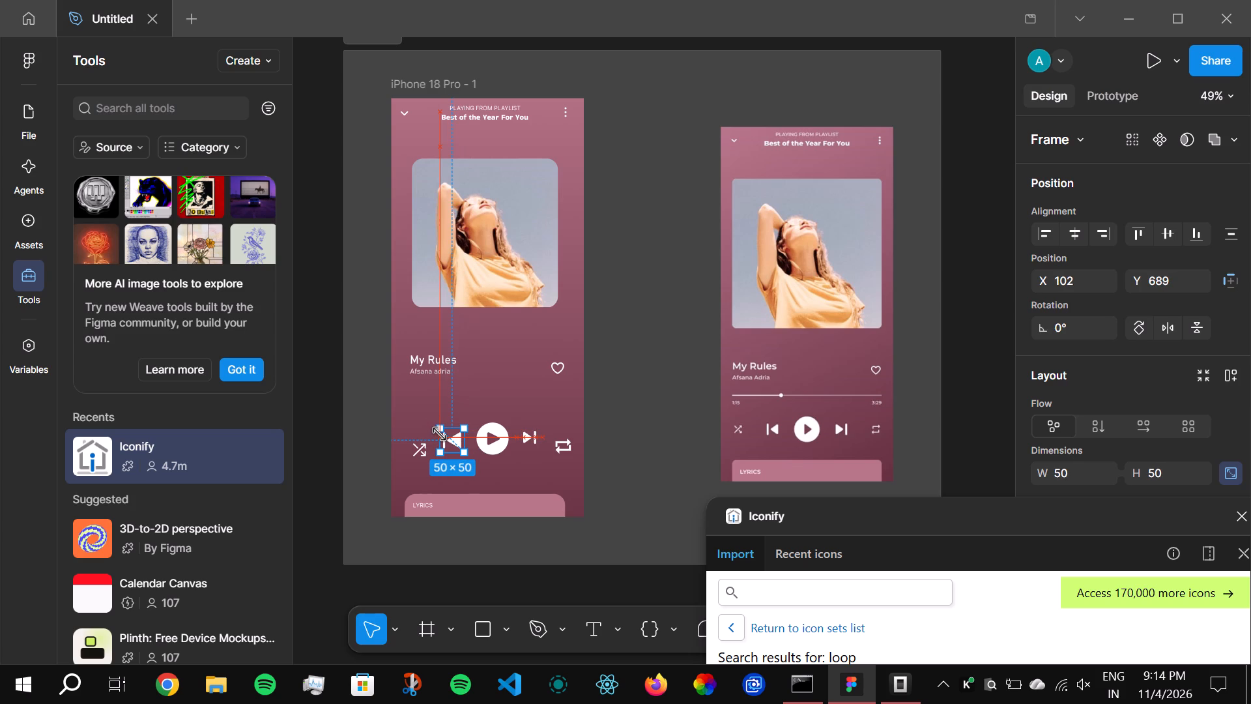
pyautogui.moveTo(440, 433); pyautogui.dragTo(453, 430)
pyautogui.click(423, 403)
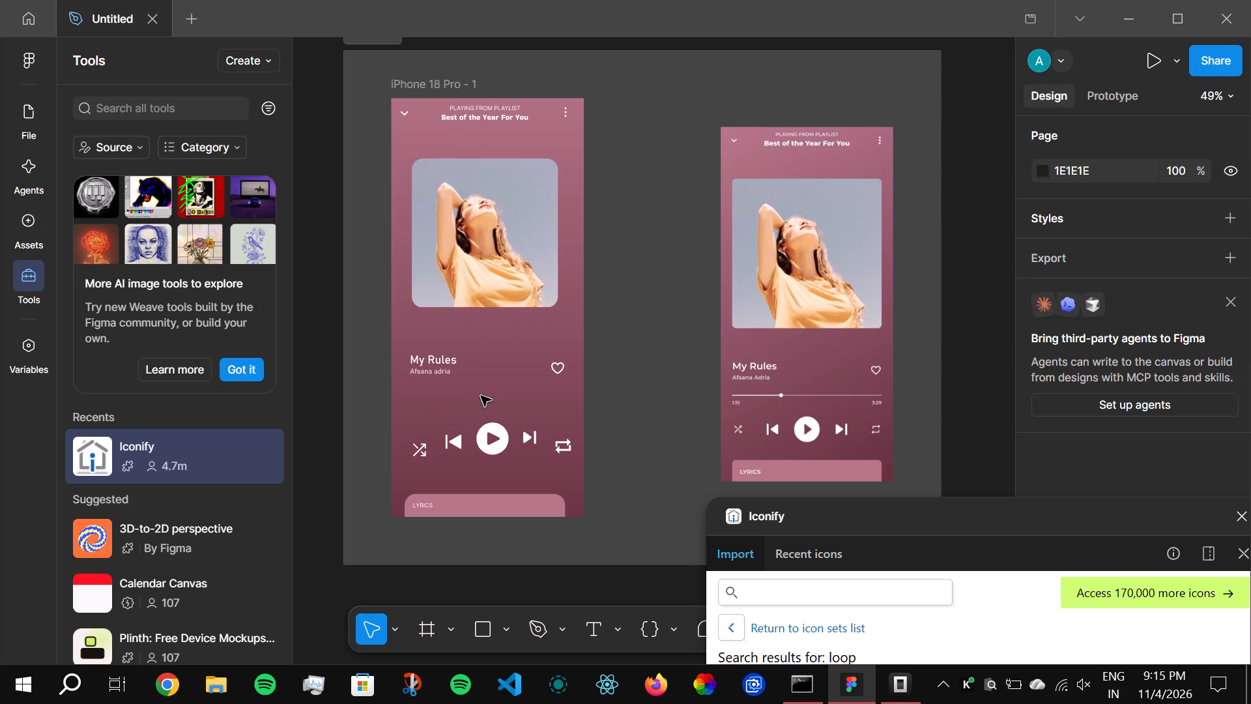
# Shift the skip-next icon up out of the control row and place the skip-previous icon at X 87, Y 688, level with the play button.
pyautogui.moveTo(450, 443); pyautogui.dragTo(447, 444)
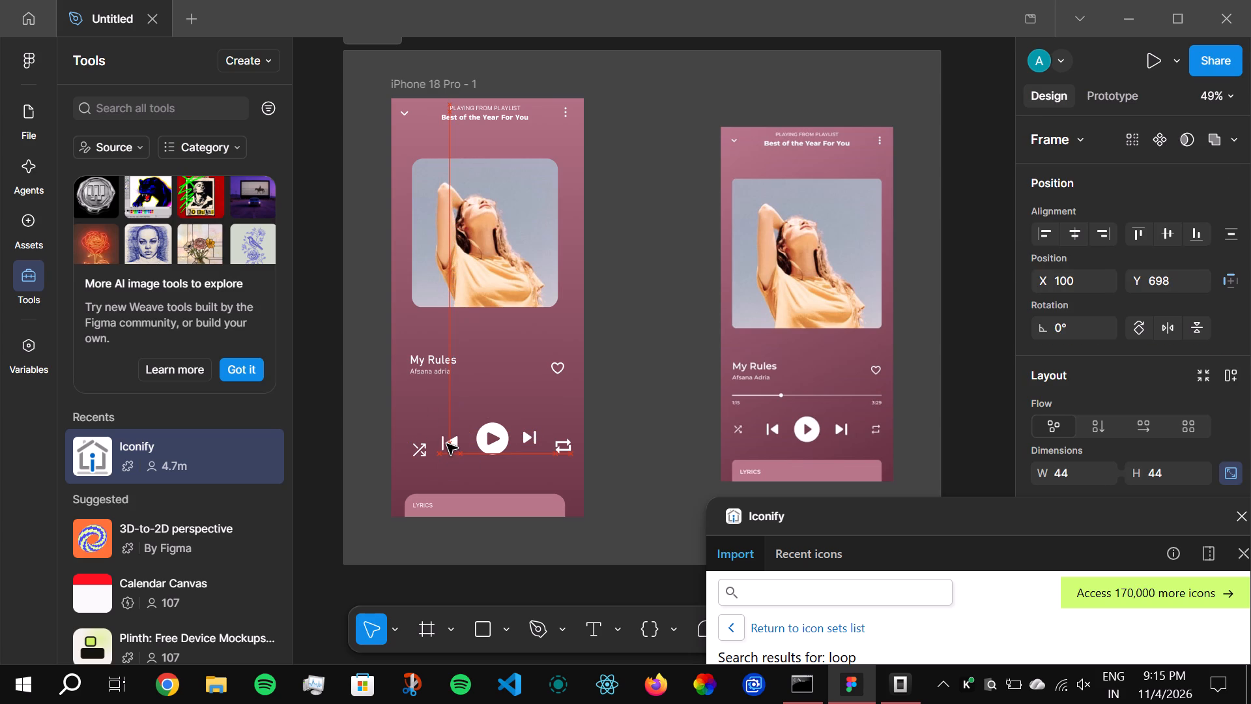
pyautogui.moveTo(447, 444); pyautogui.dragTo(447, 443)
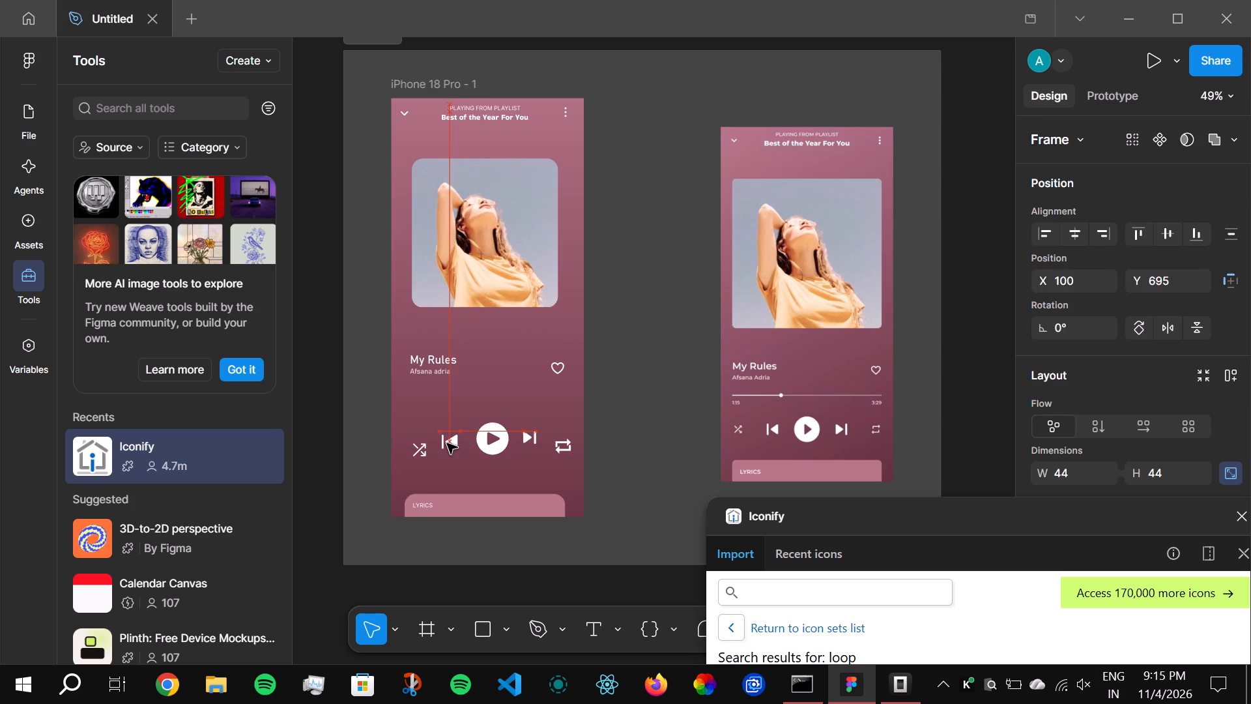
pyautogui.moveTo(447, 443); pyautogui.dragTo(444, 443)
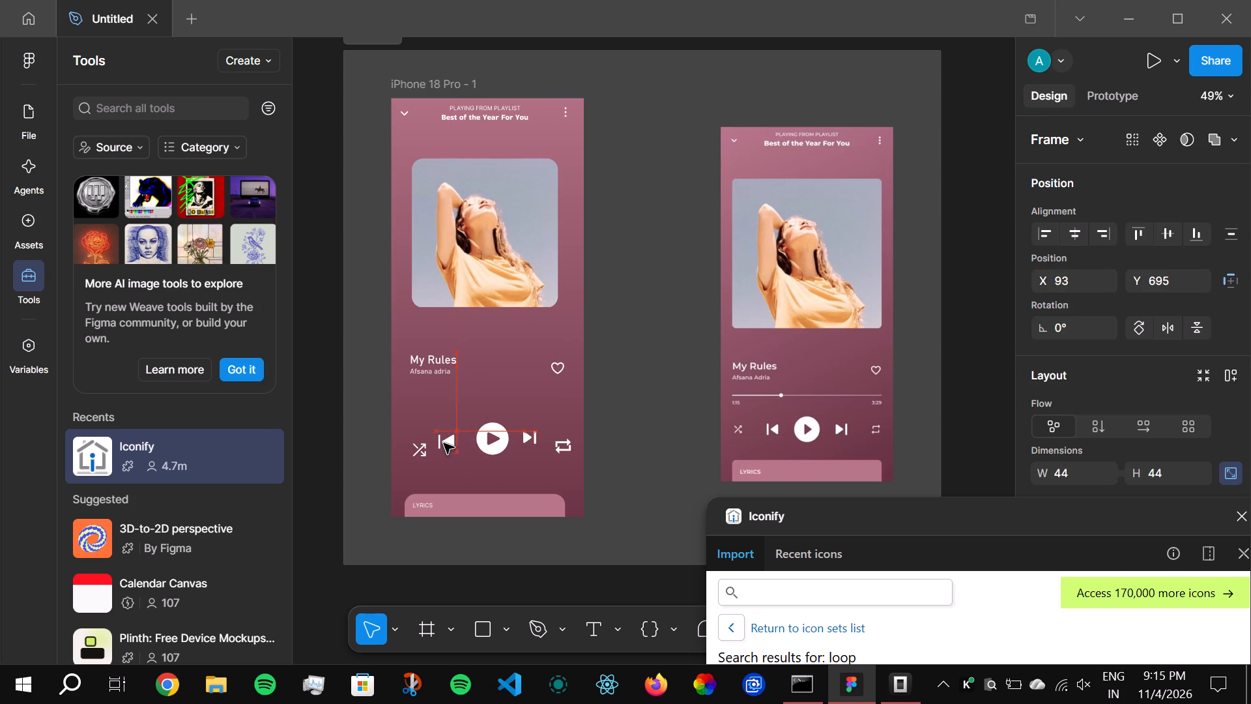
pyautogui.moveTo(444, 443); pyautogui.dragTo(440, 433)
pyautogui.moveTo(542, 433); pyautogui.dragTo(536, 400)
pyautogui.moveTo(453, 440); pyautogui.dragTo(457, 437)
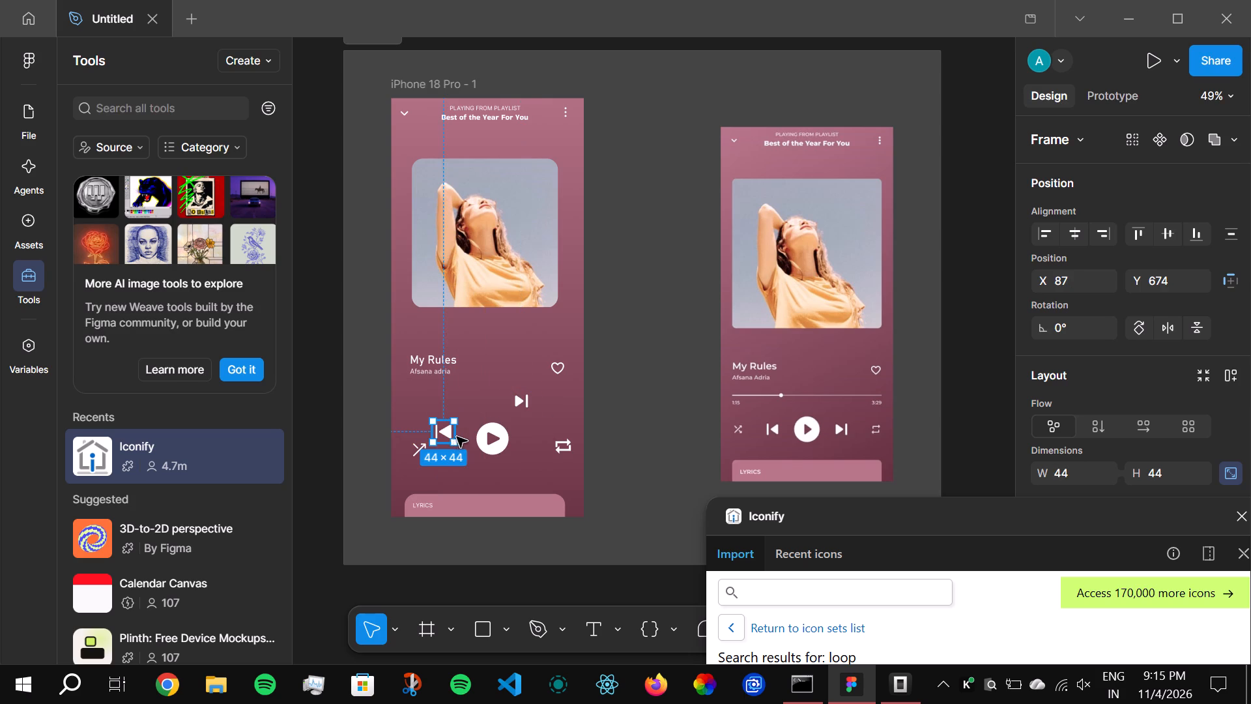
pyautogui.moveTo(457, 437); pyautogui.dragTo(457, 450)
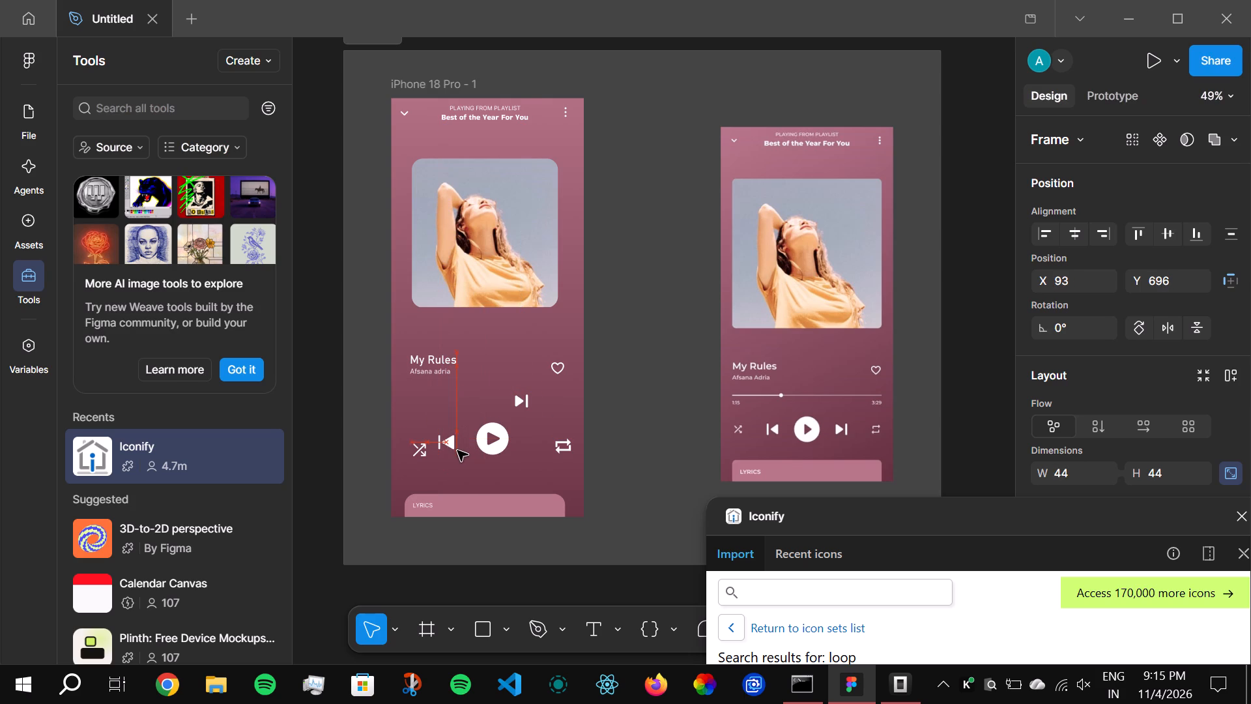
pyautogui.moveTo(457, 450); pyautogui.dragTo(467, 447)
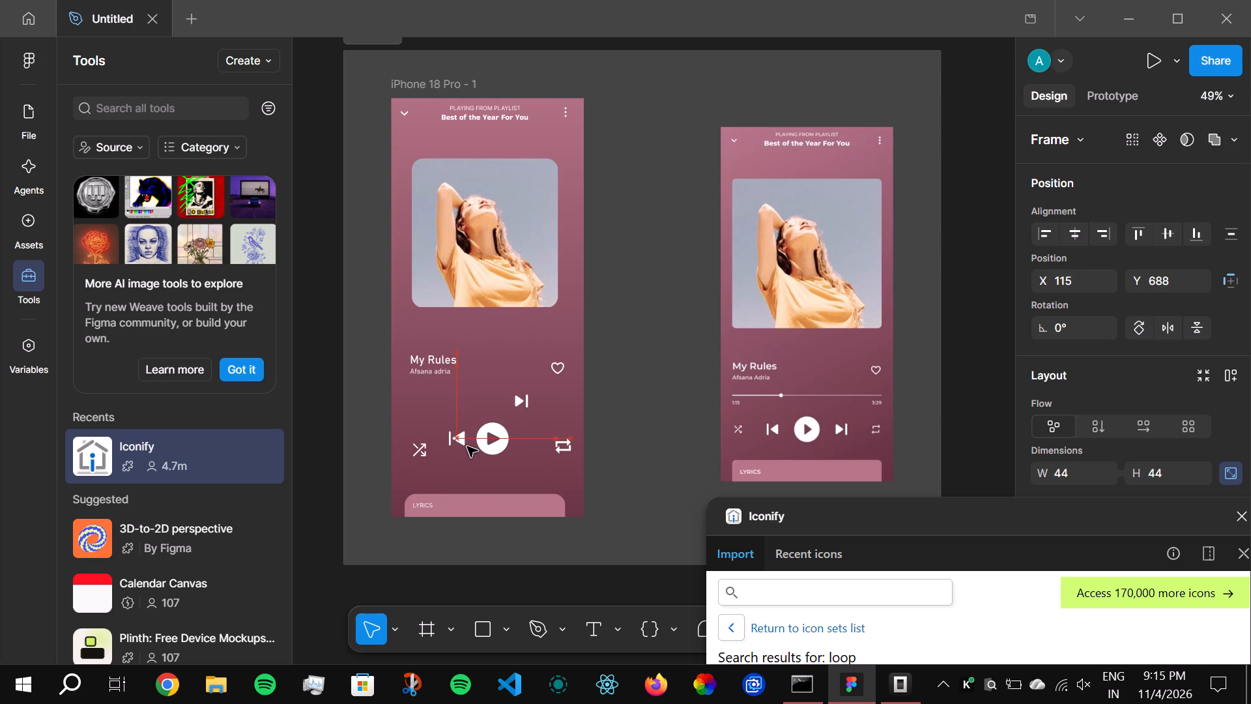
pyautogui.moveTo(467, 447); pyautogui.dragTo(453, 444)
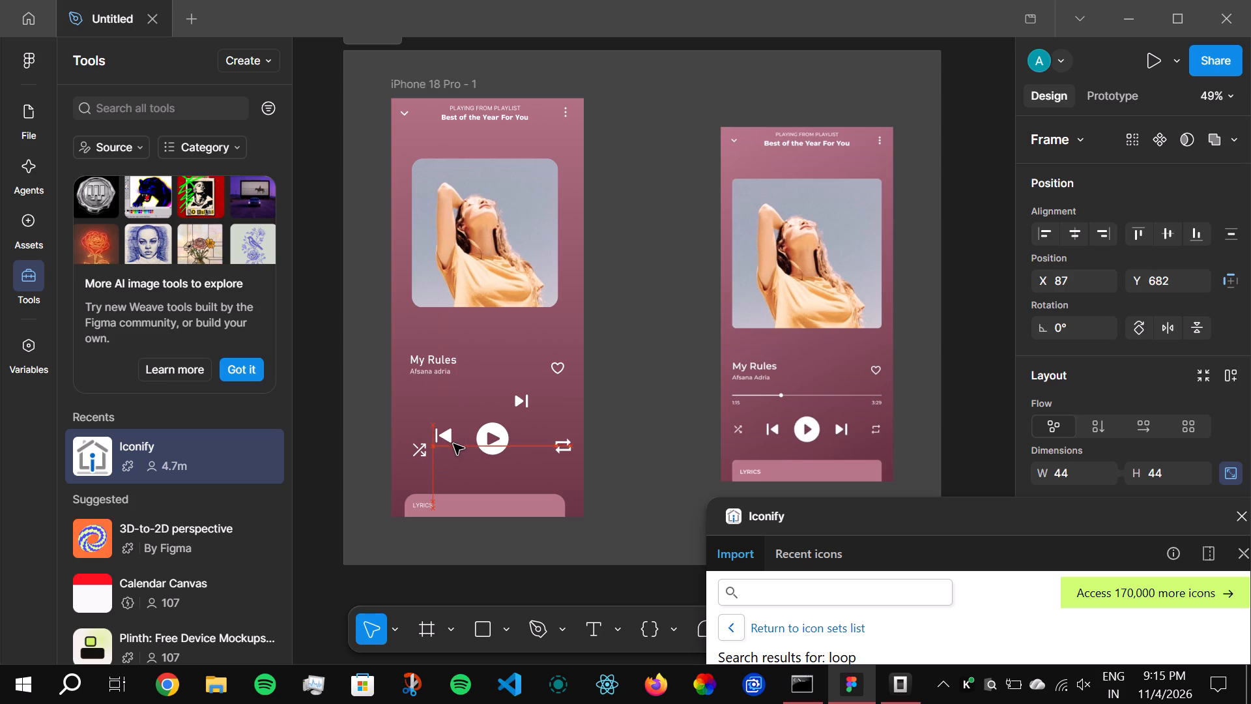
pyautogui.moveTo(453, 444); pyautogui.dragTo(453, 447)
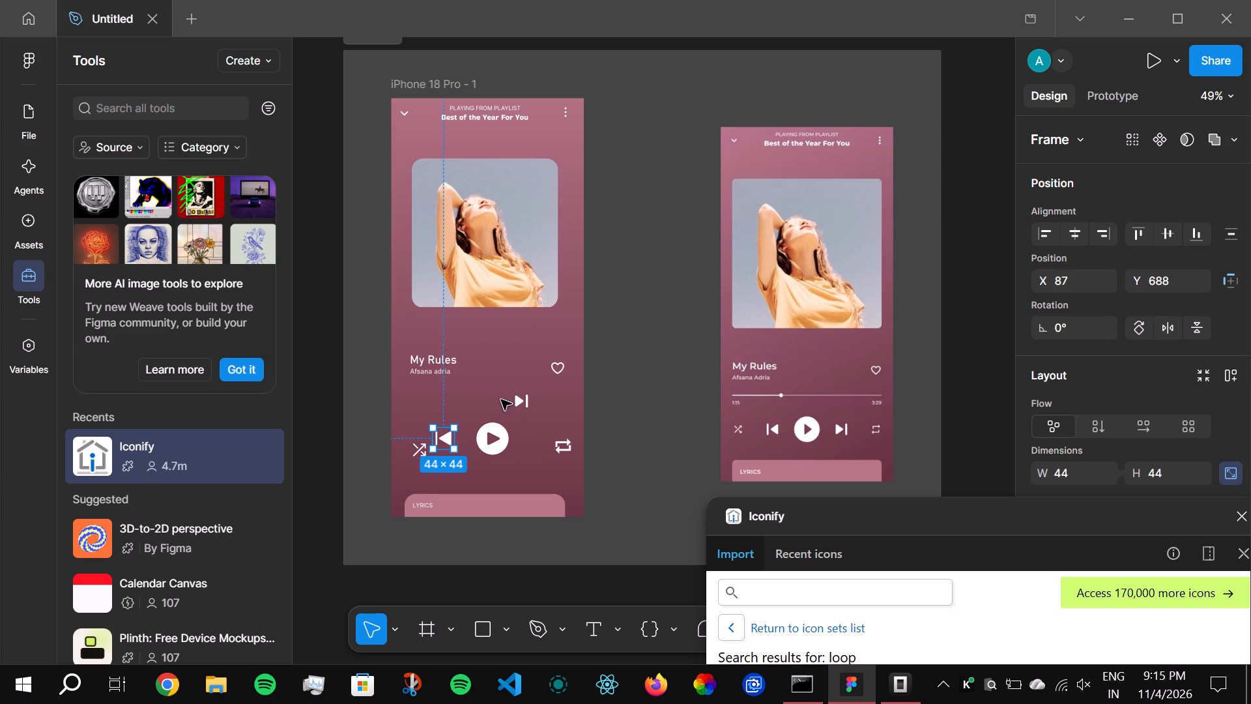
# Move the skip-next icon back beside the play button at X 267, Y 684 and enlarge it to 66 × 66.
pyautogui.moveTo(522, 402); pyautogui.dragTo(525, 437)
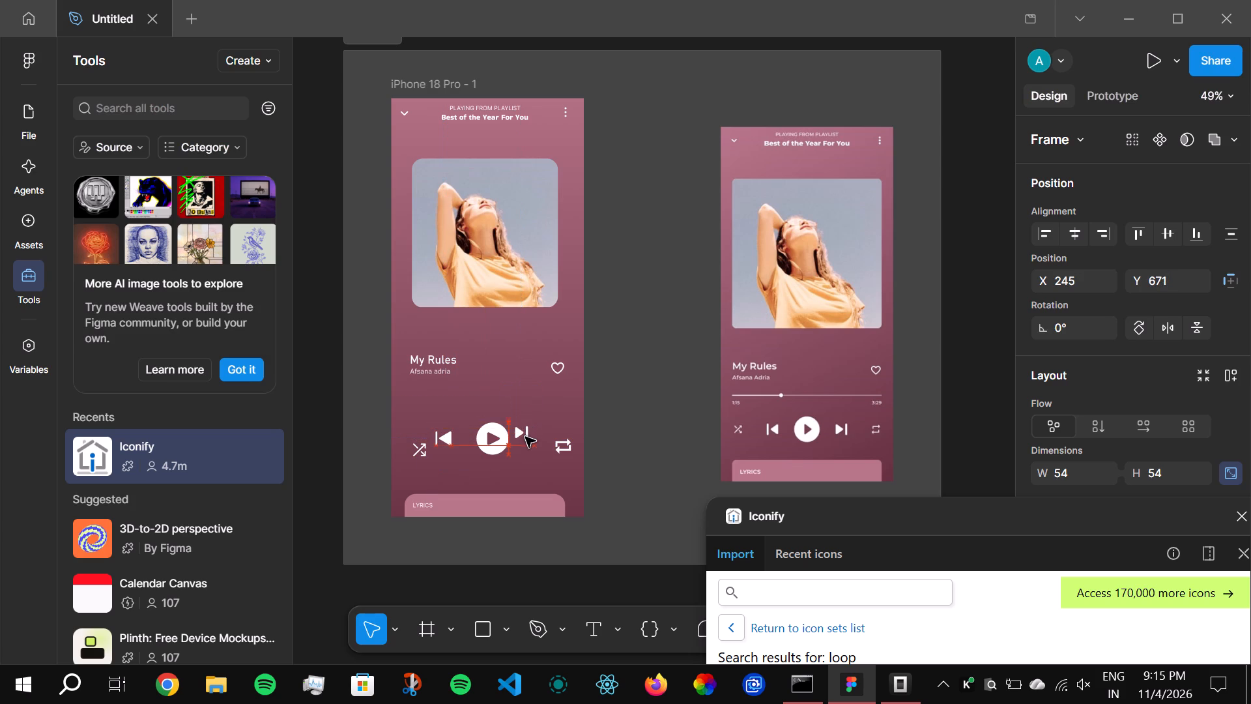
pyautogui.moveTo(525, 437); pyautogui.dragTo(532, 440)
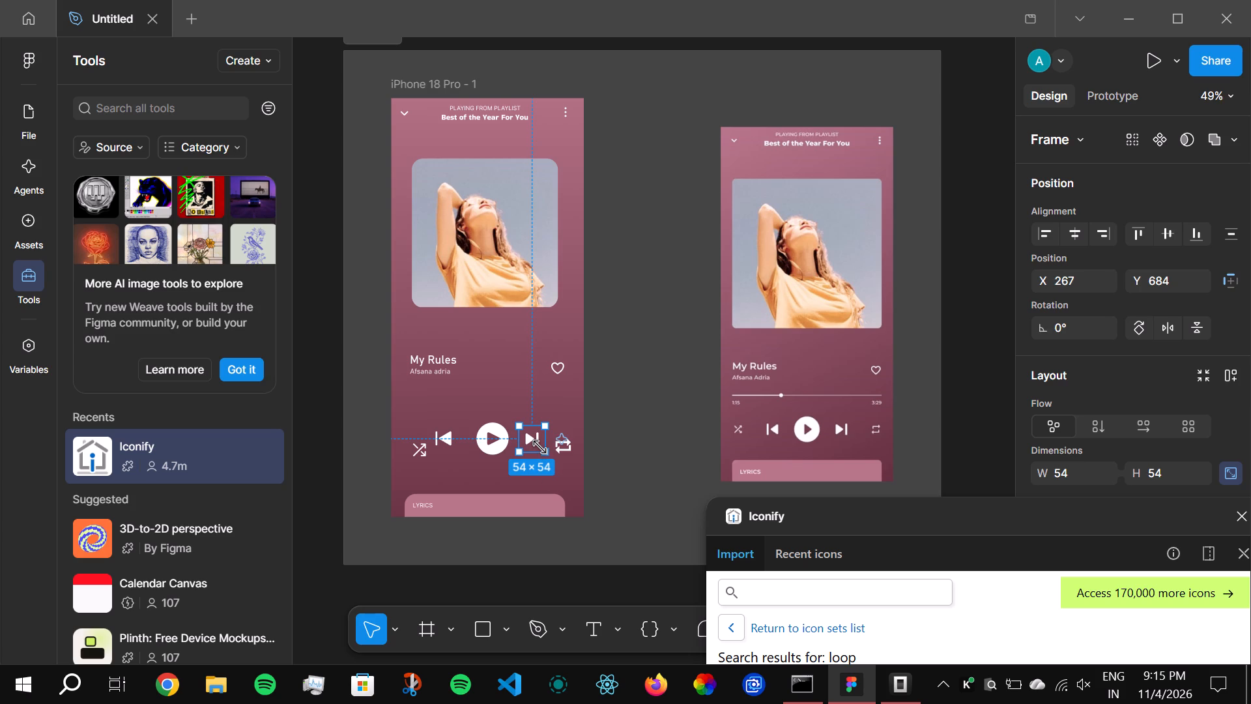
pyautogui.moveTo(539, 447); pyautogui.dragTo(545, 450)
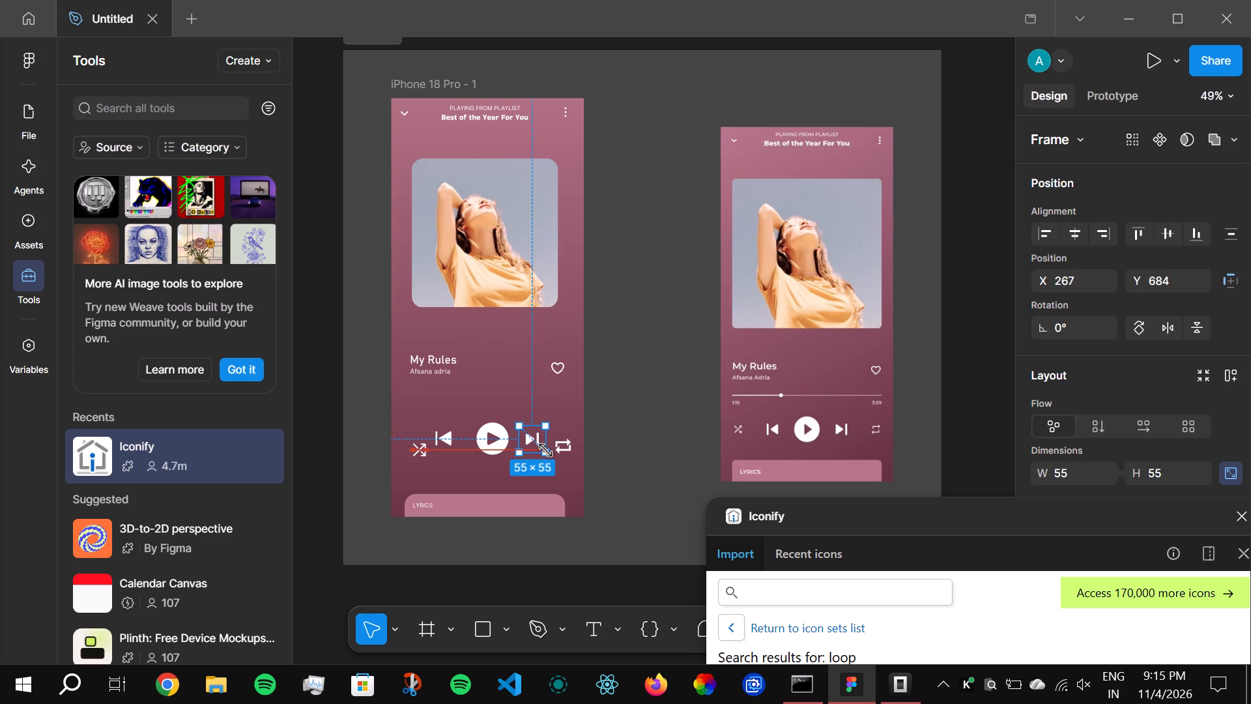
pyautogui.moveTo(545, 450); pyautogui.dragTo(545, 464)
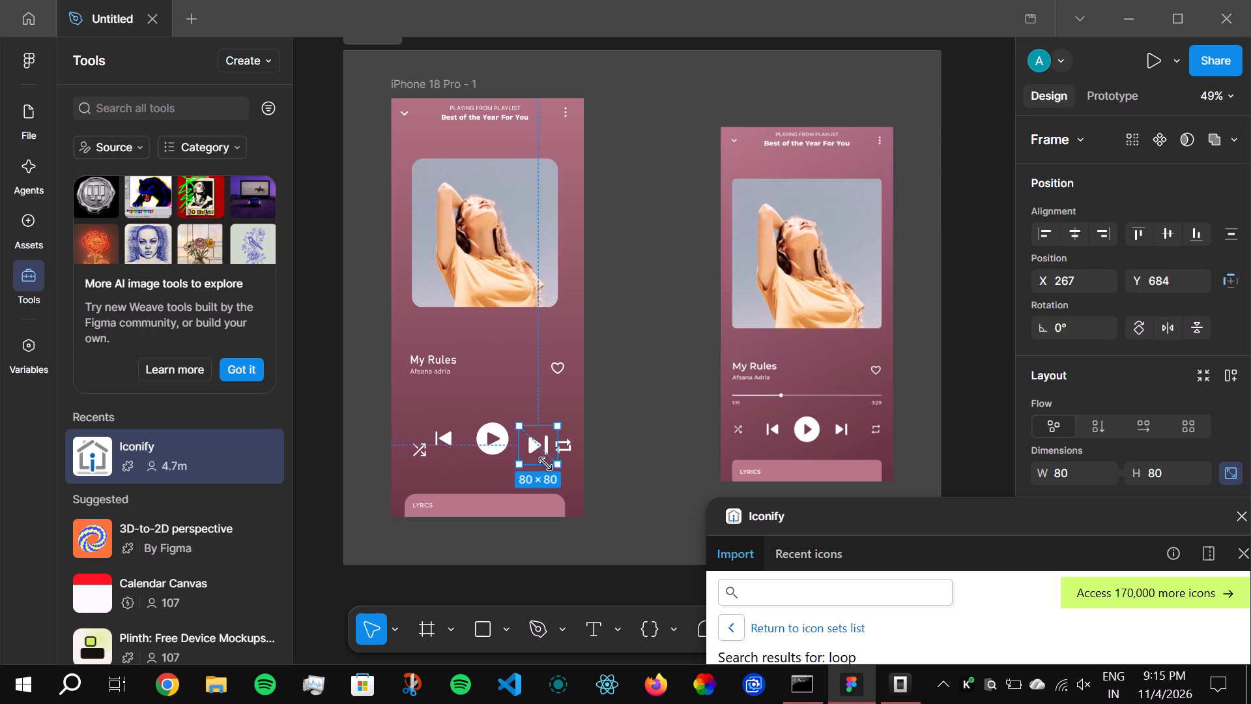
pyautogui.moveTo(545, 464); pyautogui.dragTo(543, 454)
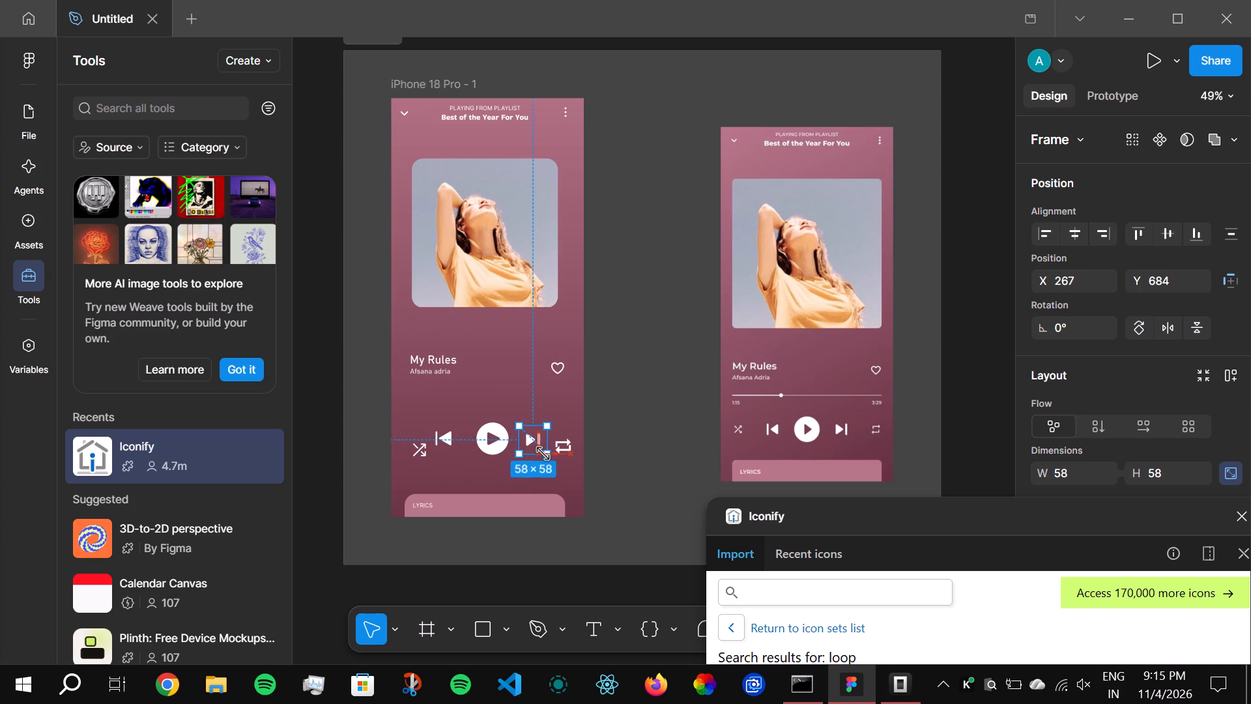
pyautogui.moveTo(543, 454); pyautogui.dragTo(549, 467)
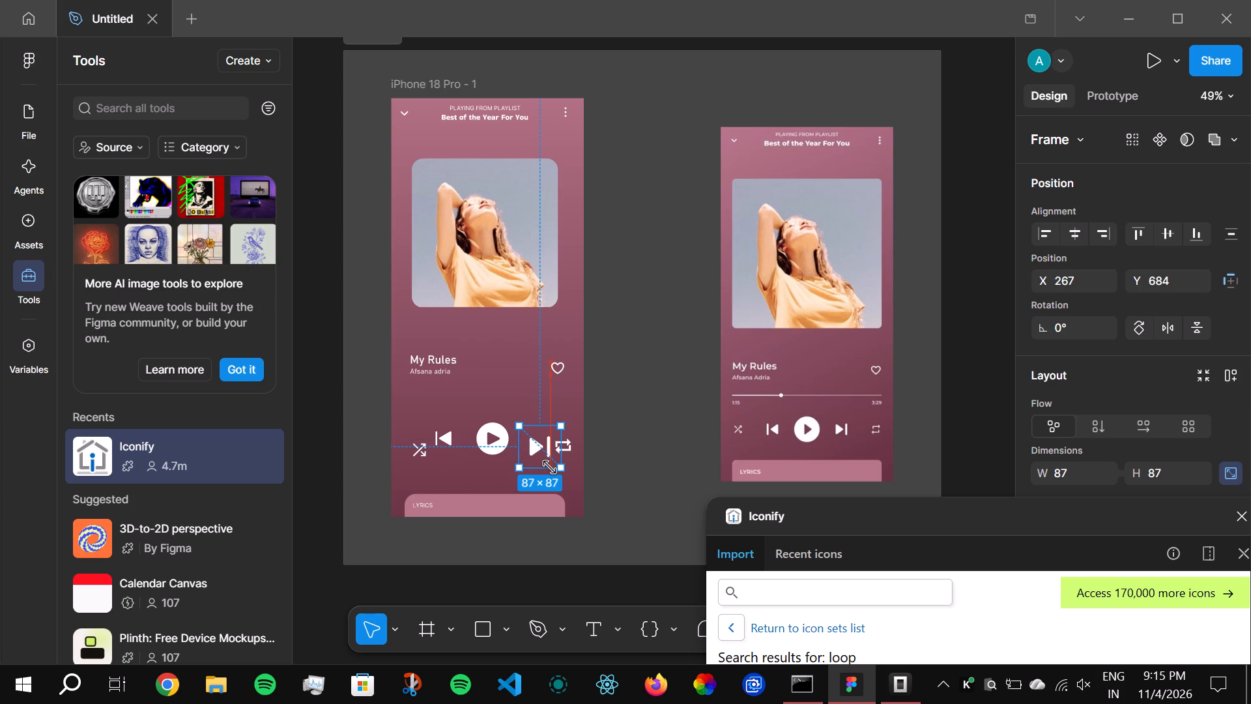
pyautogui.moveTo(549, 467); pyautogui.dragTo(546, 454)
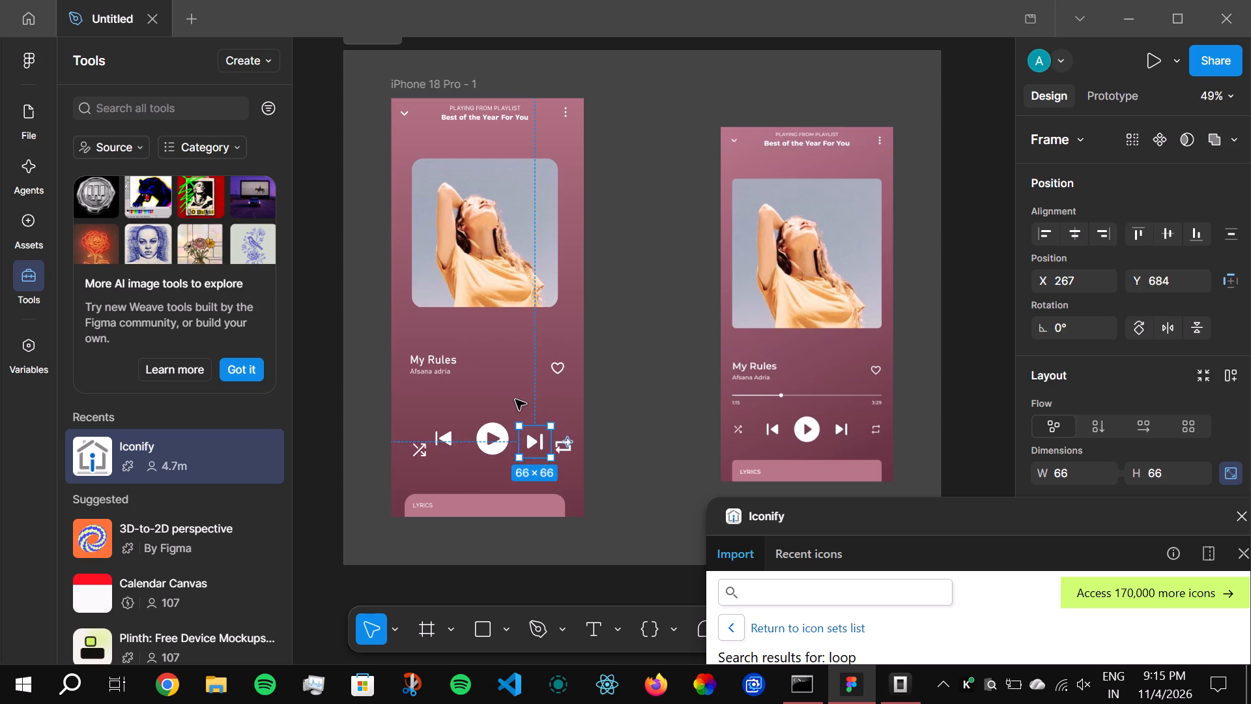
pyautogui.click(515, 400)
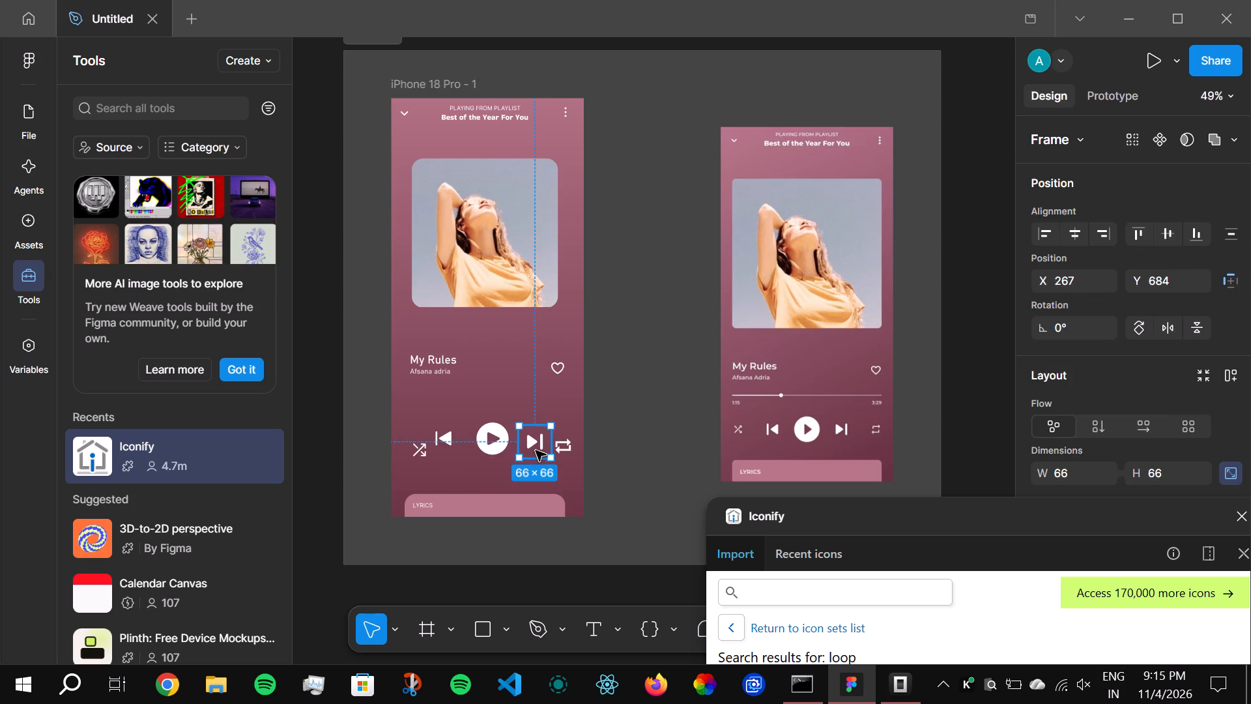
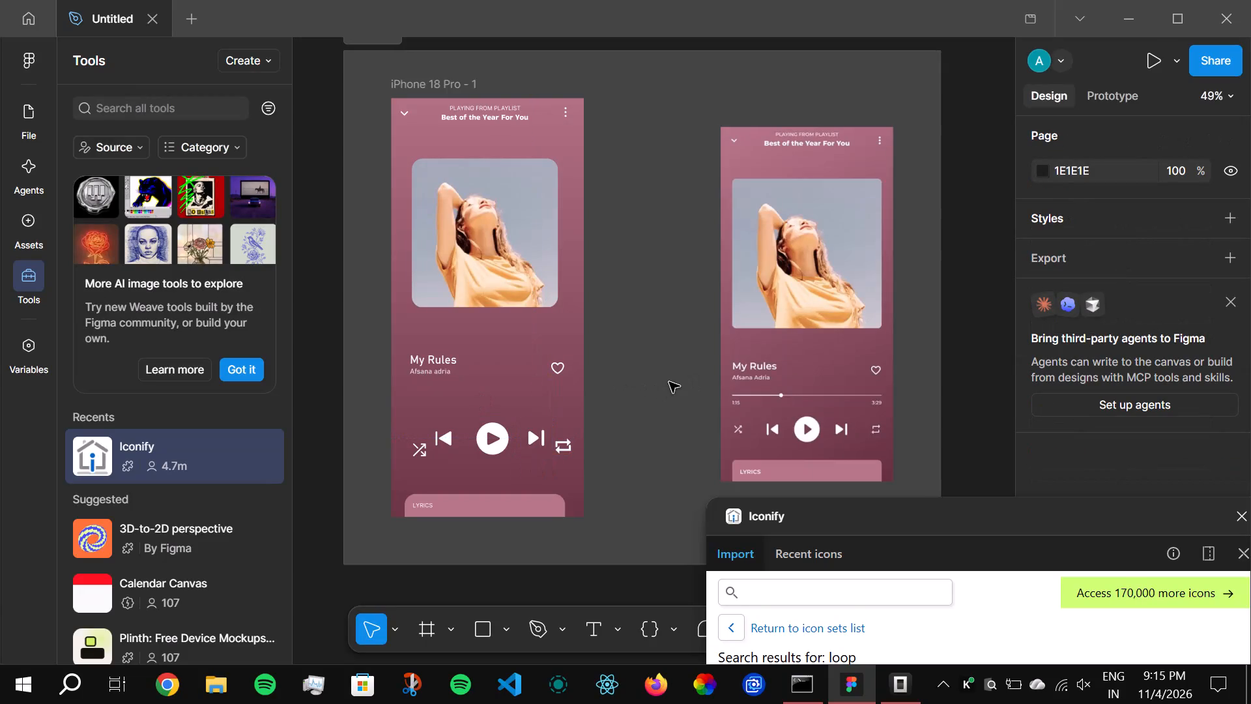
# Move the frame's repeat icon beside the skip-next icon at X 350, Y 695, level with the play button.
pyautogui.click(560, 450)
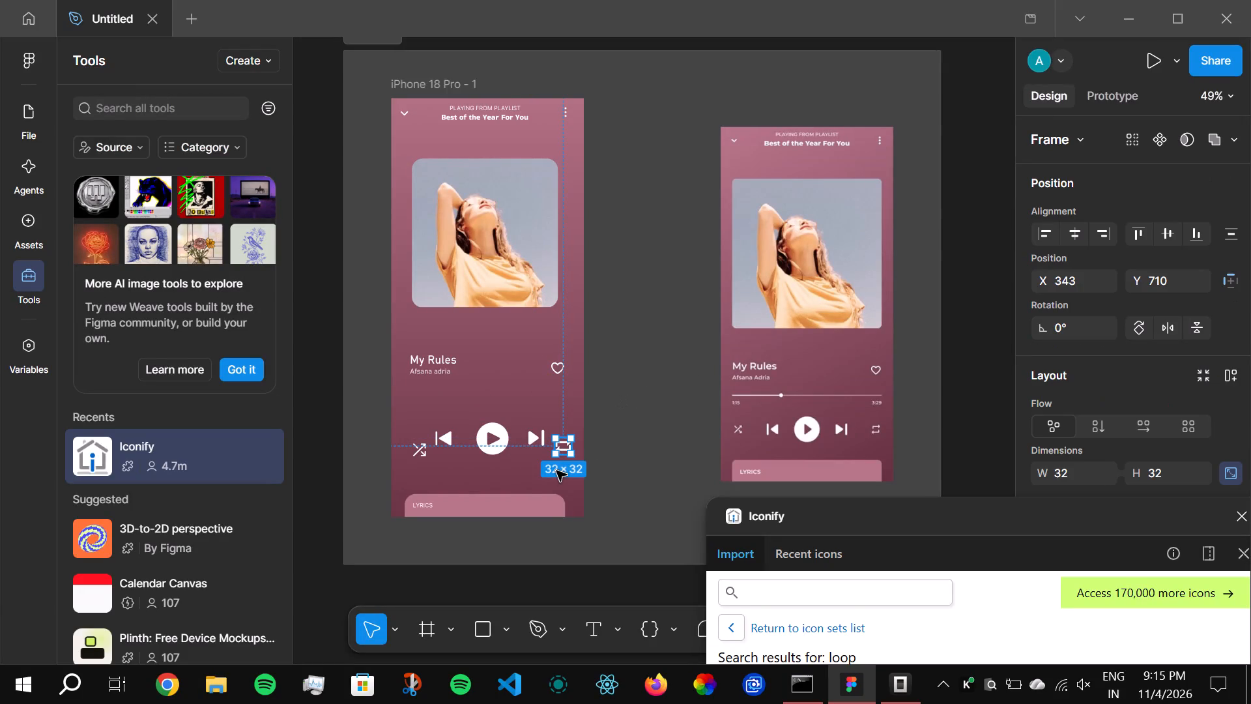
pyautogui.moveTo(560, 447); pyautogui.dragTo(587, 437)
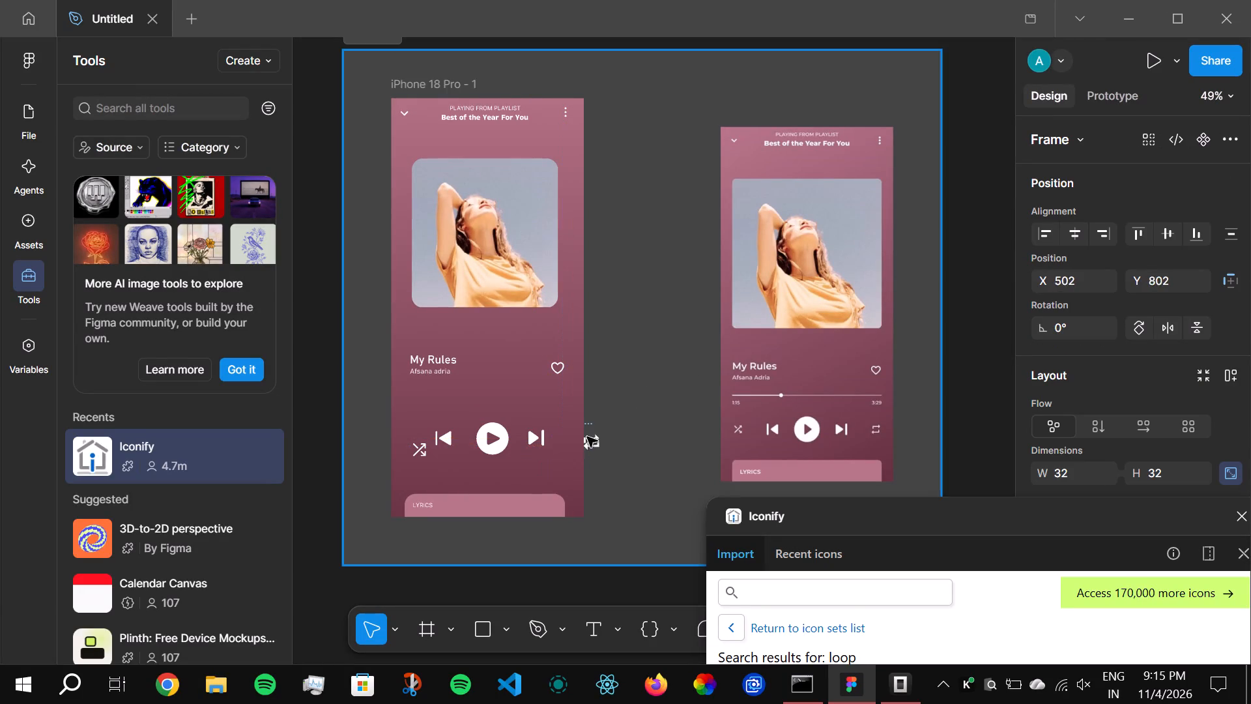
pyautogui.moveTo(587, 437); pyautogui.dragTo(569, 443)
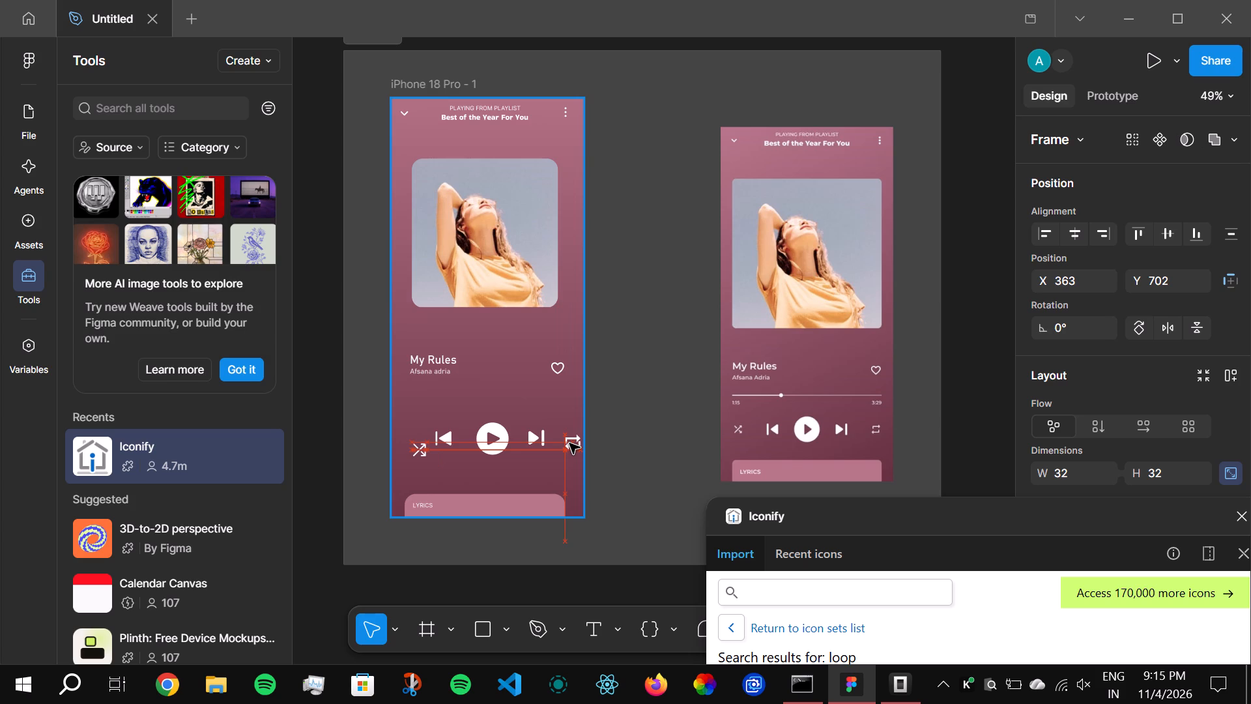
pyautogui.moveTo(569, 443); pyautogui.dragTo(553, 430)
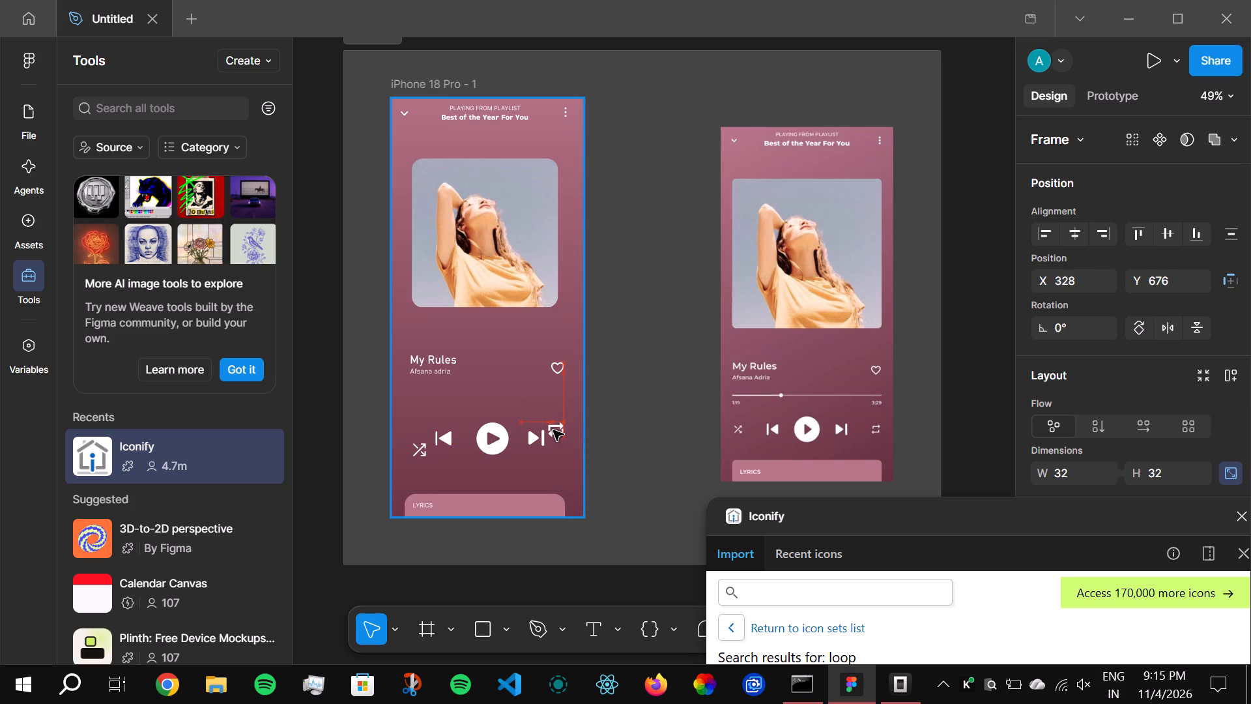
pyautogui.moveTo(553, 430); pyautogui.dragTo(573, 440)
pyautogui.click(594, 406)
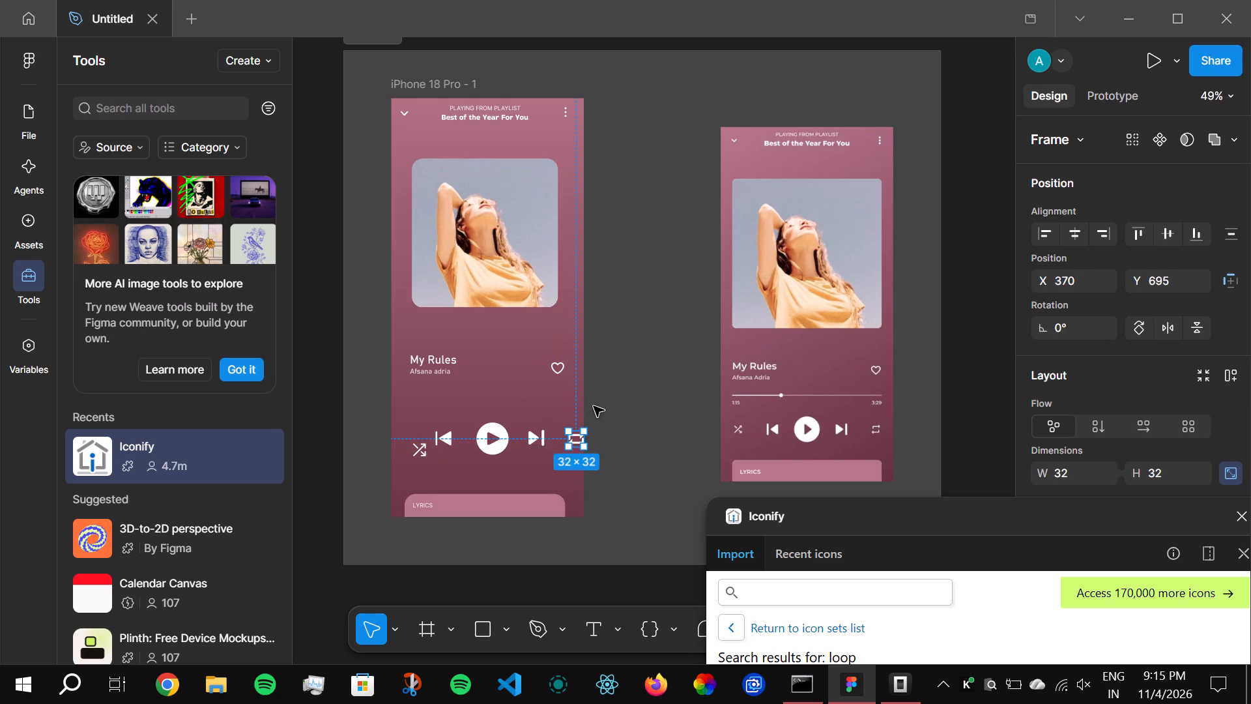
pyautogui.moveTo(577, 433); pyautogui.dragTo(569, 430)
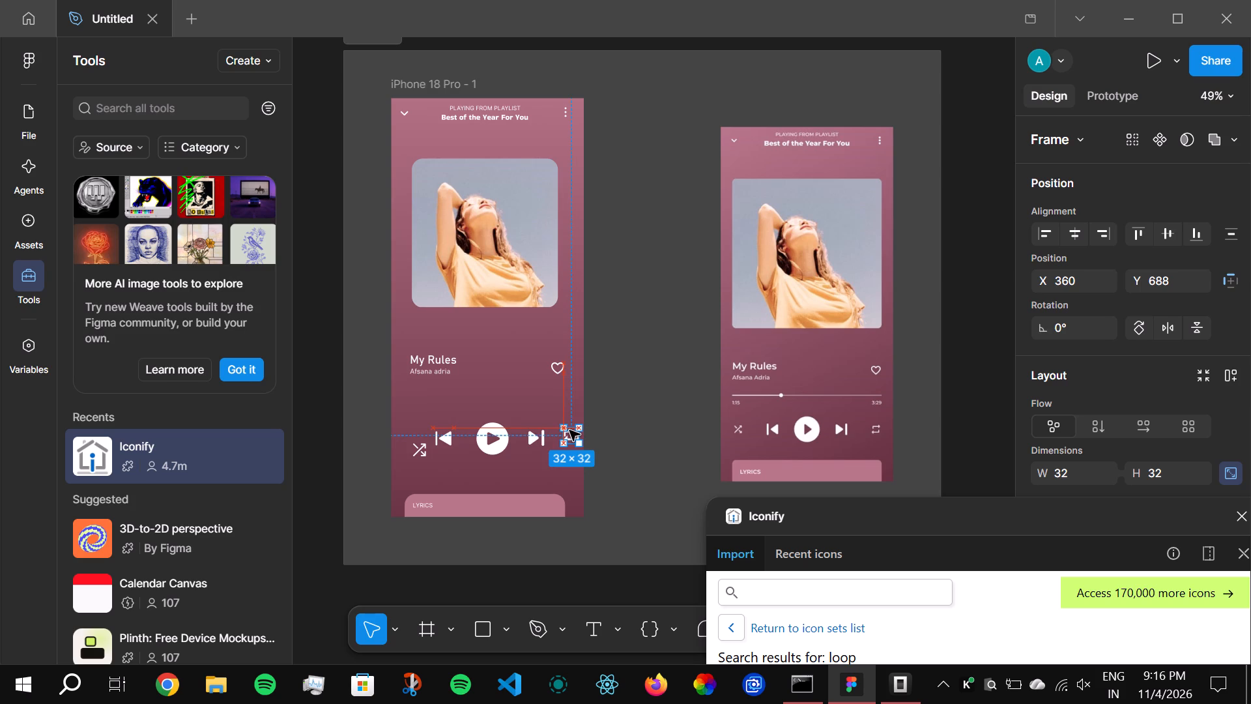
pyautogui.moveTo(569, 430); pyautogui.dragTo(573, 443)
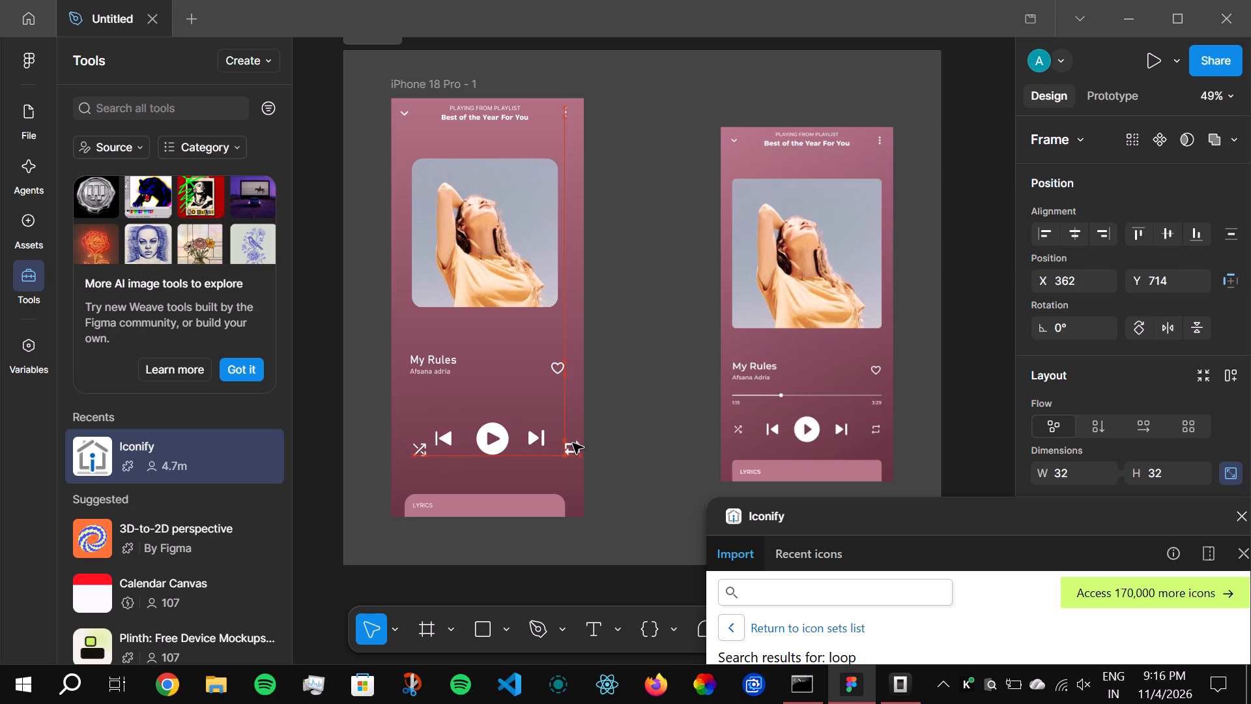
pyautogui.moveTo(573, 443); pyautogui.dragTo(569, 430)
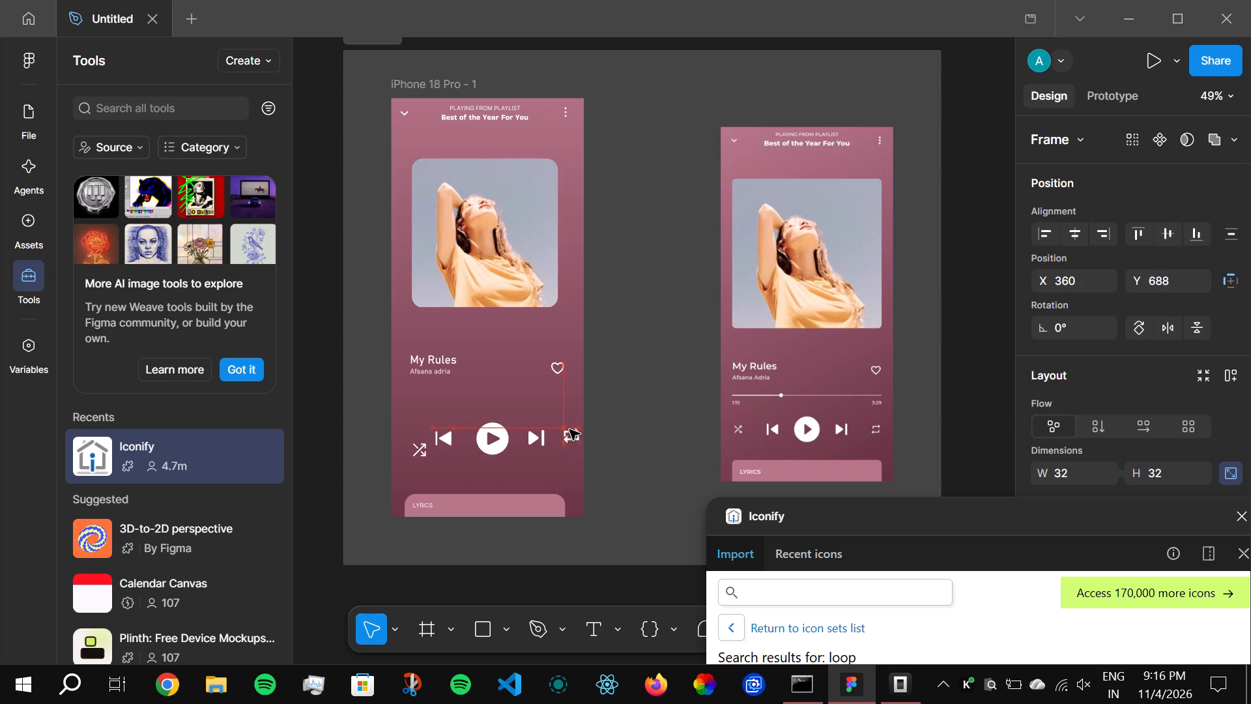
pyautogui.moveTo(569, 430); pyautogui.dragTo(569, 437)
pyautogui.click(604, 413)
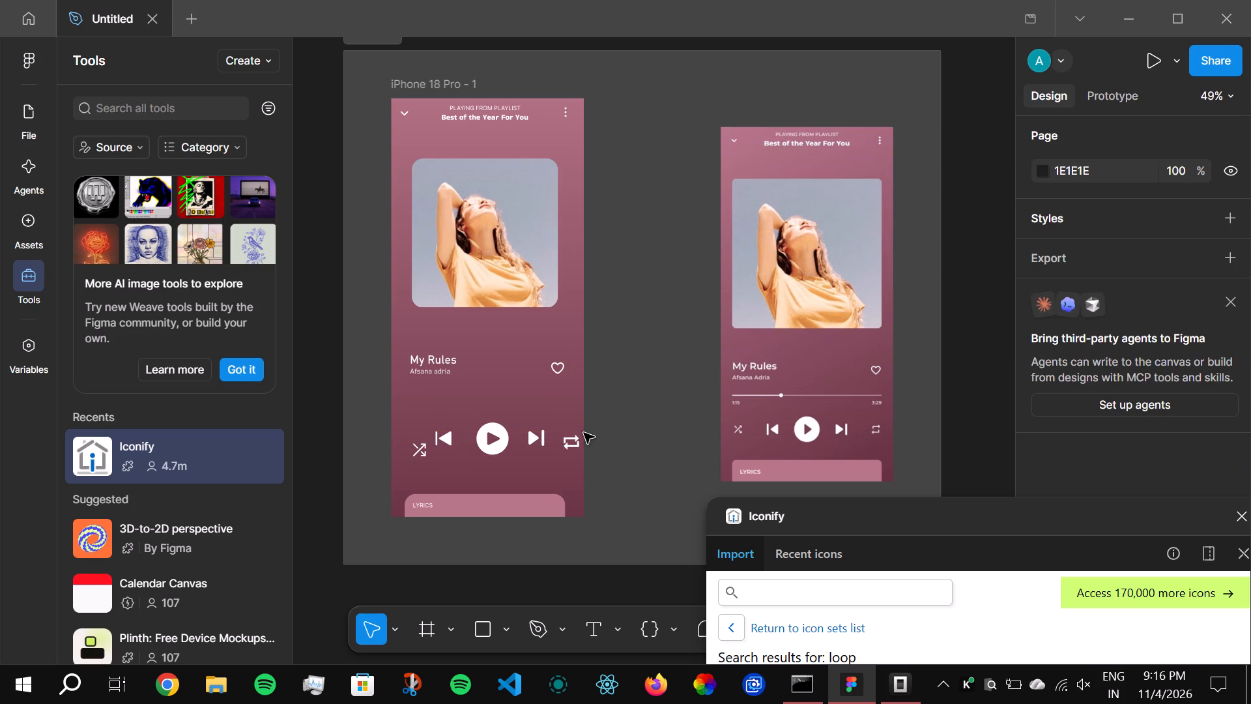
pyautogui.click(567, 433)
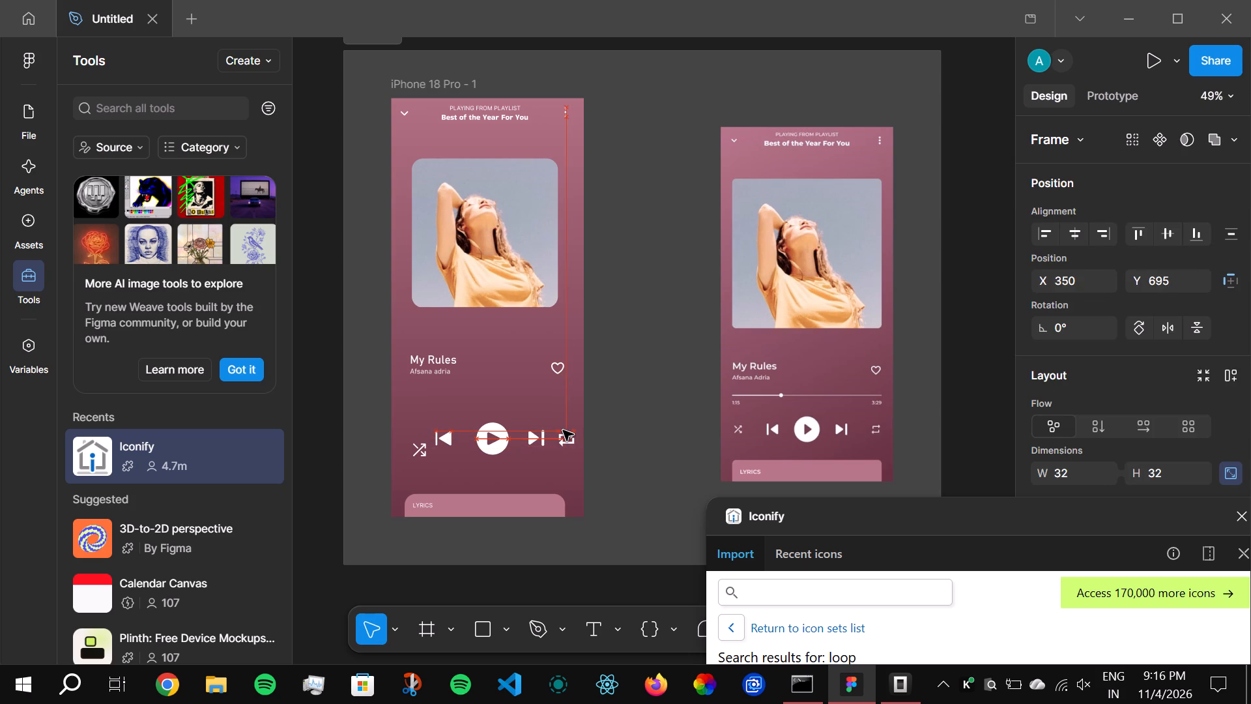
pyautogui.click(614, 365)
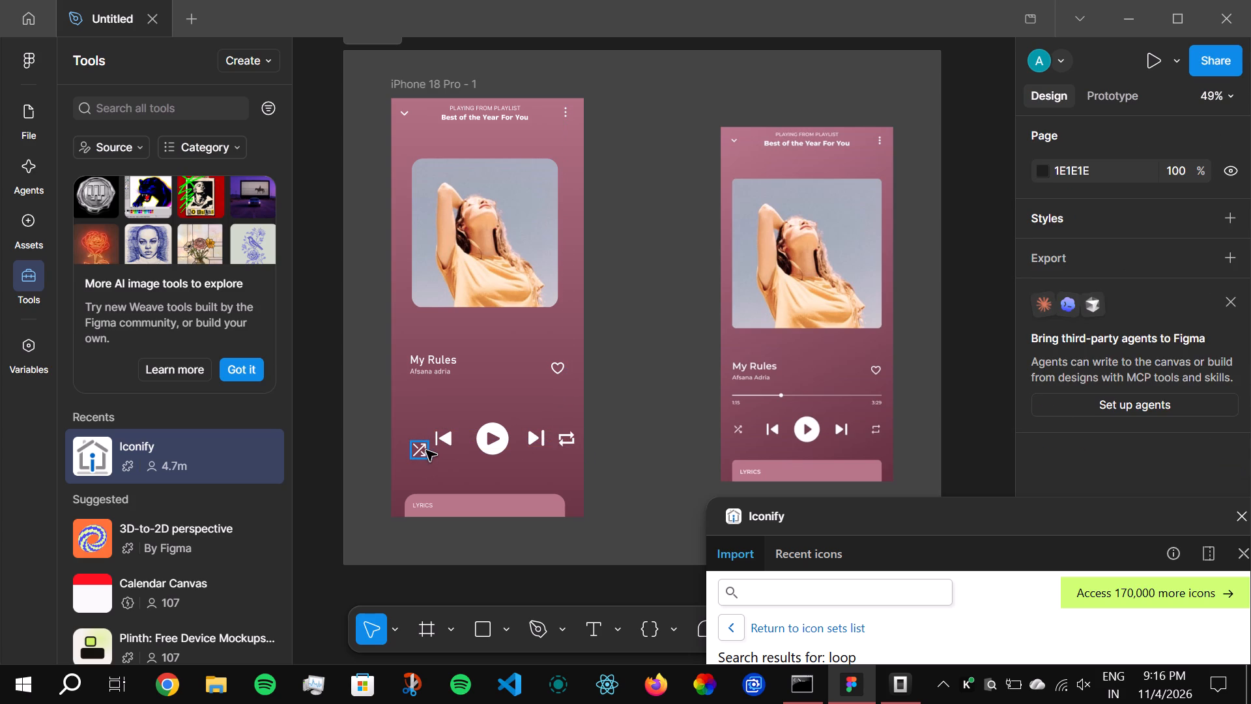
pyautogui.moveTo(426, 450); pyautogui.dragTo(416, 437)
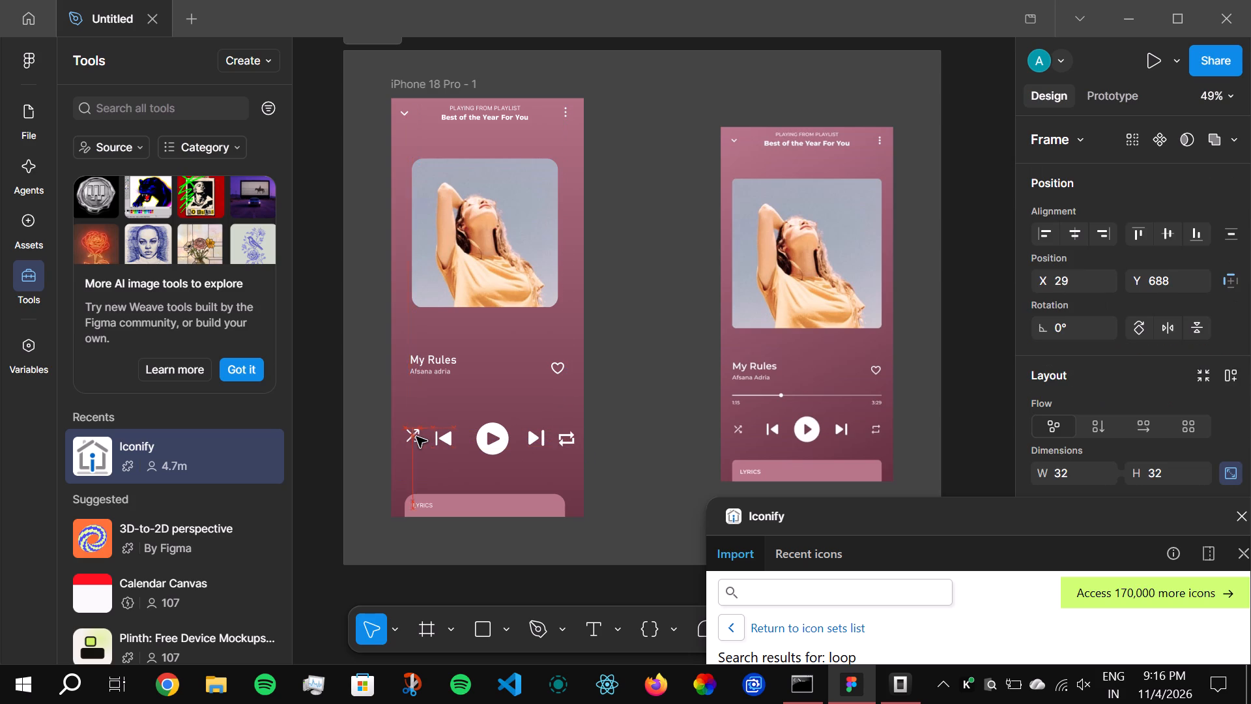
pyautogui.moveTo(416, 437); pyautogui.dragTo(409, 443)
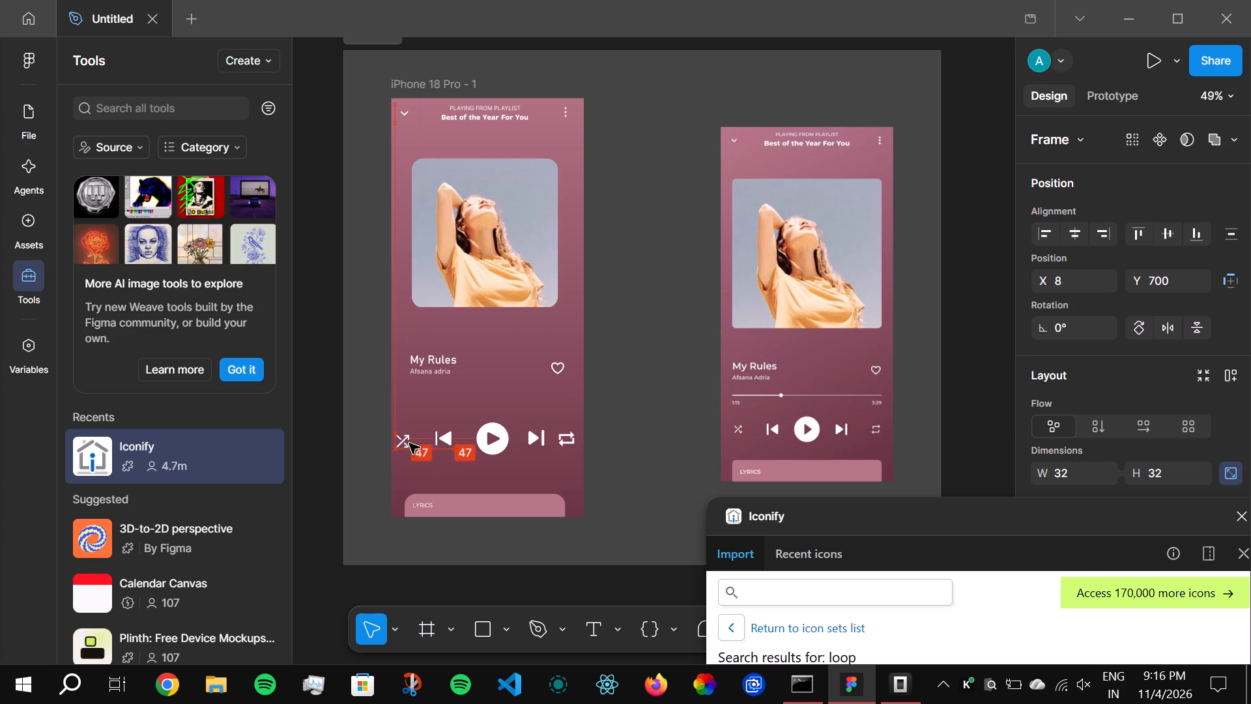
pyautogui.moveTo(409, 443); pyautogui.dragTo(416, 447)
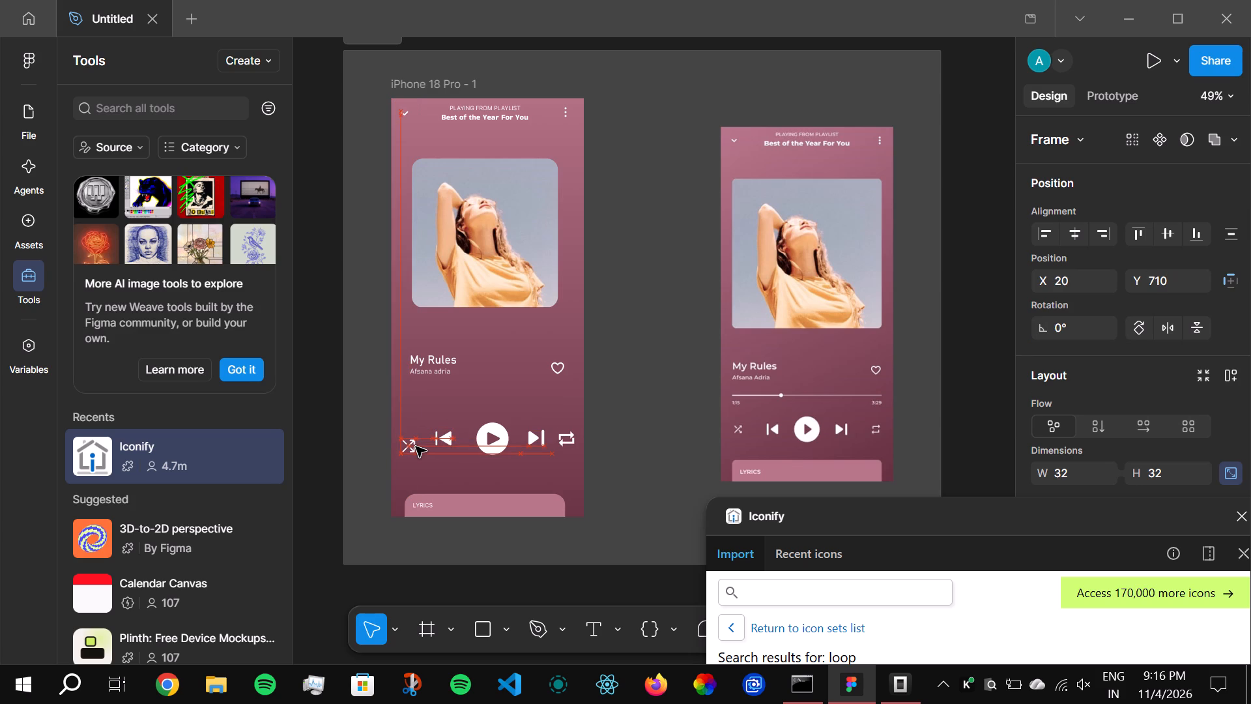
pyautogui.moveTo(416, 447); pyautogui.dragTo(412, 444)
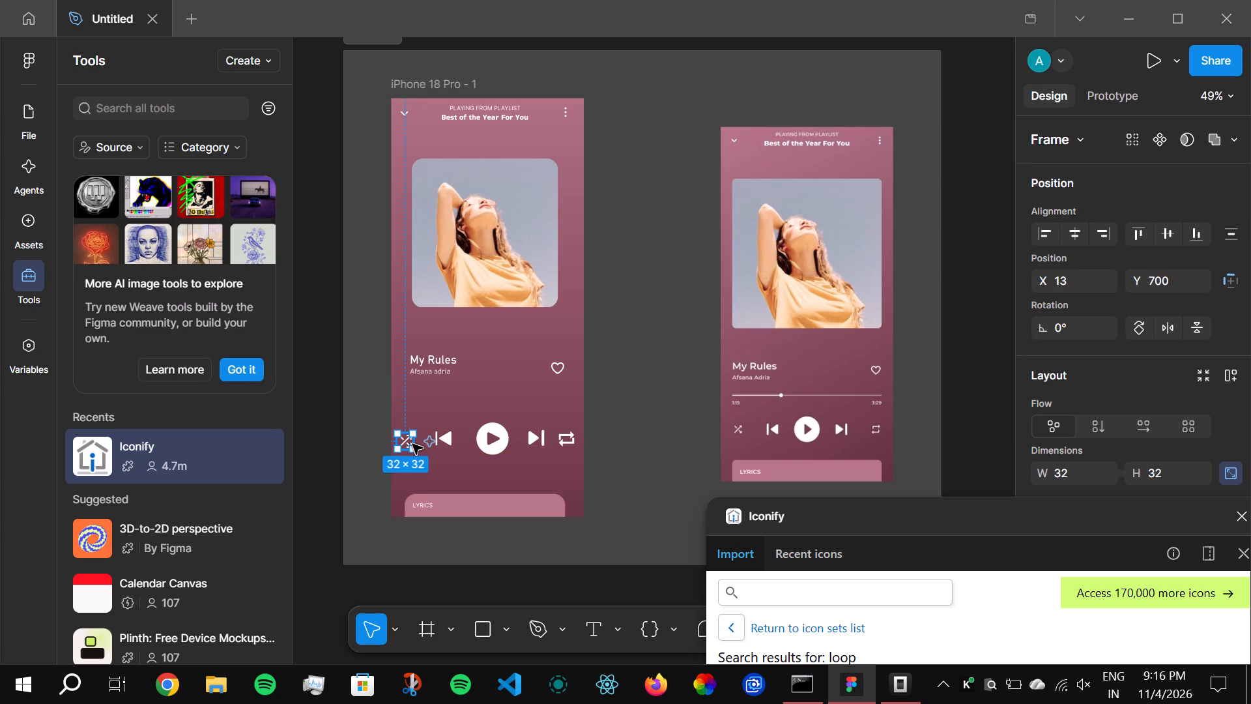
pyautogui.click(419, 413)
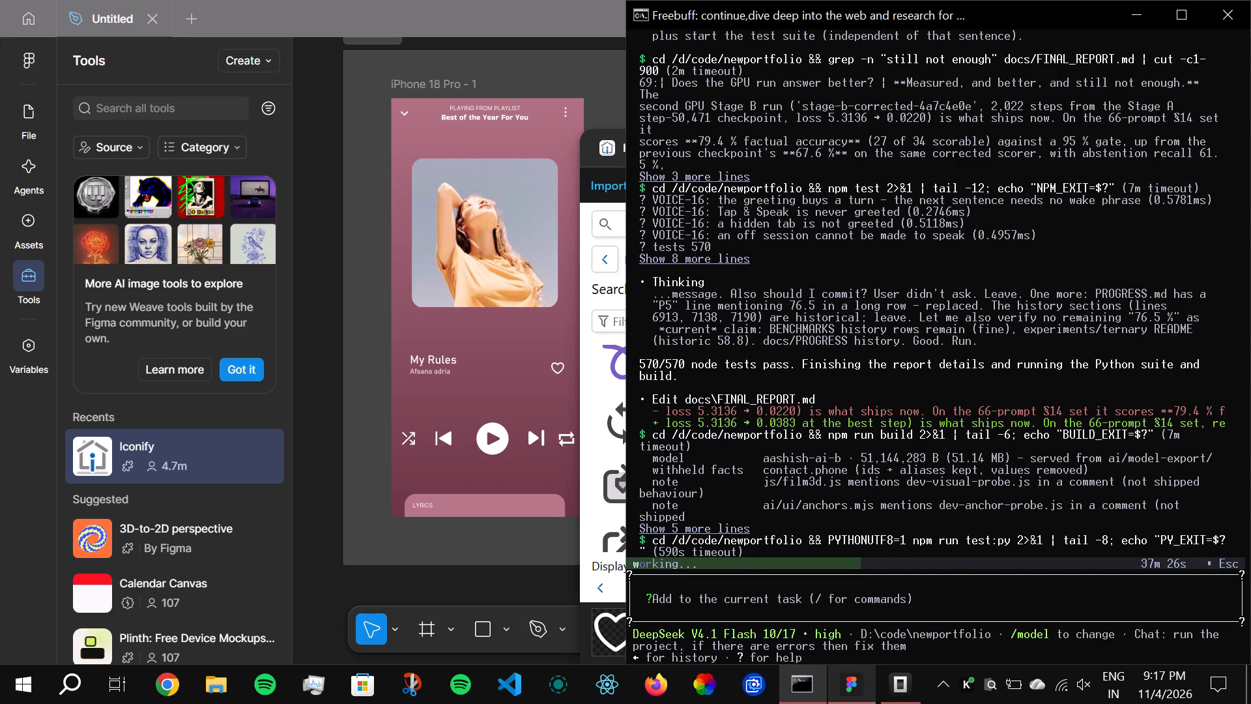
pyautogui.click(843, 693)
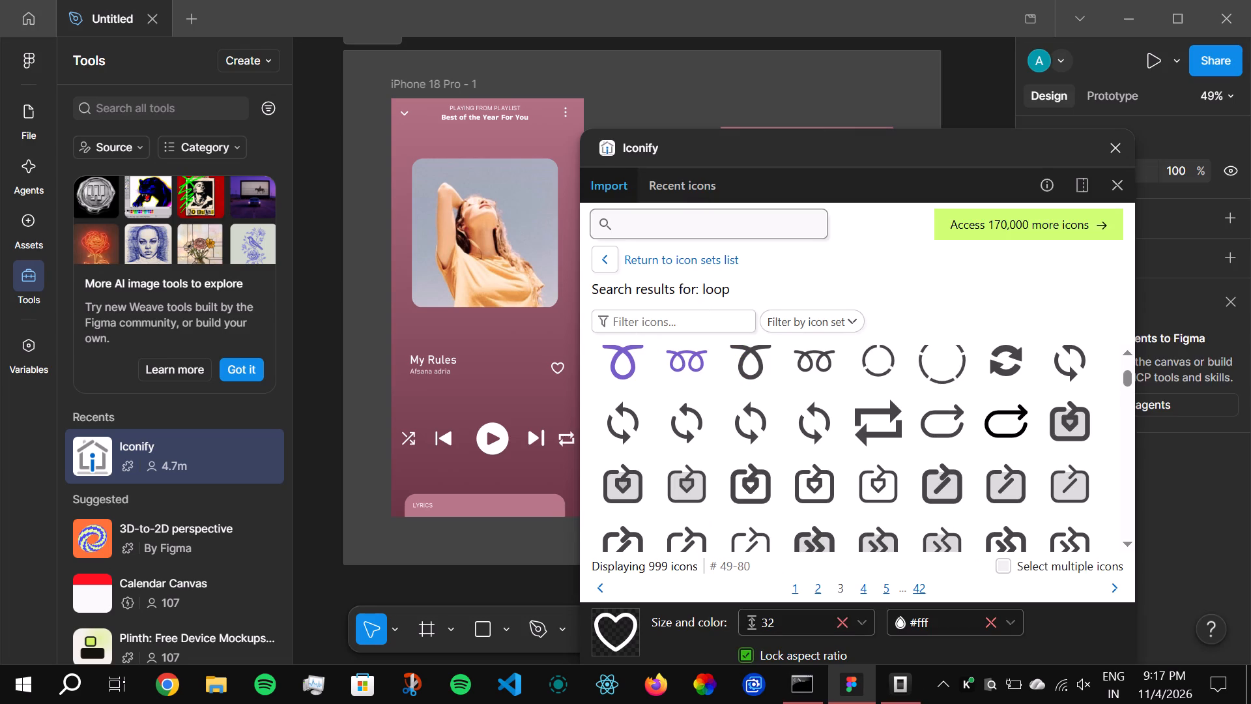
# Move the Iconify window off the reference screen, over the tools list and the lower part of the iPhone 18 Pro - 1 frame.
pyautogui.click(723, 222)
pyautogui.moveTo(796, 153); pyautogui.dragTo(645, 344)
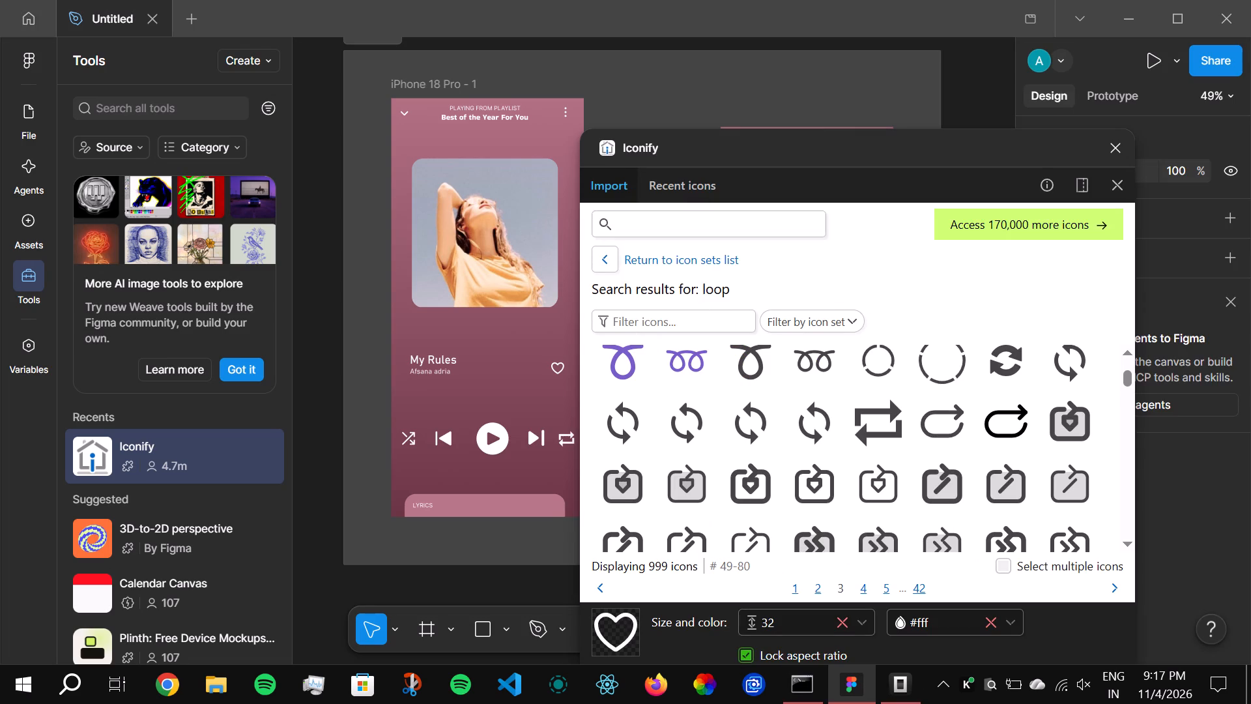
pyautogui.moveTo(645, 344); pyautogui.dragTo(293, 280)
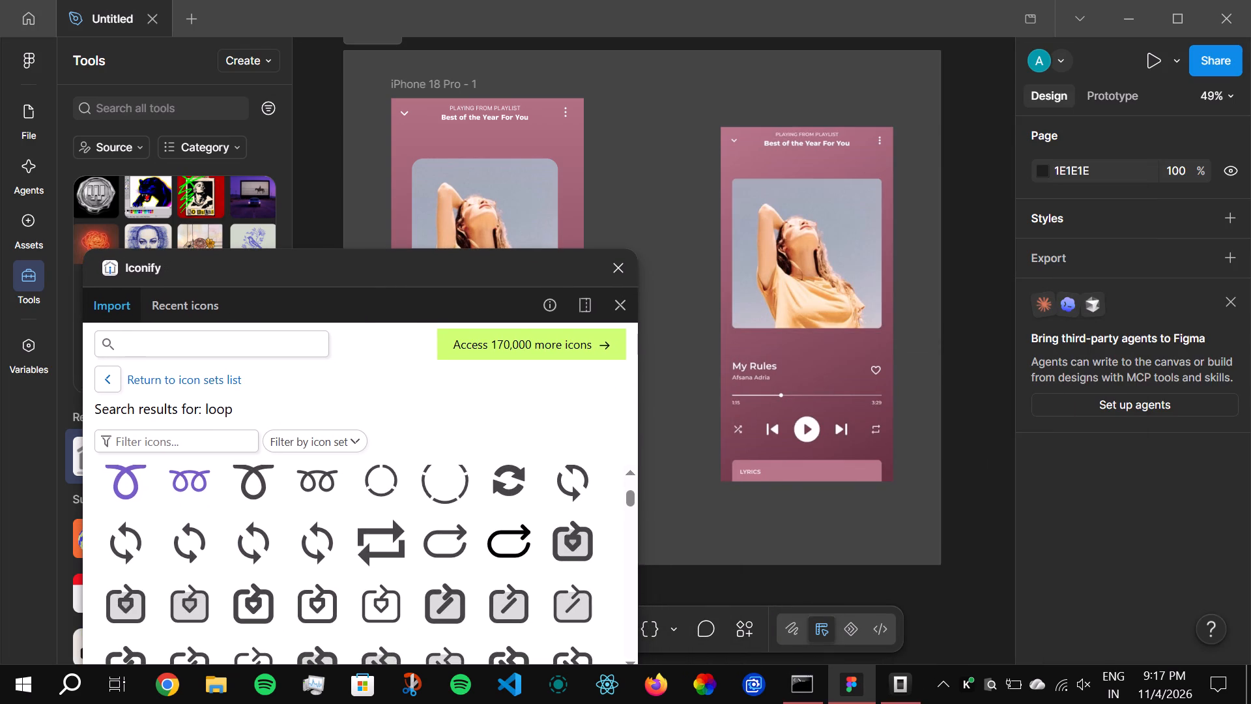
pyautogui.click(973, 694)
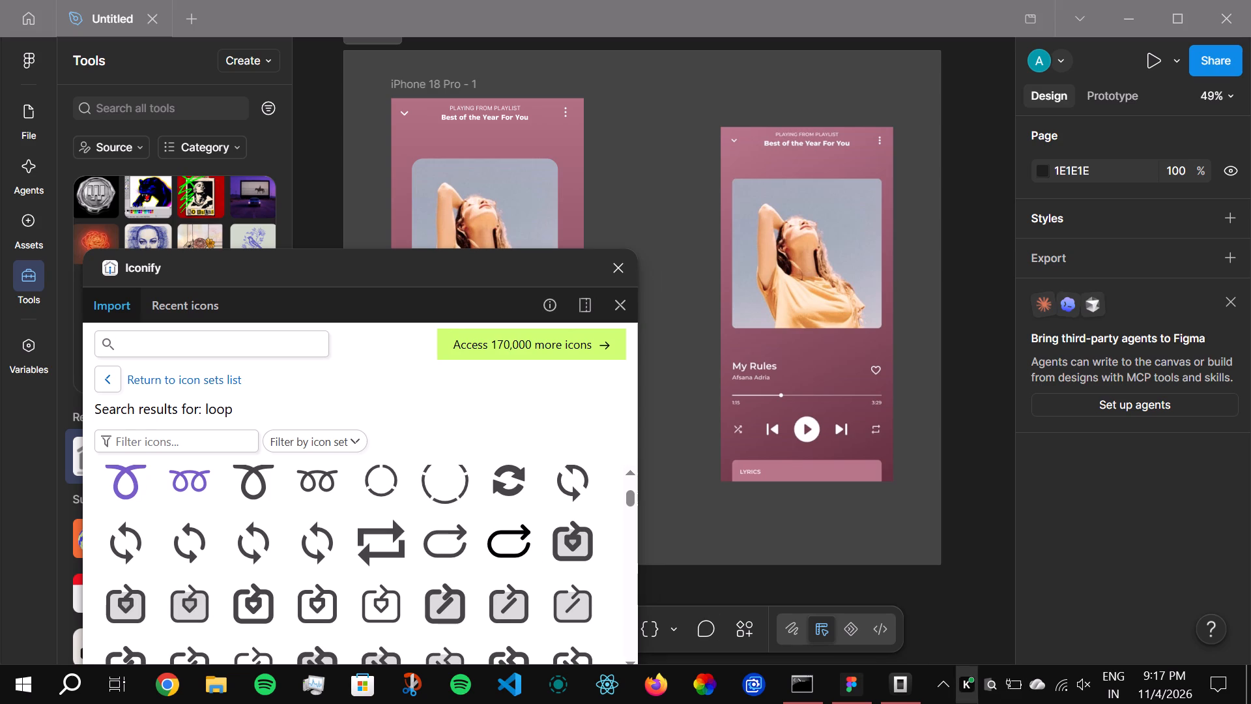
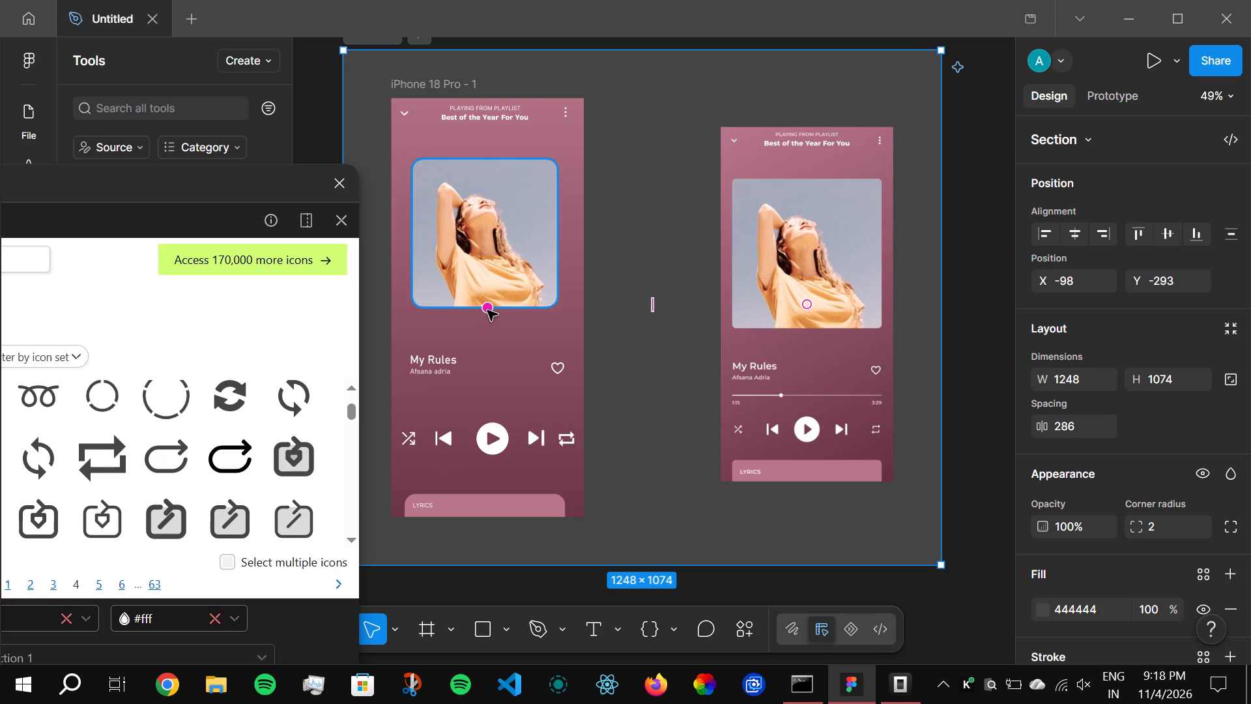
# Check the progress of the C drive report session and the Freebuff task in the command-line window, and return to Figma.
pyautogui.click(621, 269)
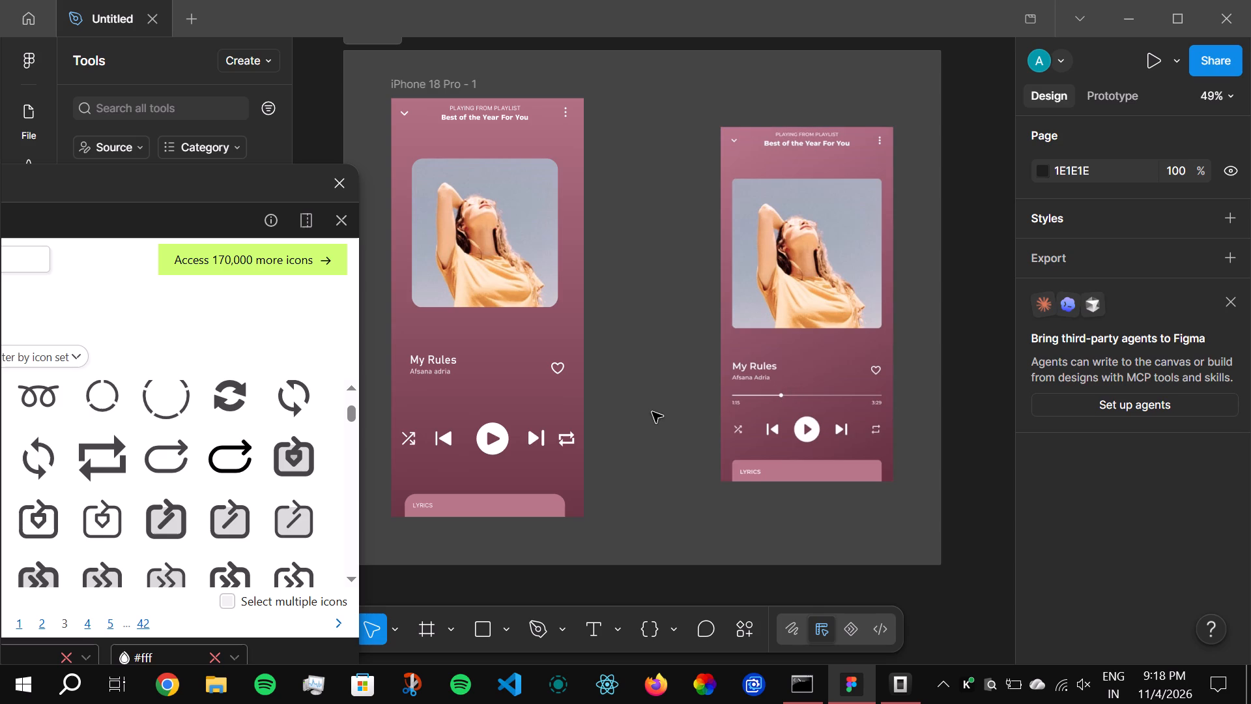
pyautogui.click(888, 679)
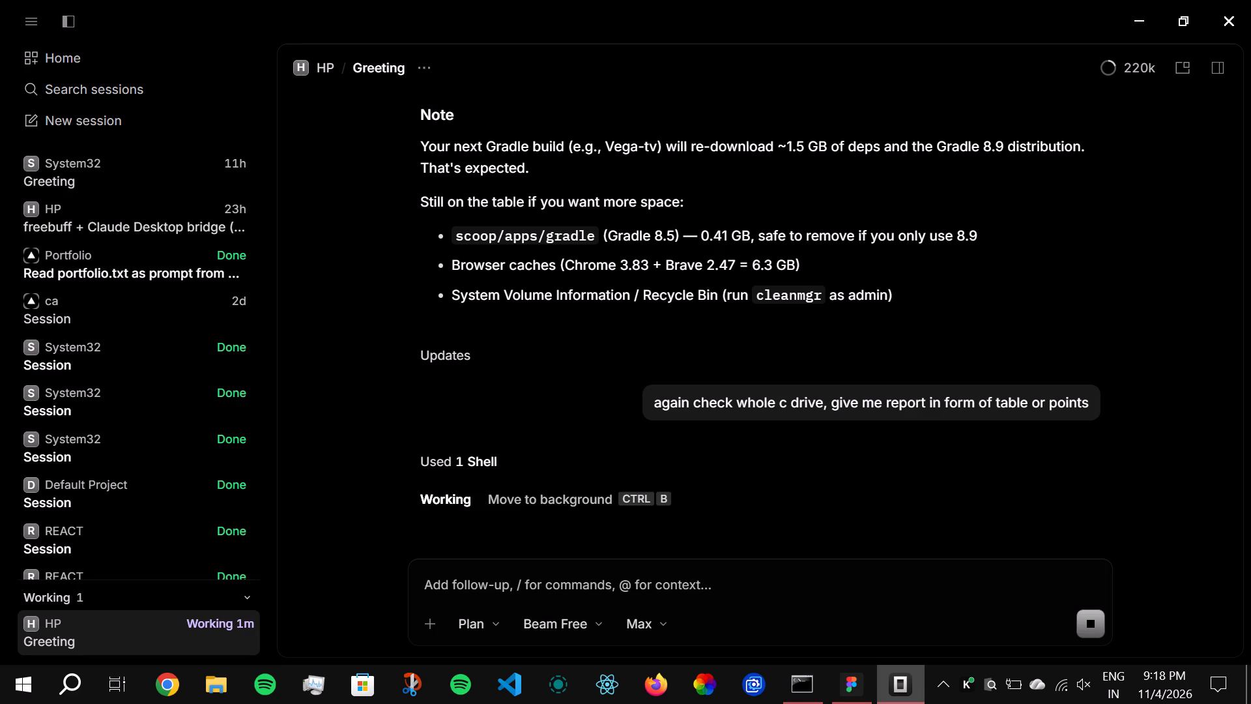
pyautogui.scroll(-3, 779, 457)
pyautogui.click(809, 696)
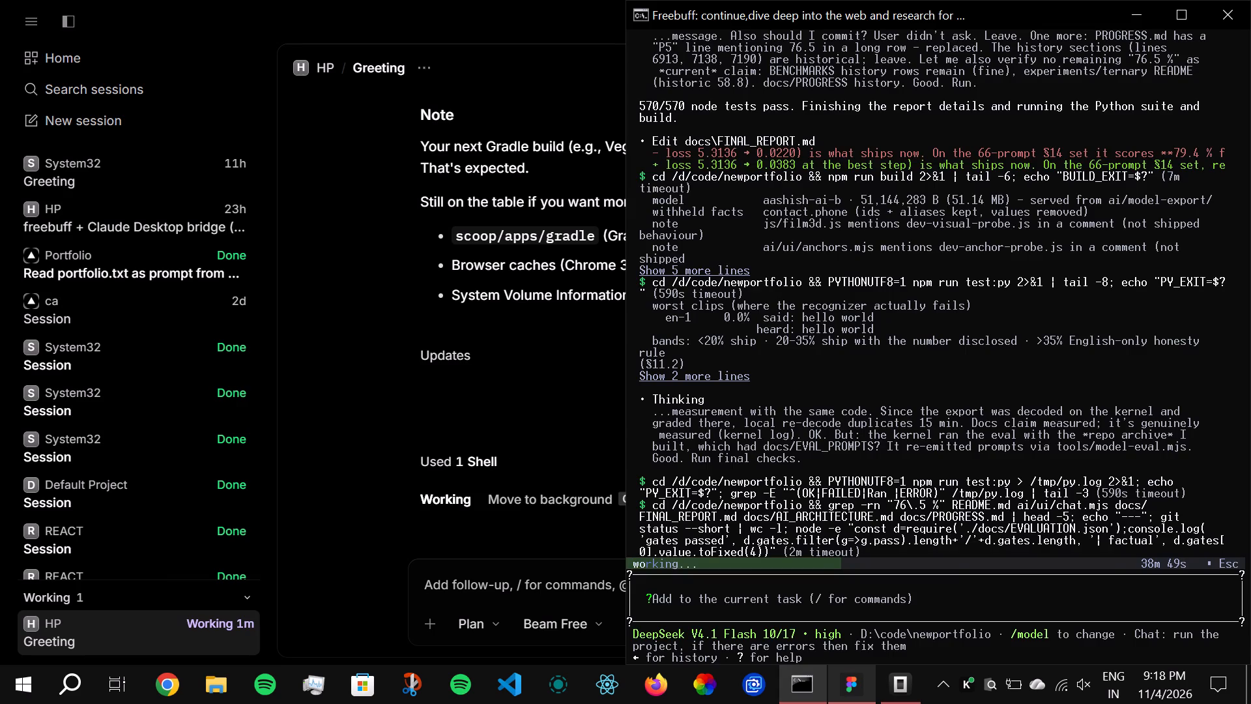
pyautogui.click(854, 686)
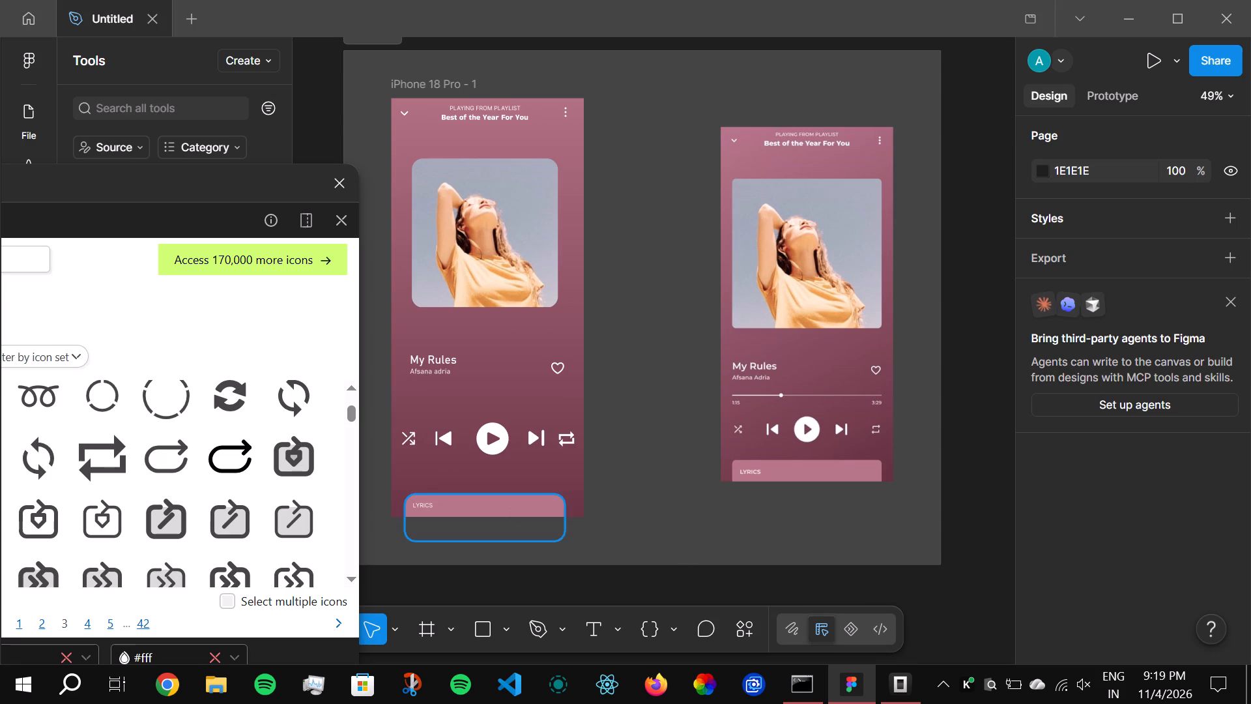
# Uncover the iPhone 18 Pro - 1 frame and search the Iconify library for "progress bar".
pyautogui.moveTo(166, 190); pyautogui.dragTo(1065, 355)
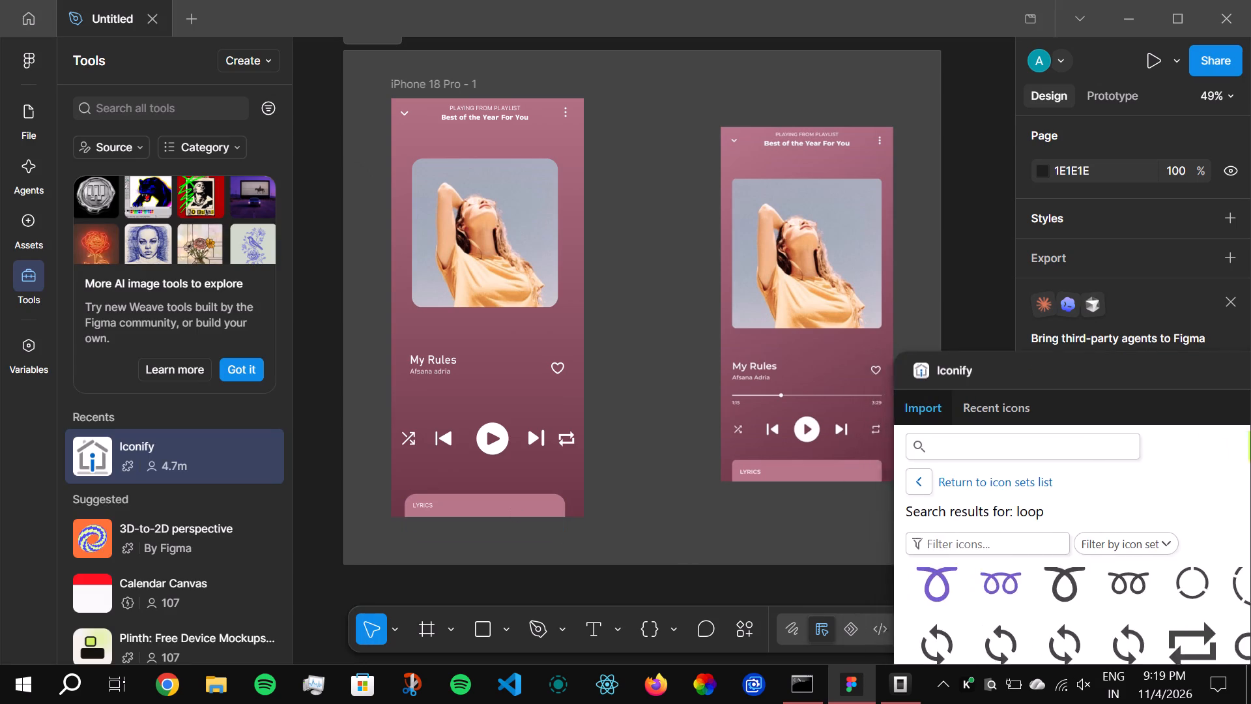
pyautogui.moveTo(1065, 355); pyautogui.dragTo(1007, 245)
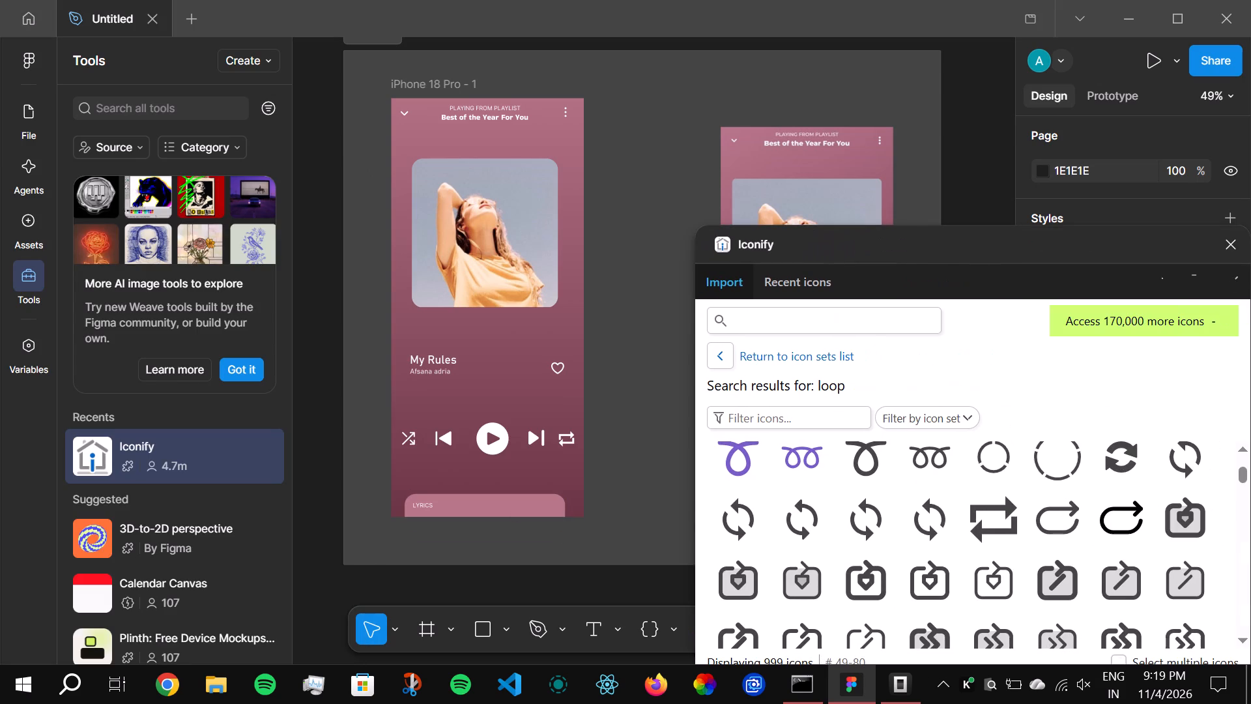
pyautogui.moveTo(912, 245); pyautogui.dragTo(1093, 235)
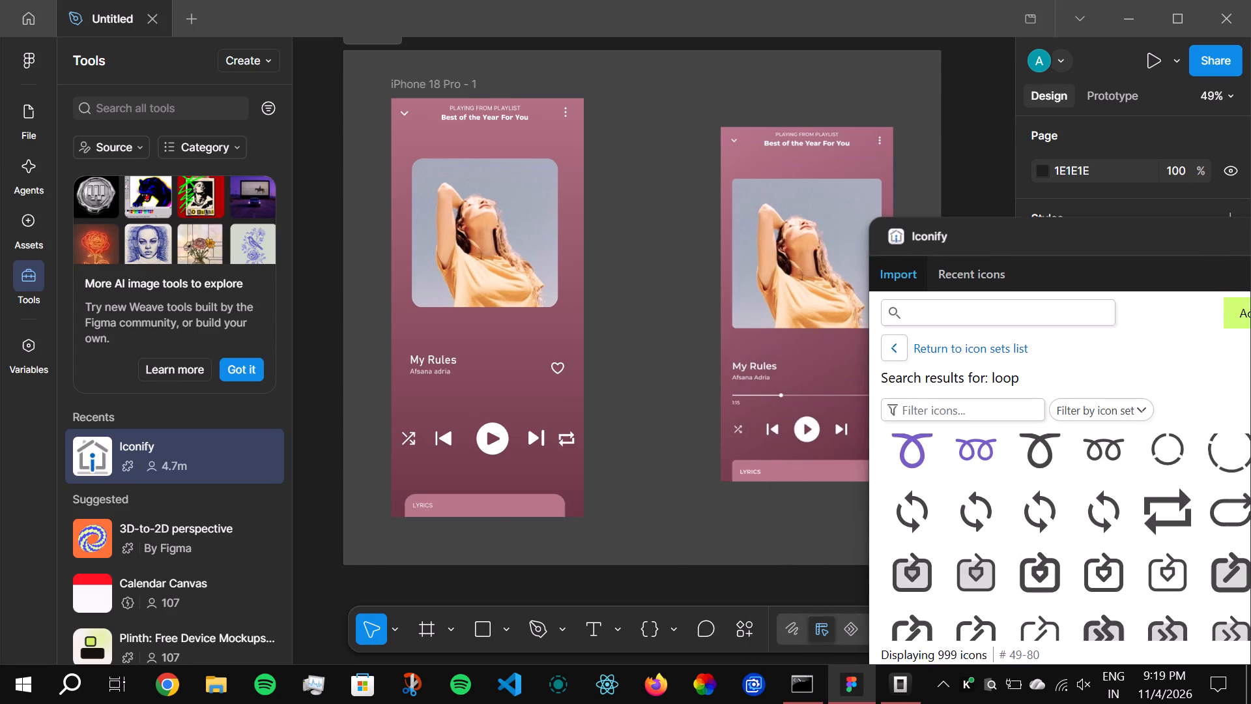
pyautogui.moveTo(1093, 235); pyautogui.dragTo(1110, 228)
pyautogui.click(1032, 296)
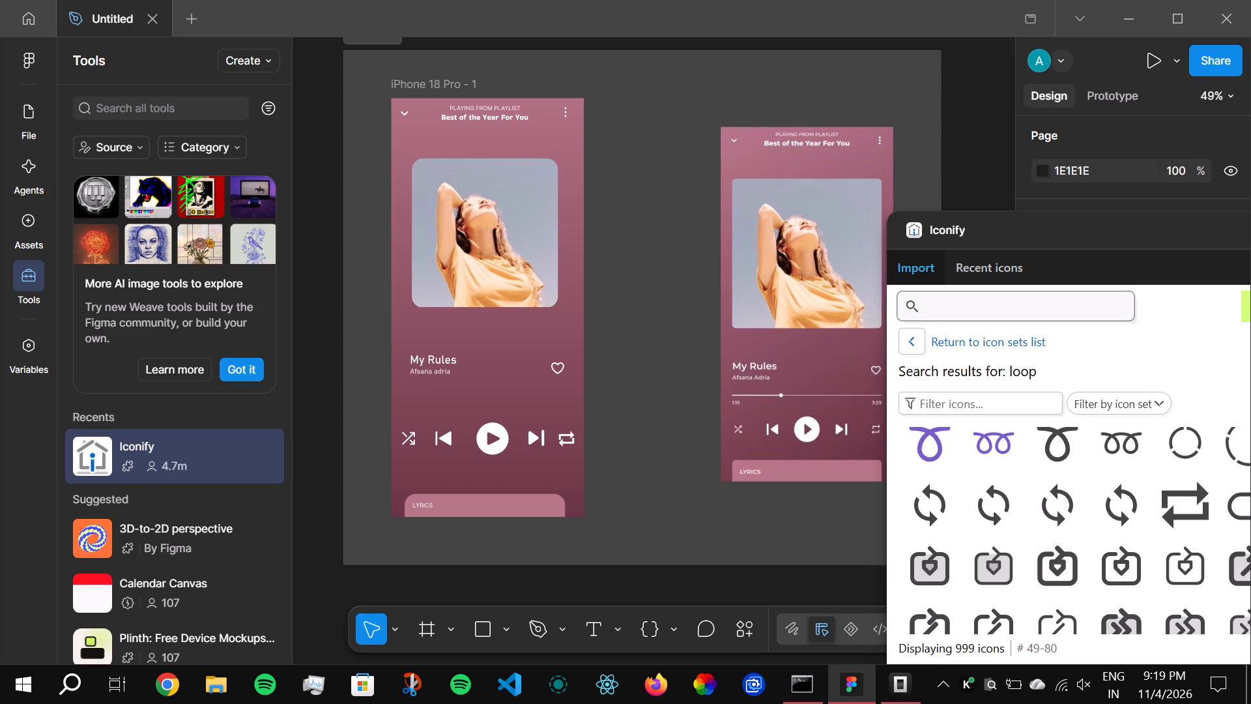
pyautogui.write('pro')
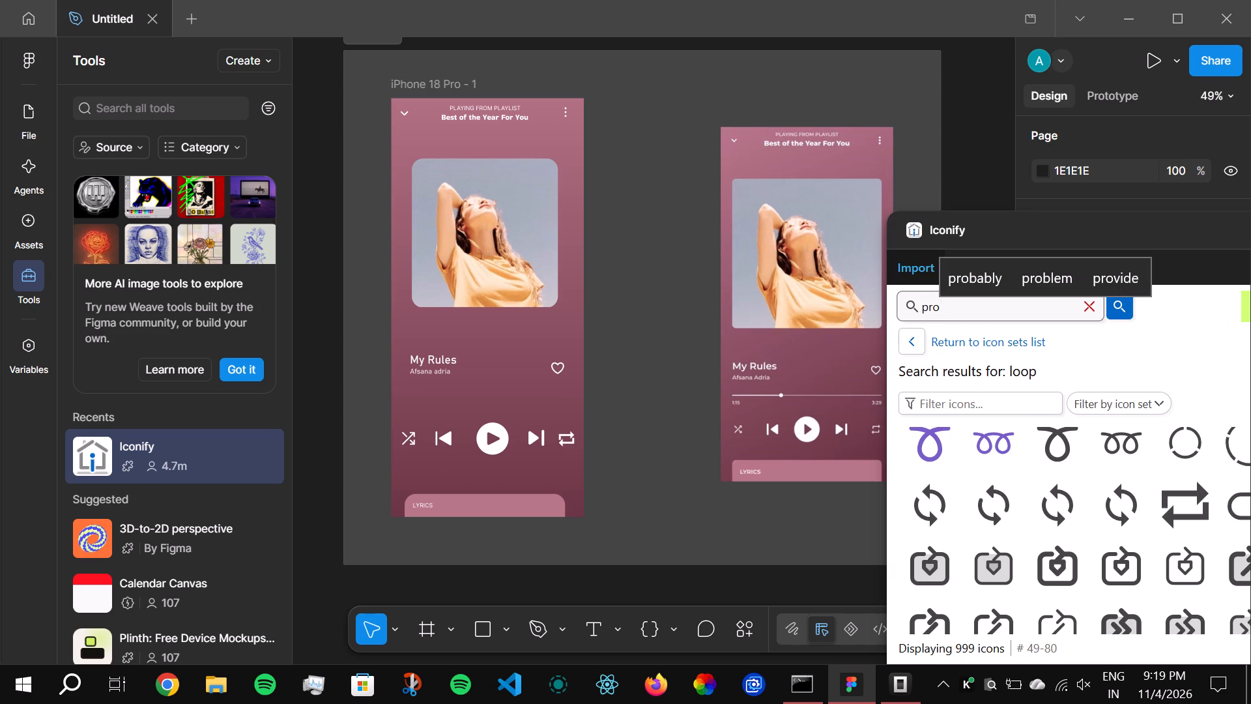
pyautogui.write('gres')
pyautogui.write('s bar')
pyautogui.press('Return')
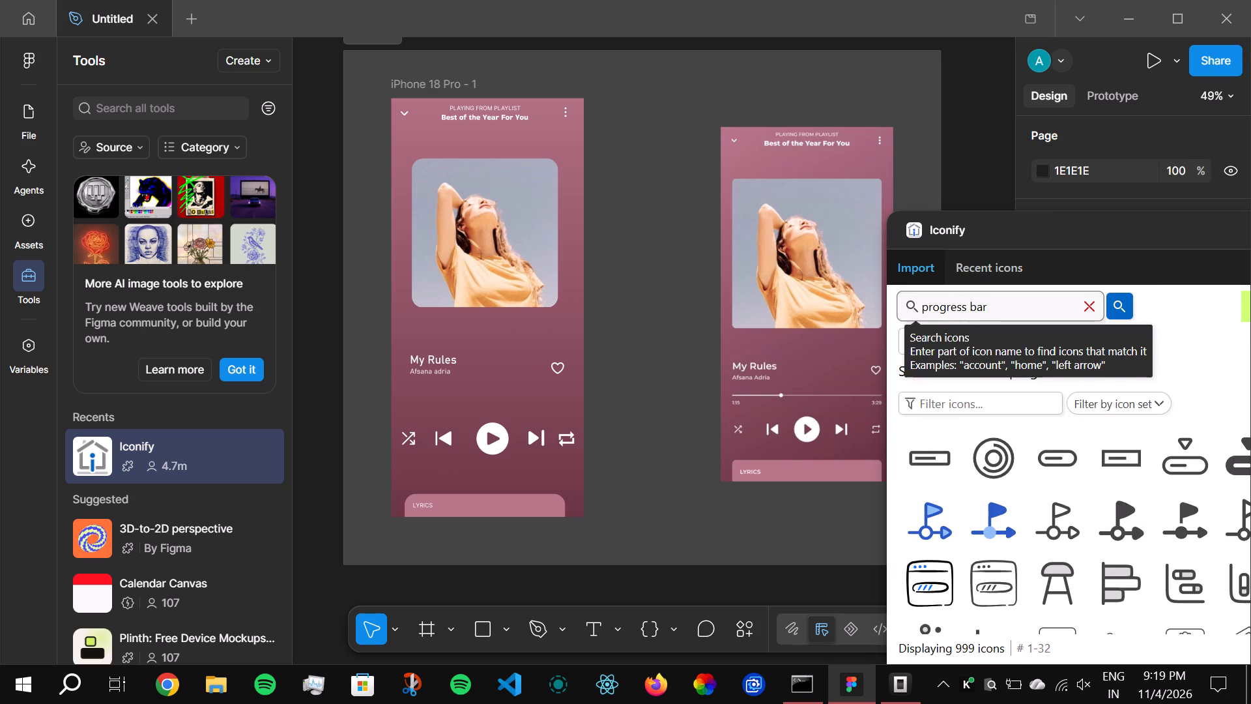
pyautogui.moveTo(1148, 227); pyautogui.dragTo(481, 142)
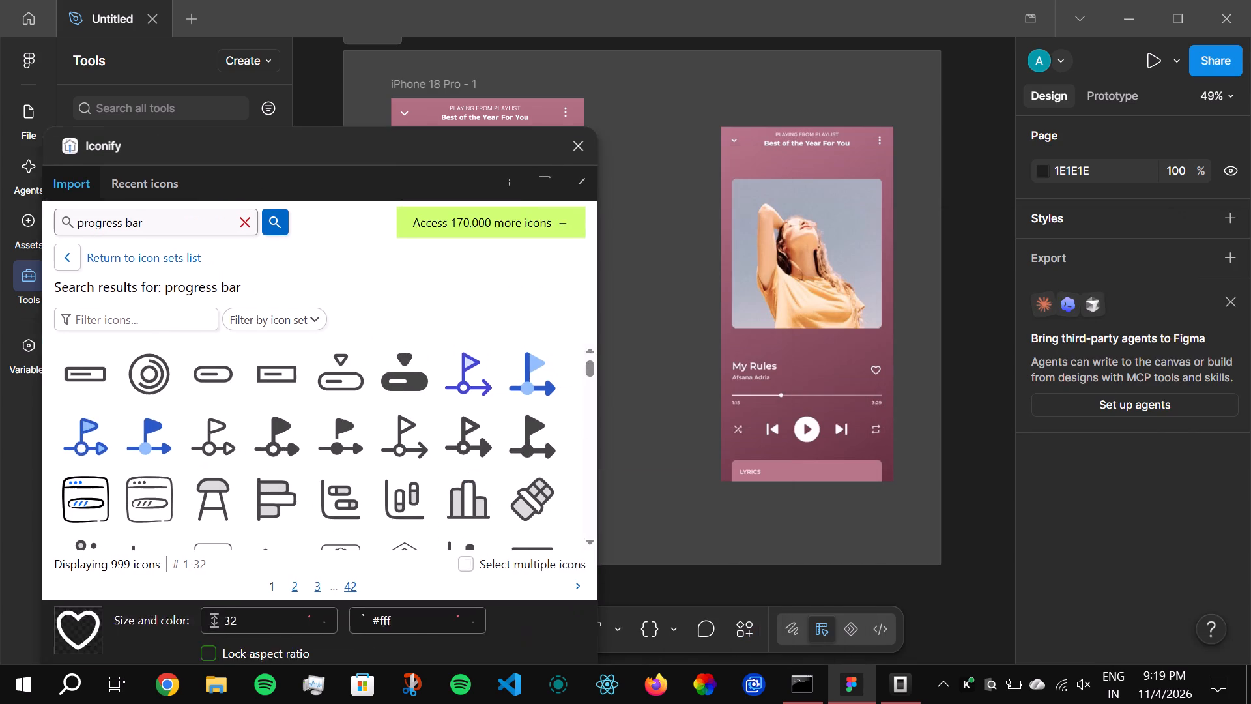
pyautogui.moveTo(481, 142); pyautogui.dragTo(515, 115)
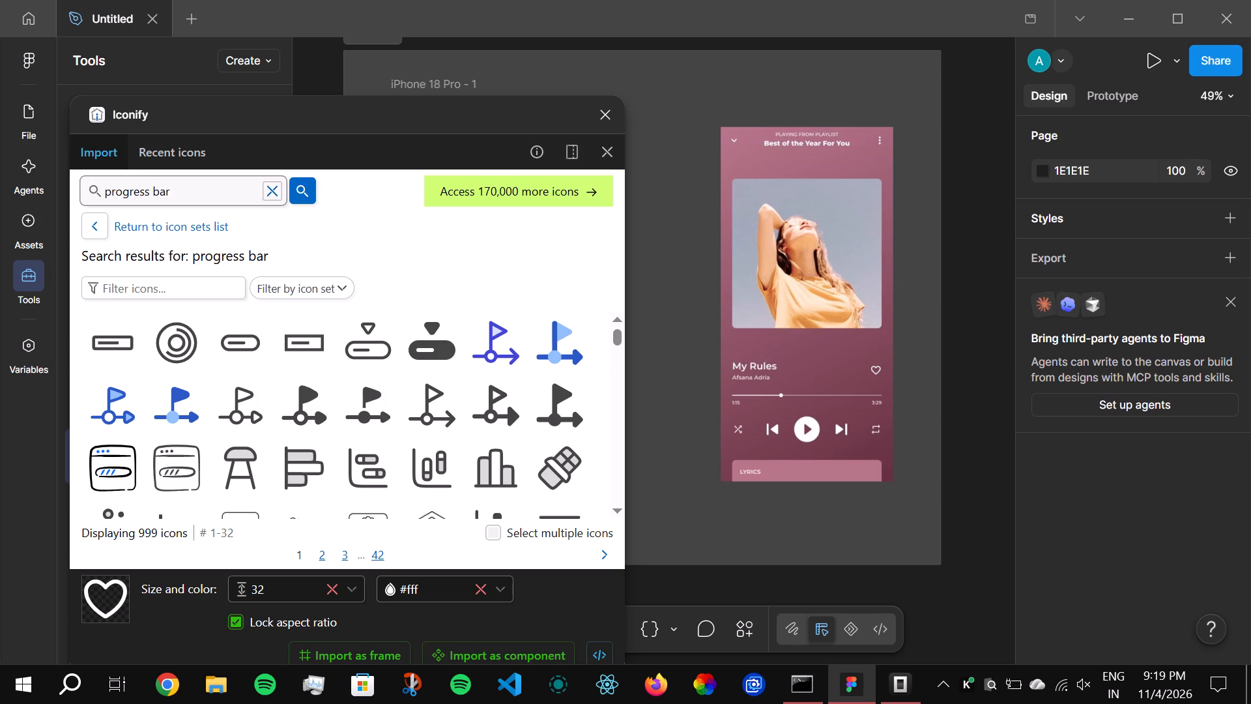
# Search the Iconify library for "line" and select the andrsrxn:stroke-style-line icon.
pyautogui.click(276, 186)
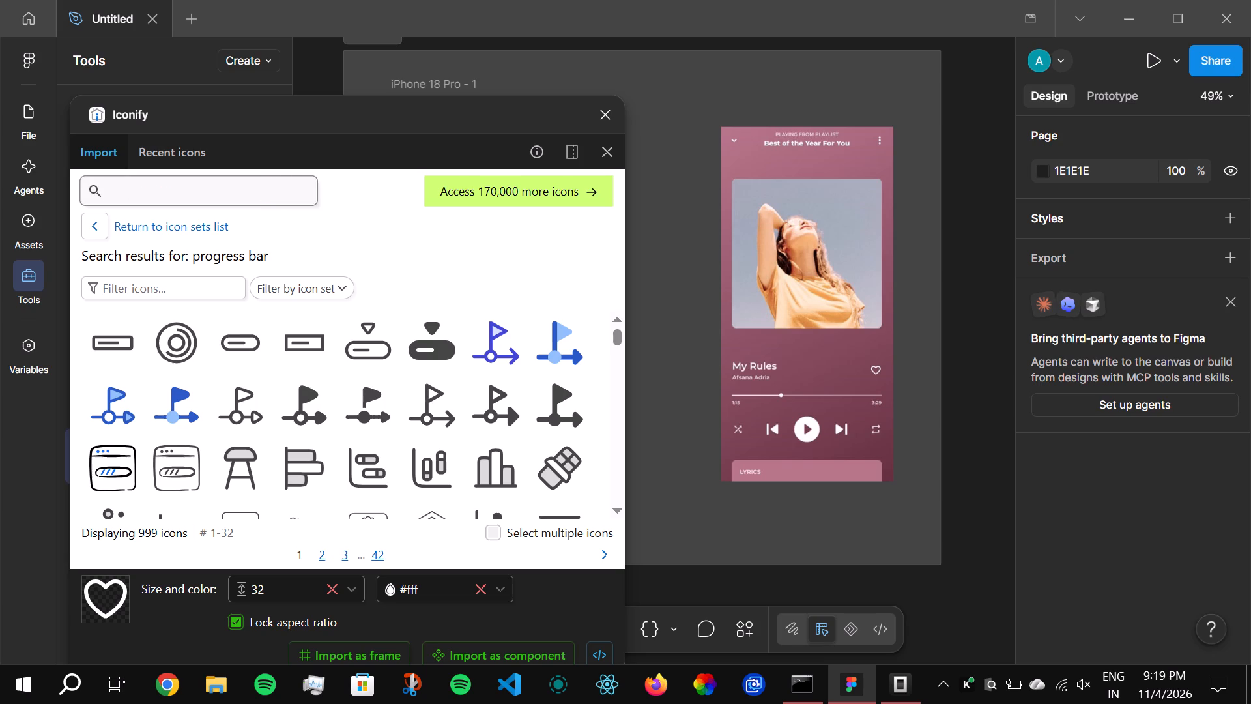
pyautogui.write('lin')
pyautogui.press('e')
pyautogui.press('Return')
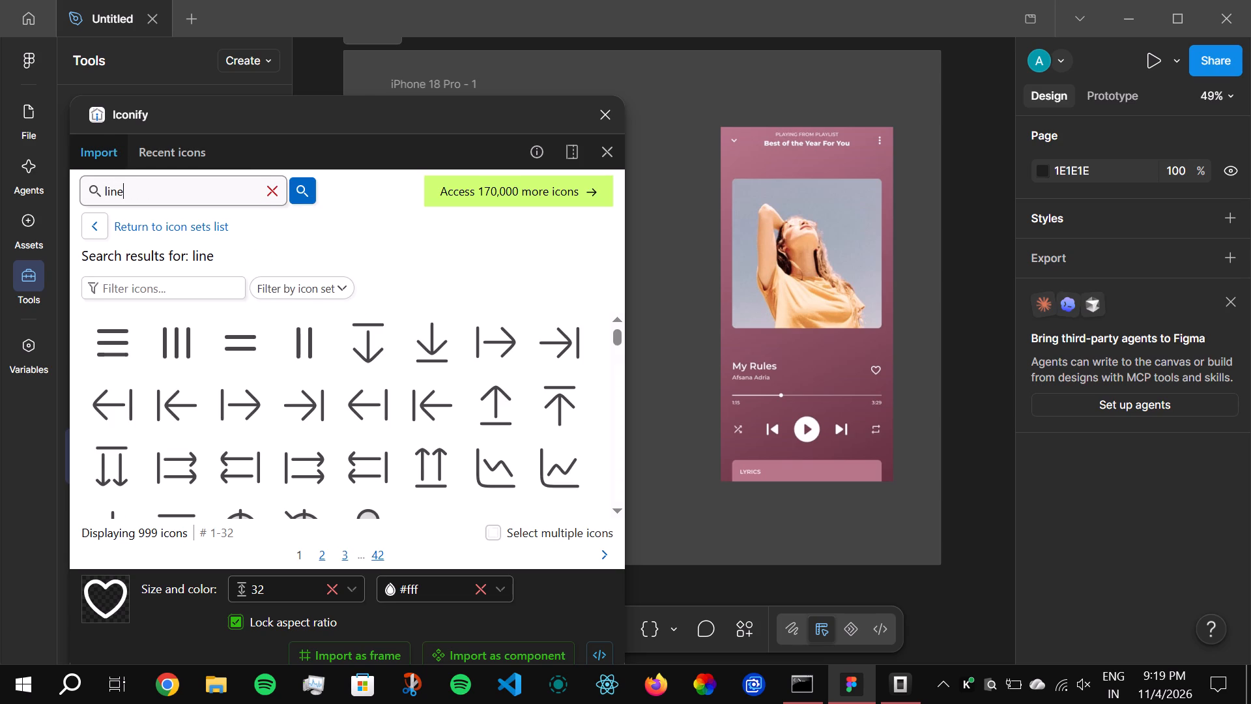
pyautogui.scroll(-1, 313, 361)
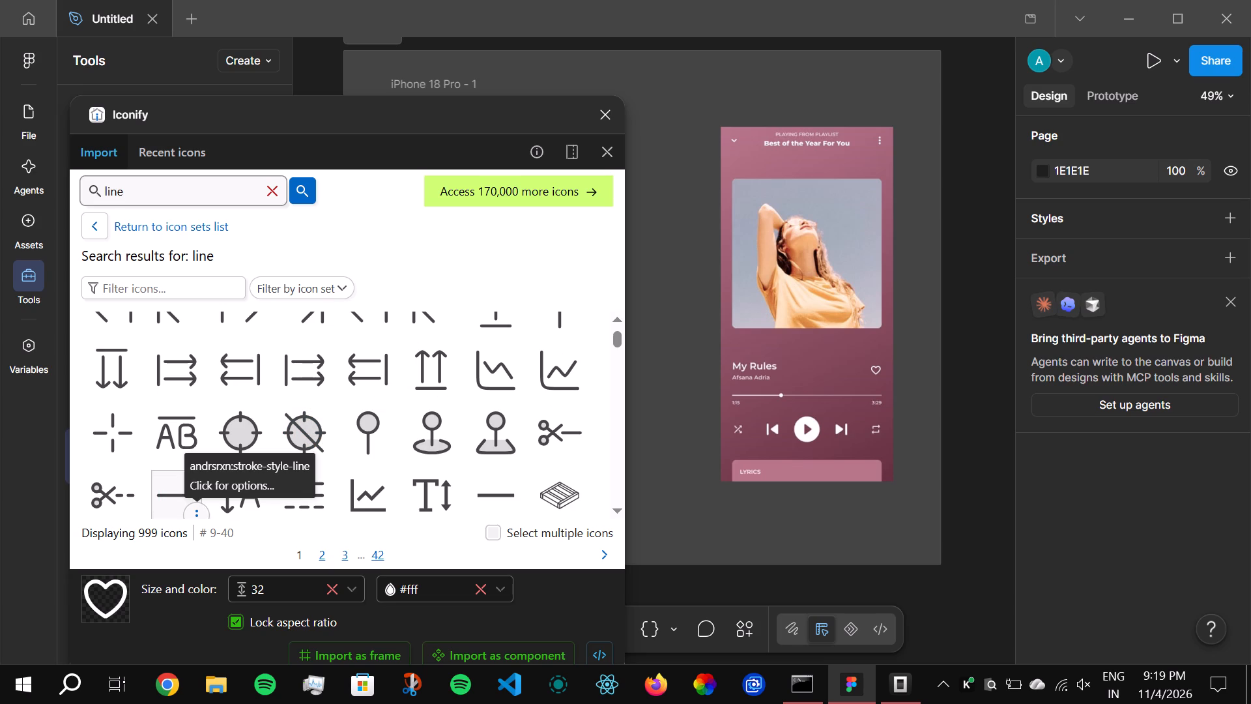
pyautogui.click(160, 484)
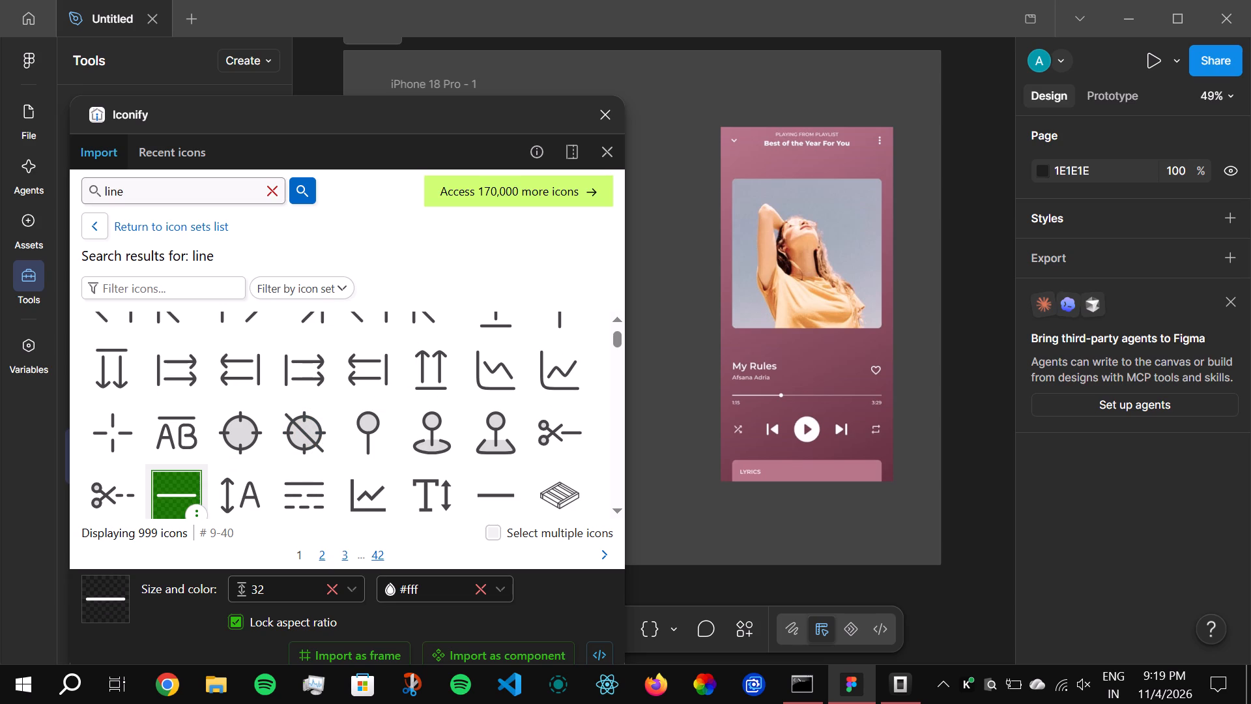
pyautogui.moveTo(385, 115); pyautogui.dragTo(1141, 193)
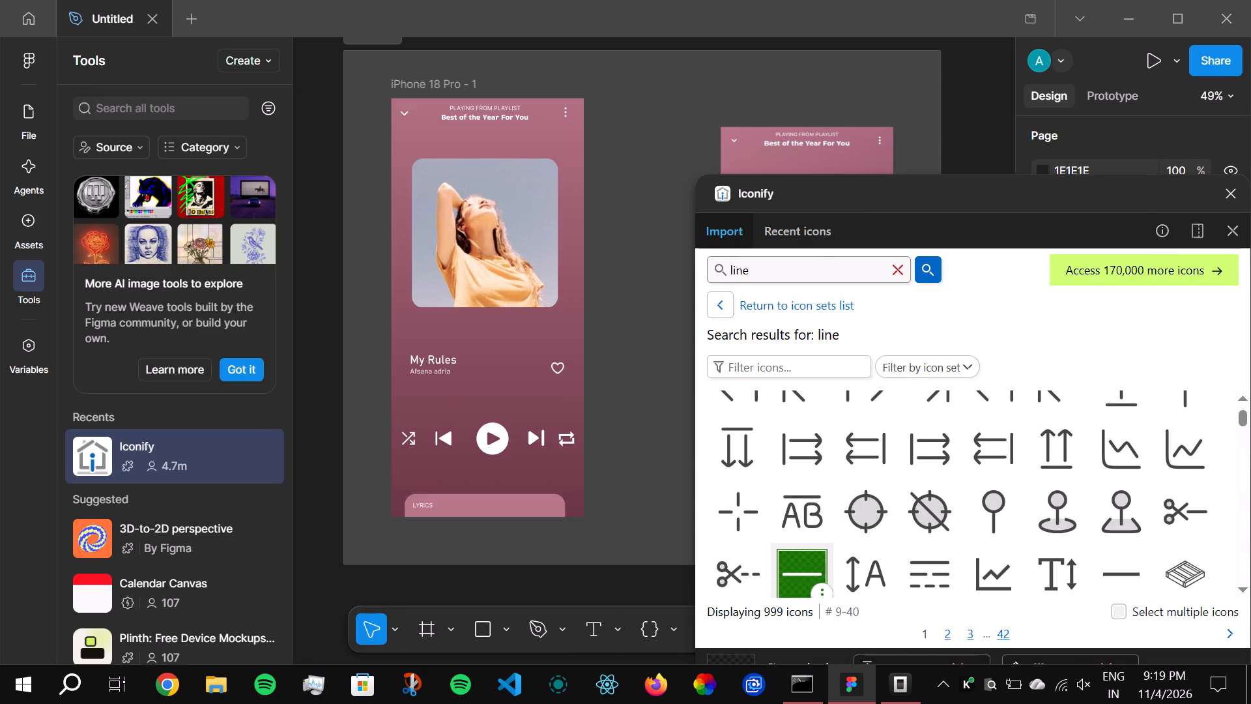
pyautogui.click(819, 583)
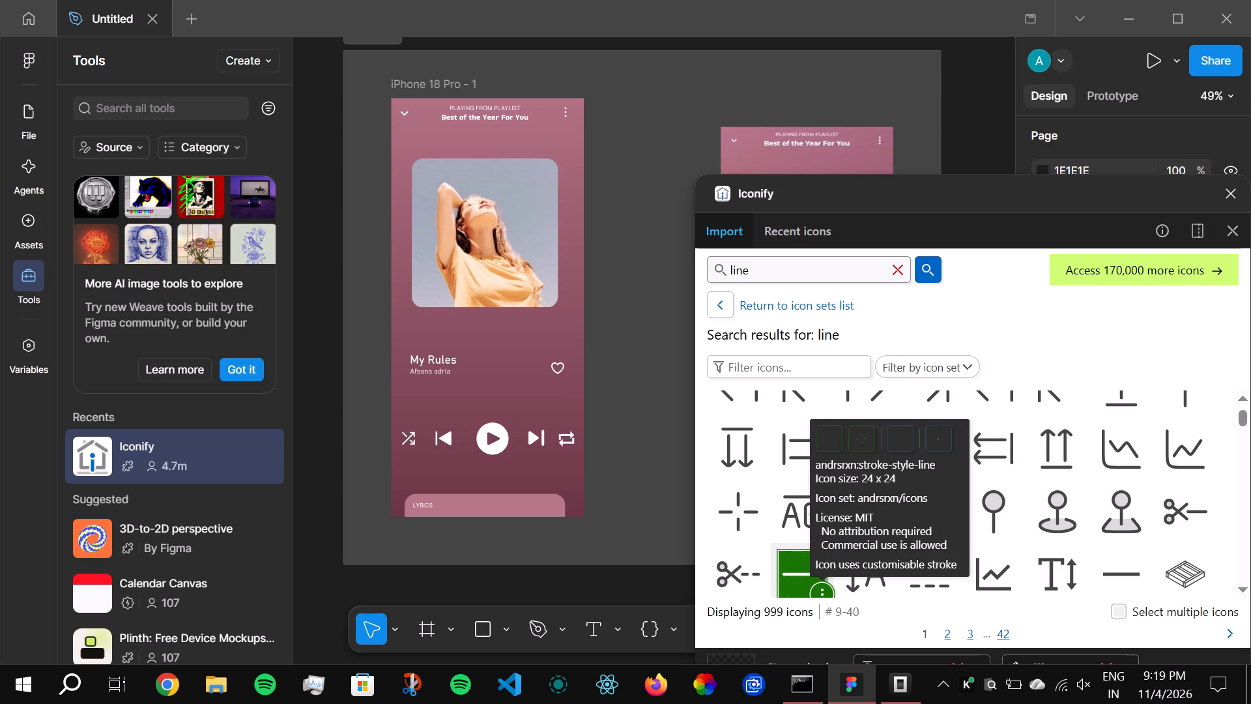
pyautogui.click(792, 577)
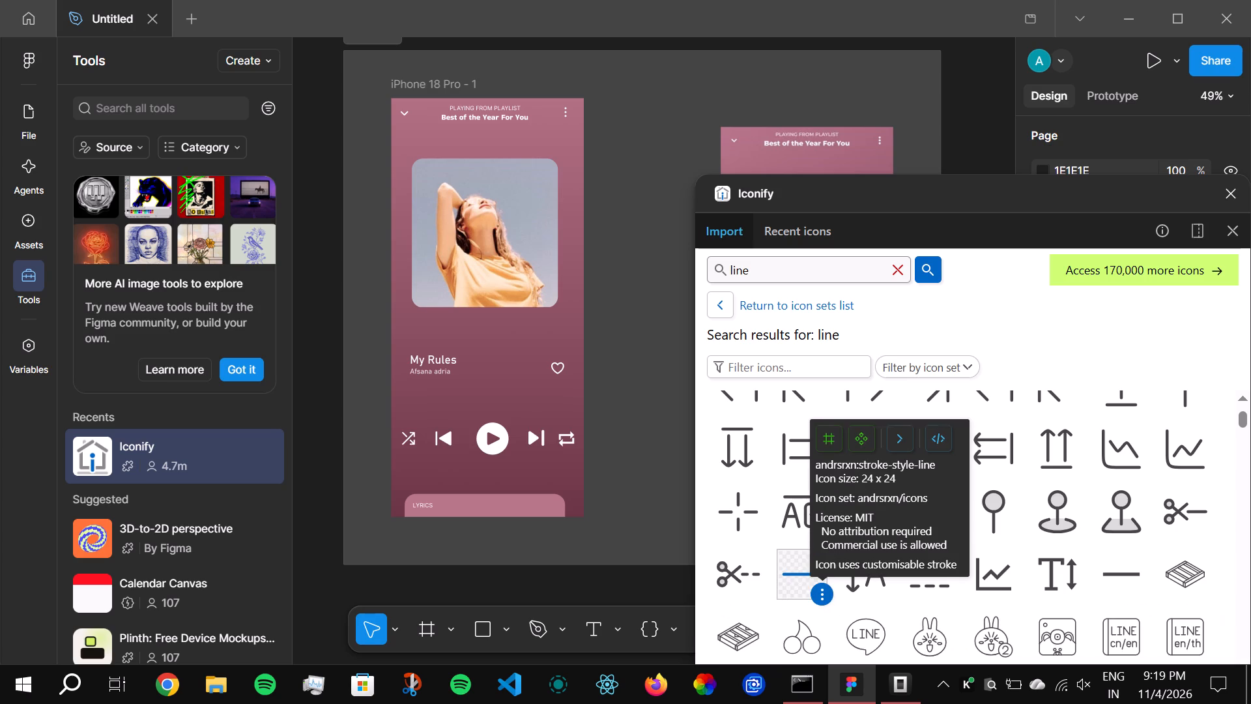
pyautogui.scroll(-3, 792, 502)
pyautogui.scroll(3, 792, 502)
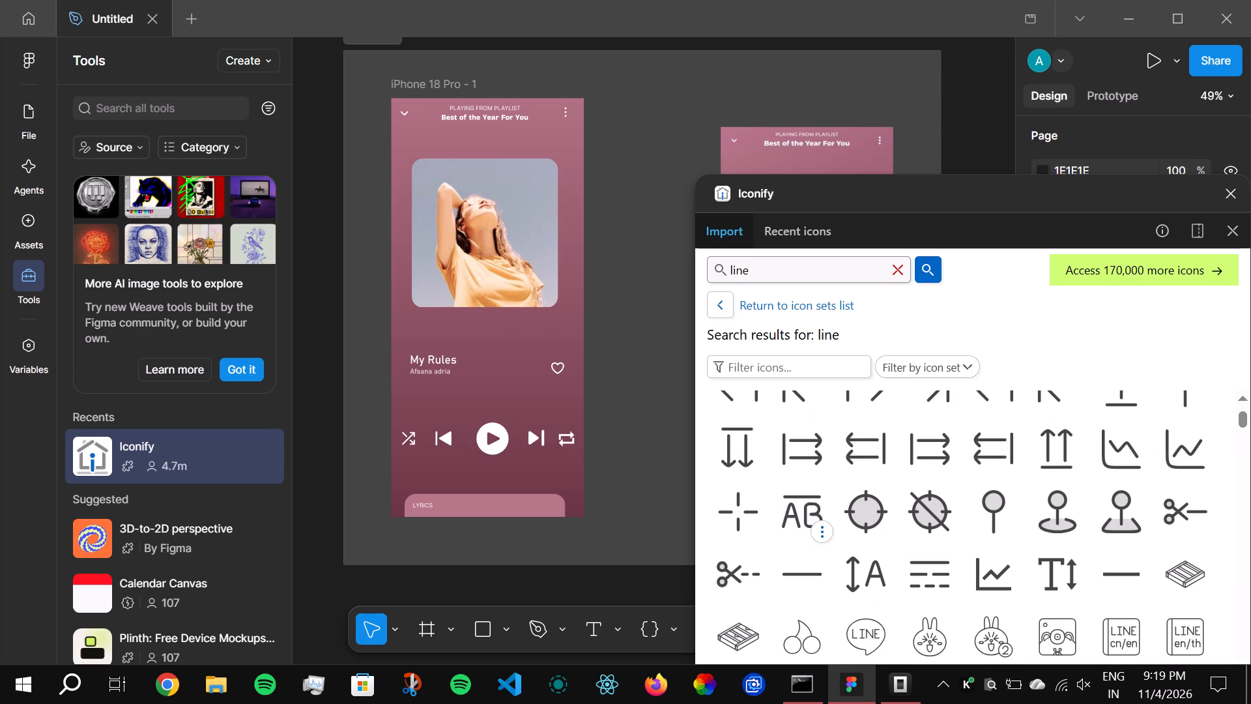
pyautogui.click(802, 559)
# Reveal the Iconify import options and set the line icon's size to 1.
pyautogui.moveTo(1007, 183); pyautogui.dragTo(960, 101)
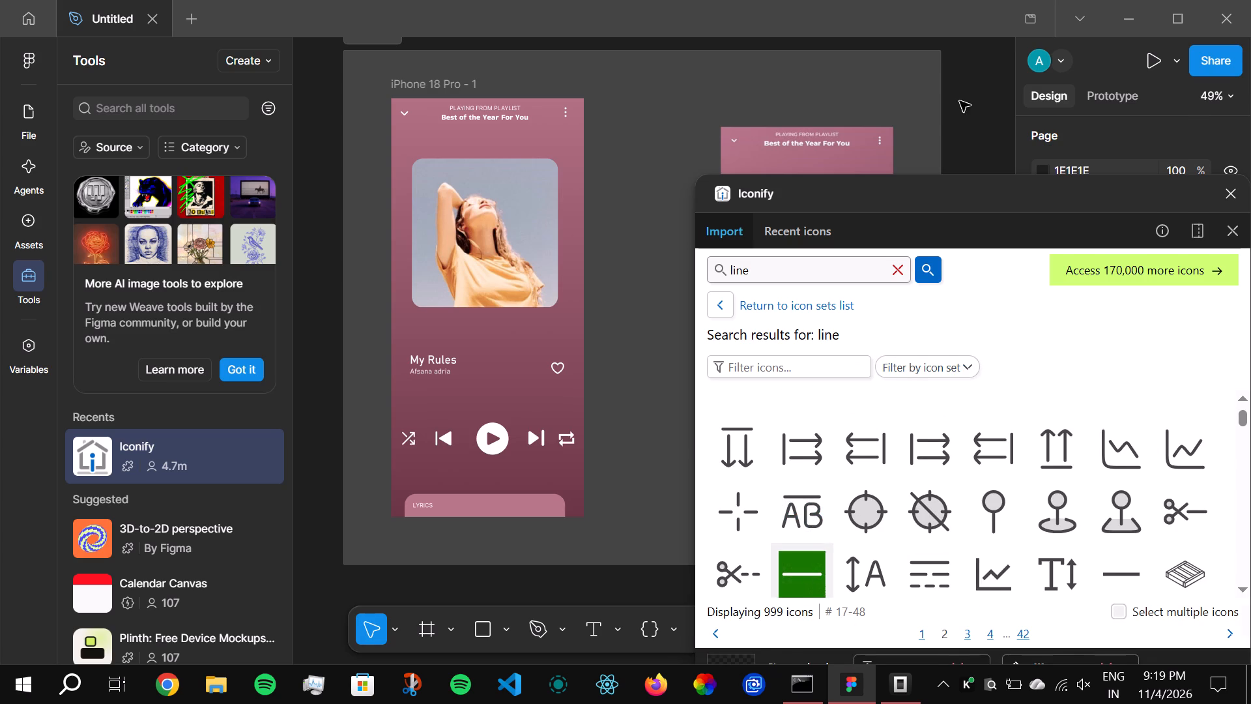
pyautogui.moveTo(960, 101); pyautogui.dragTo(943, 63)
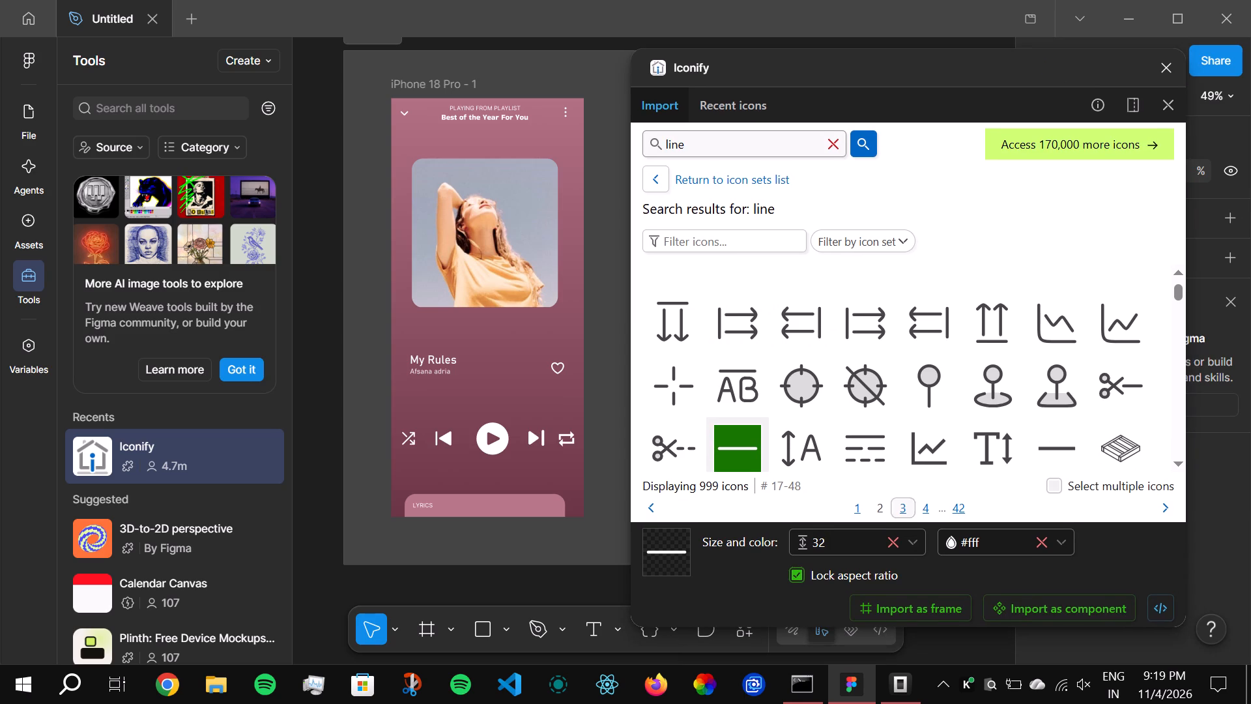
pyautogui.click(912, 535)
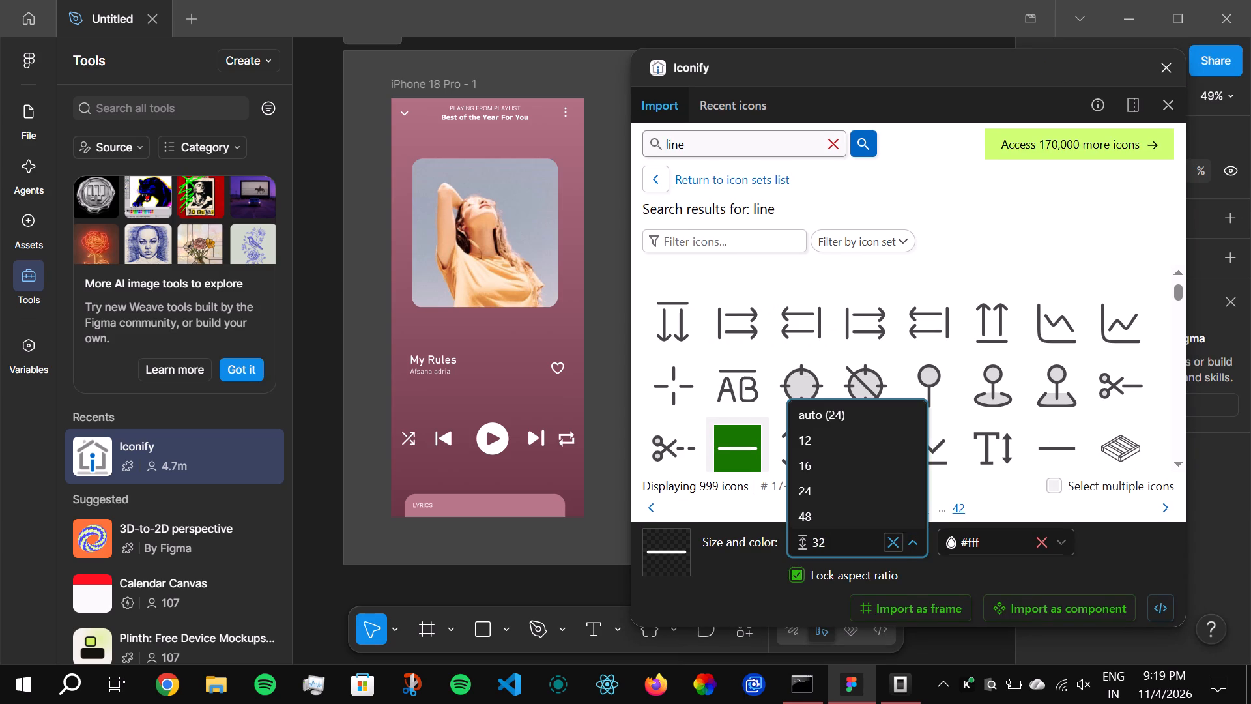
pyautogui.click(850, 440)
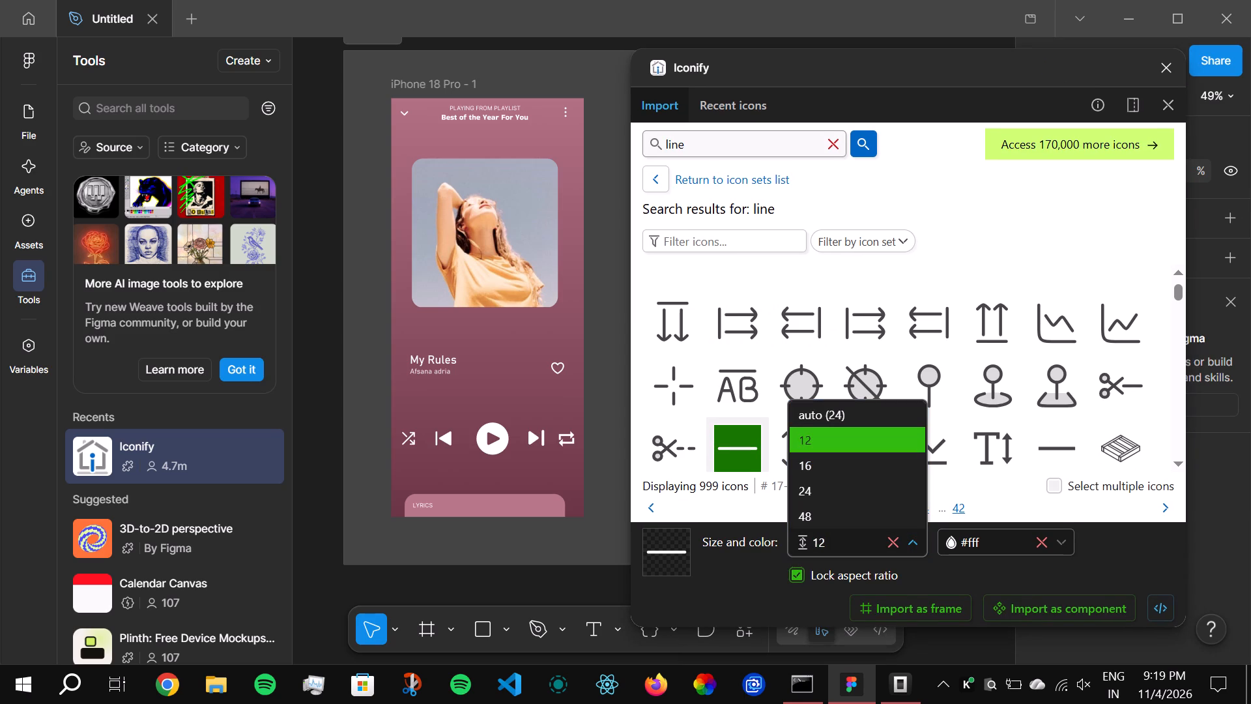
pyautogui.scroll(3, 847, 460)
pyautogui.click(816, 543)
pyautogui.press('Right')
pyautogui.press('BackSpace')
pyautogui.press('BackSpace')
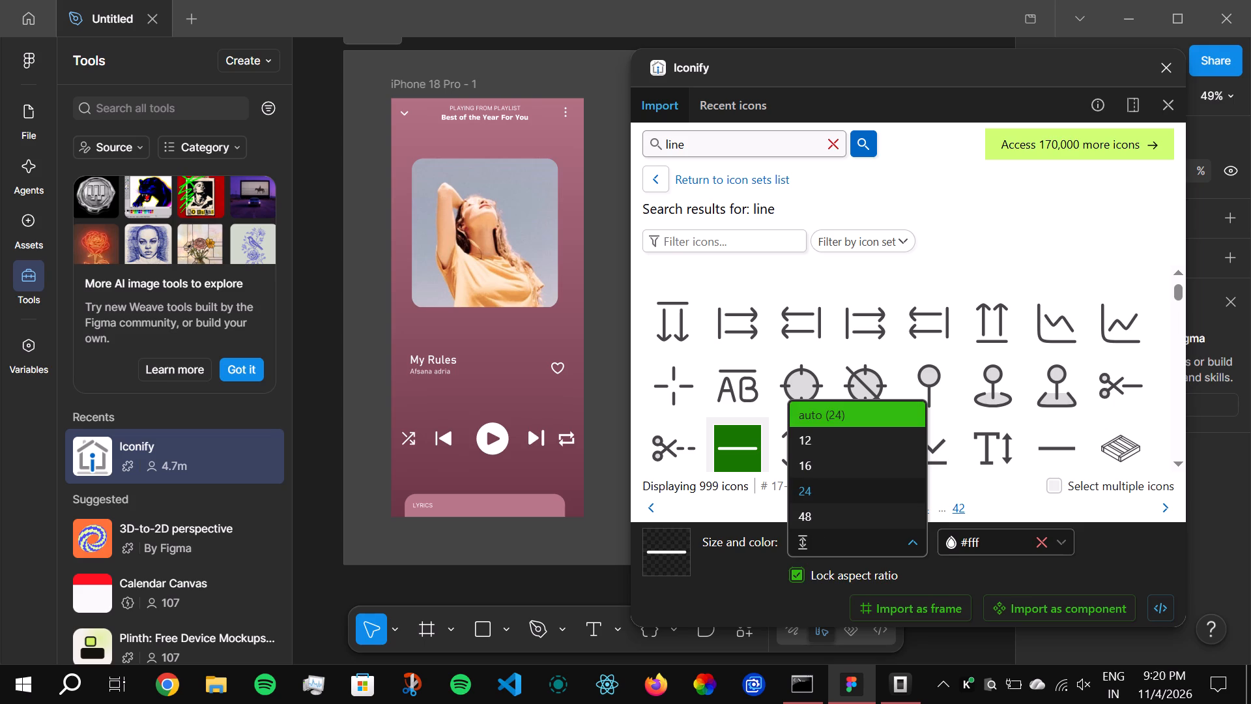
pyautogui.press('1')
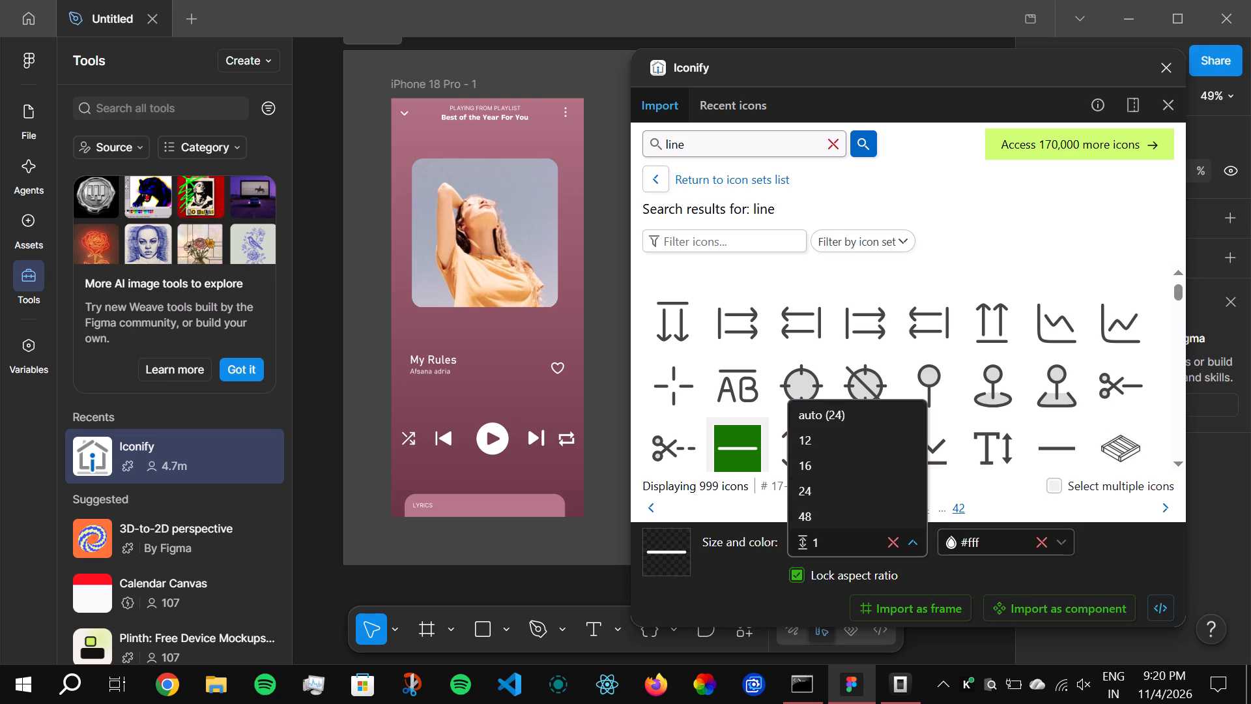
pyautogui.click(932, 573)
# Place the line icon in the iPhone 18 Pro - 1 frame between the song title and the playback controls, and look for it there.
pyautogui.moveTo(669, 542); pyautogui.dragTo(488, 385)
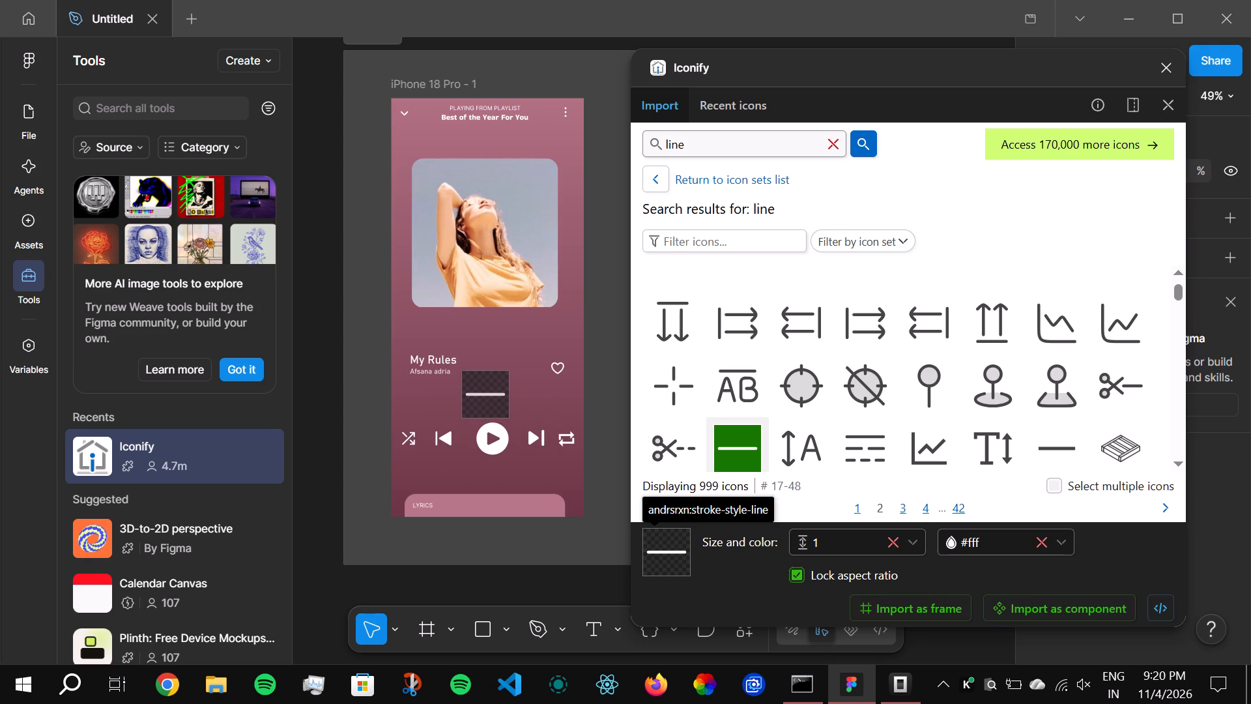
pyautogui.moveTo(488, 385); pyautogui.dragTo(491, 382)
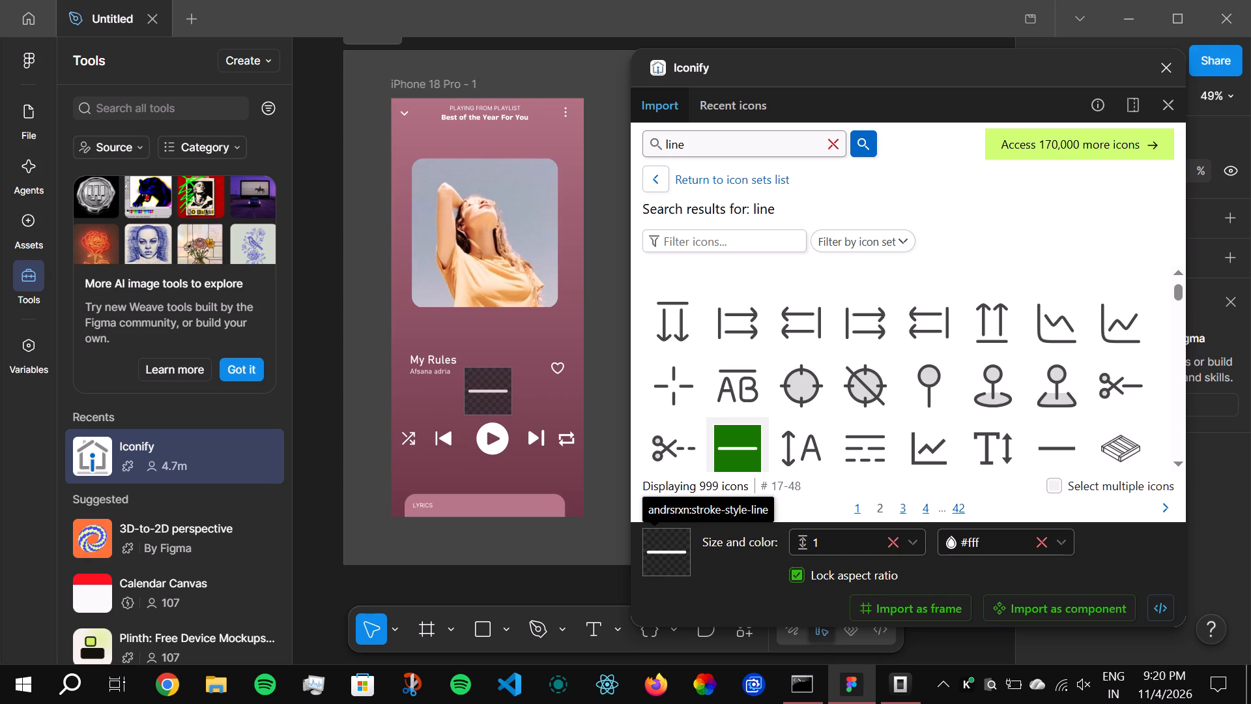
pyautogui.moveTo(491, 382); pyautogui.dragTo(495, 385)
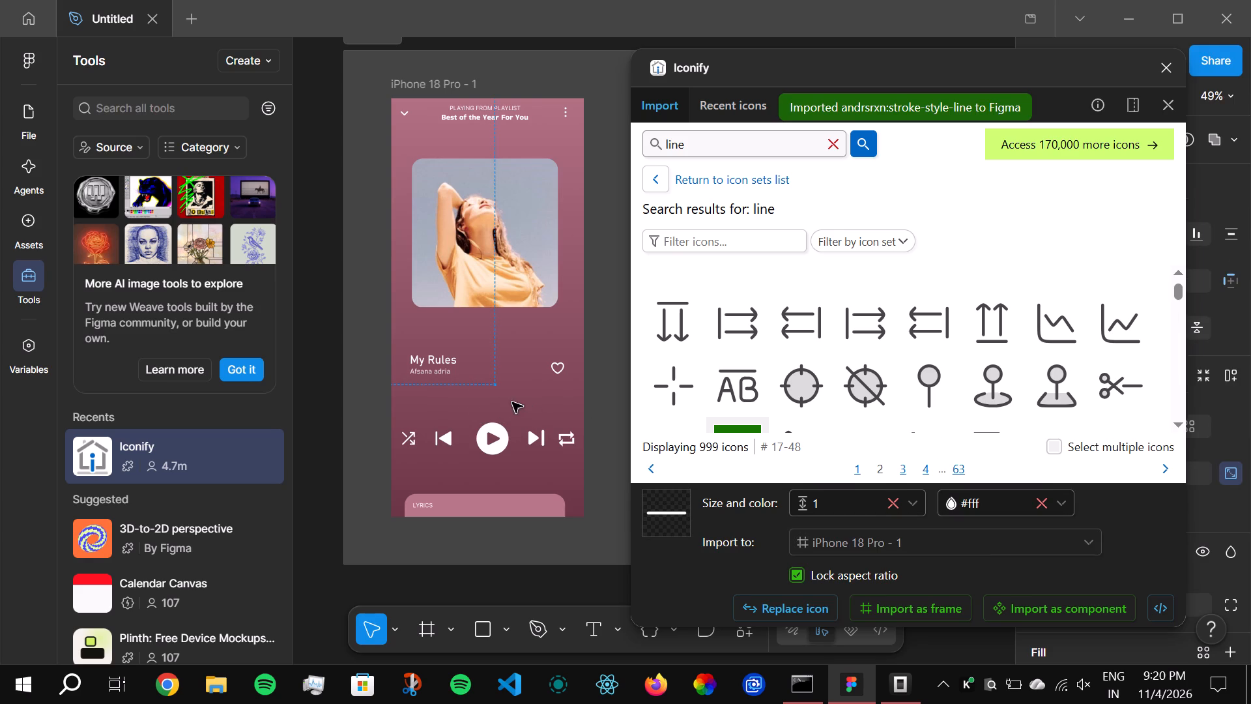
pyautogui.click(505, 396)
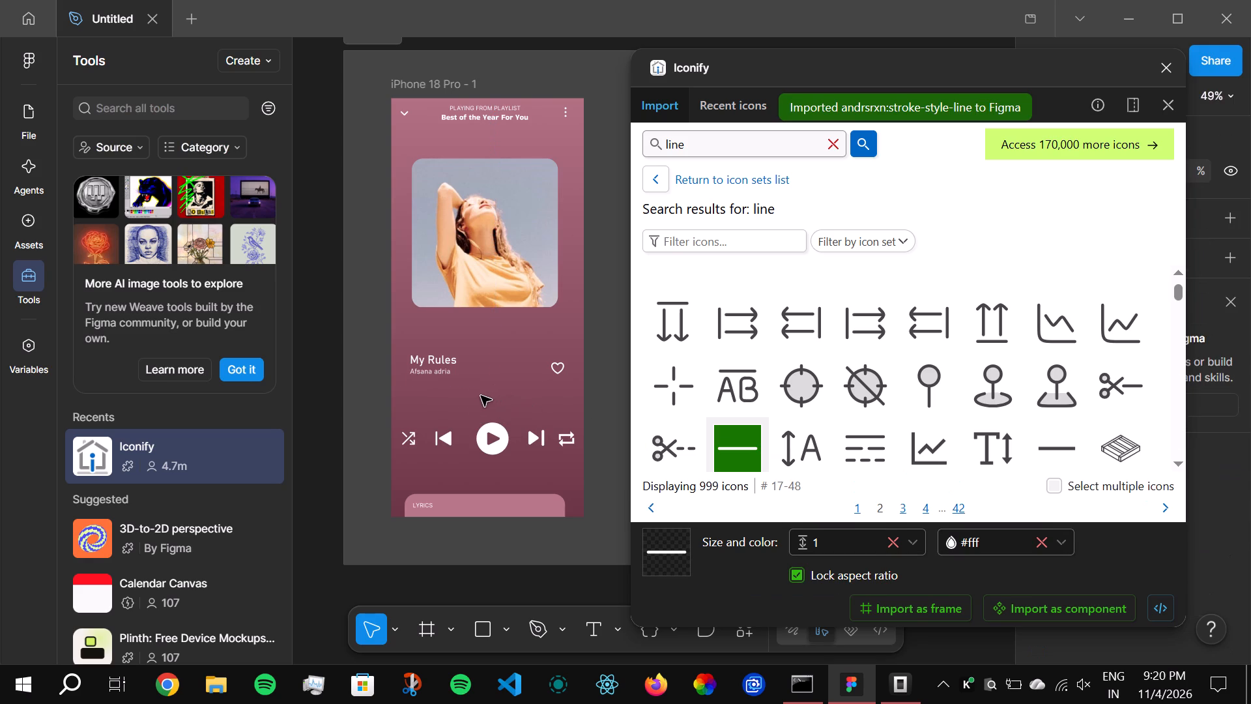
pyautogui.click(481, 396)
pyautogui.scroll(3, 504, 395)
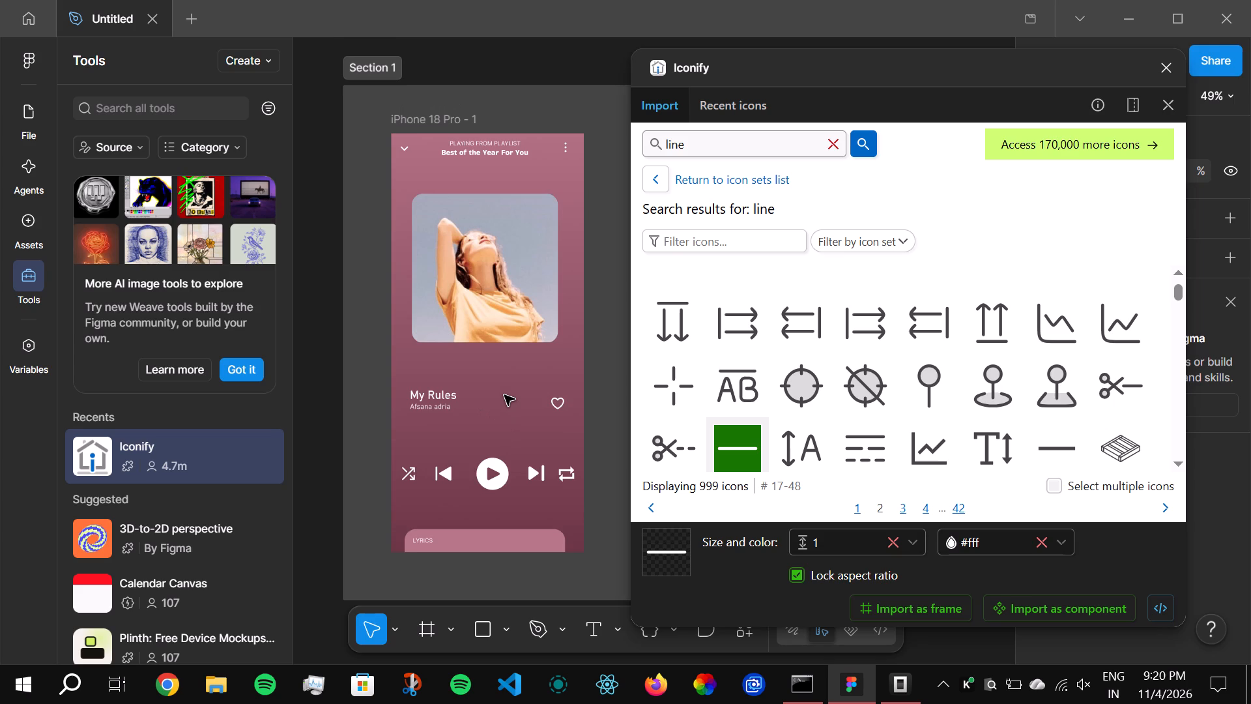
pyautogui.scroll(-1, 504, 395)
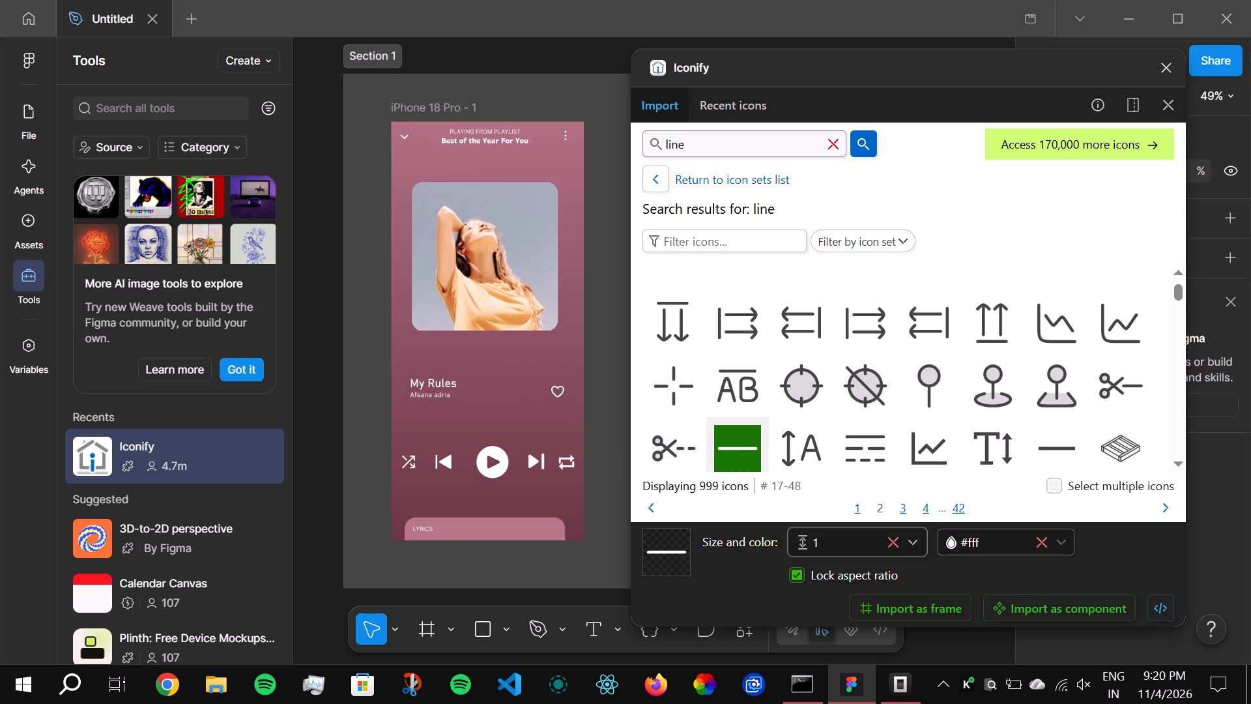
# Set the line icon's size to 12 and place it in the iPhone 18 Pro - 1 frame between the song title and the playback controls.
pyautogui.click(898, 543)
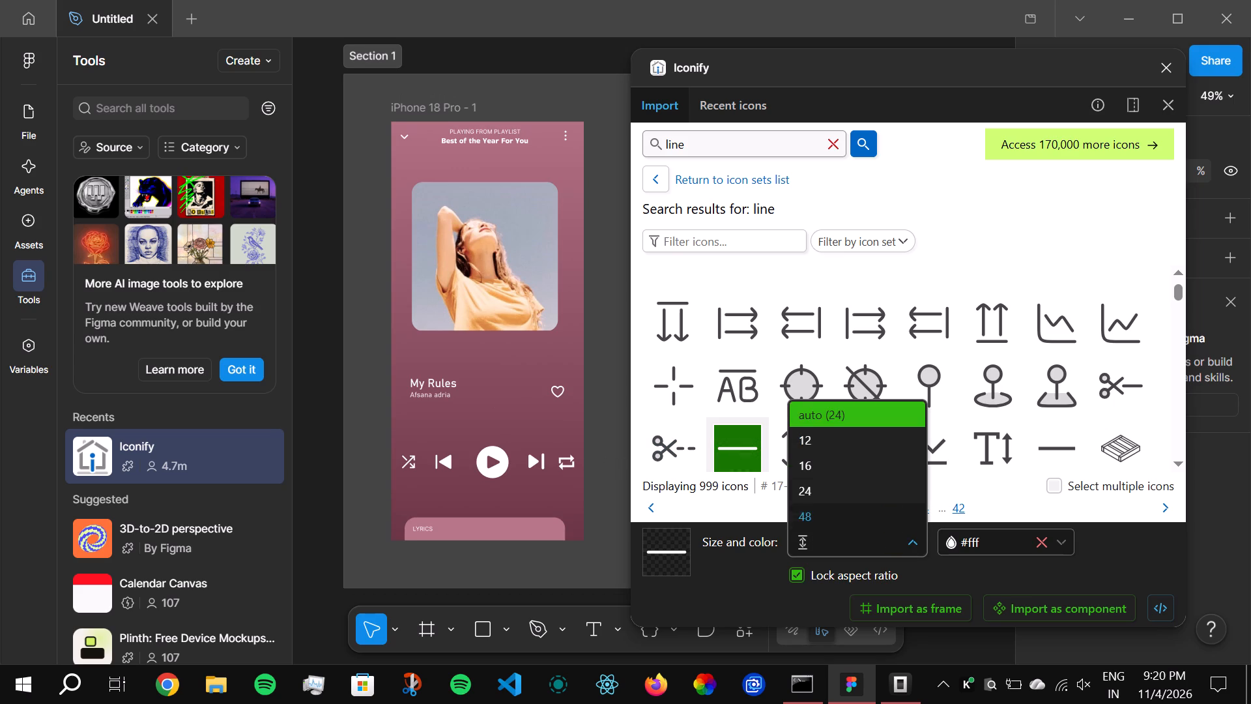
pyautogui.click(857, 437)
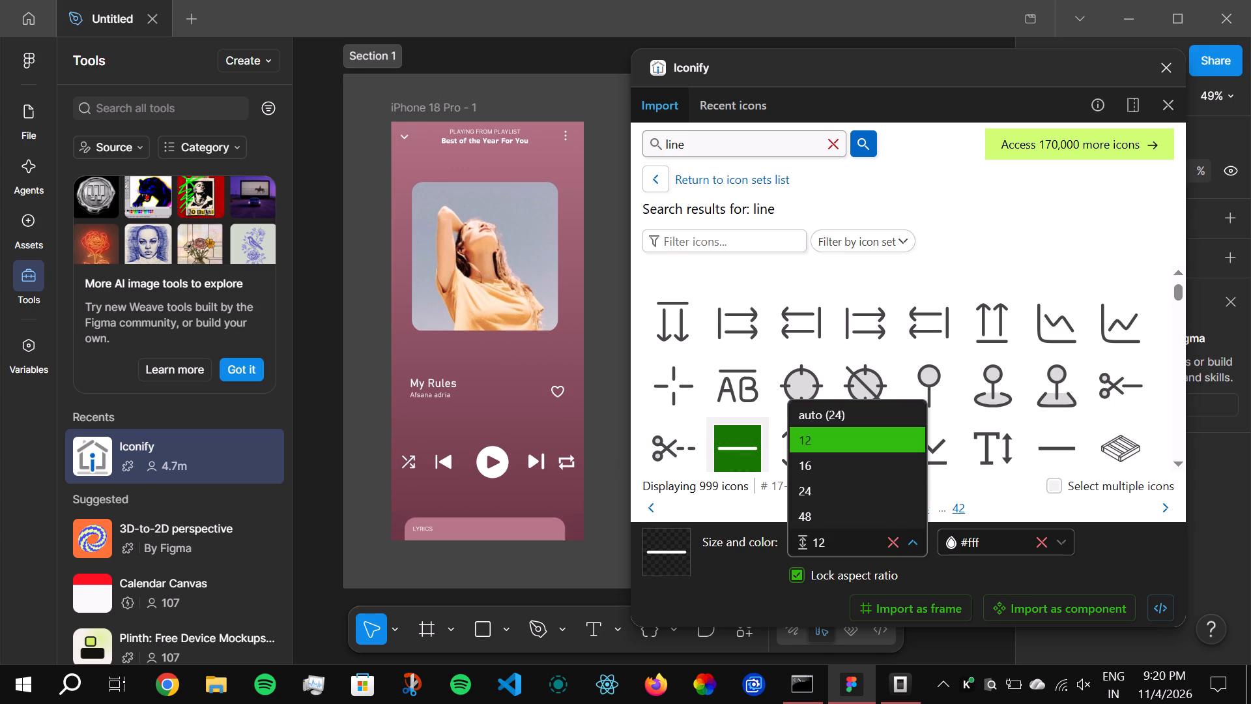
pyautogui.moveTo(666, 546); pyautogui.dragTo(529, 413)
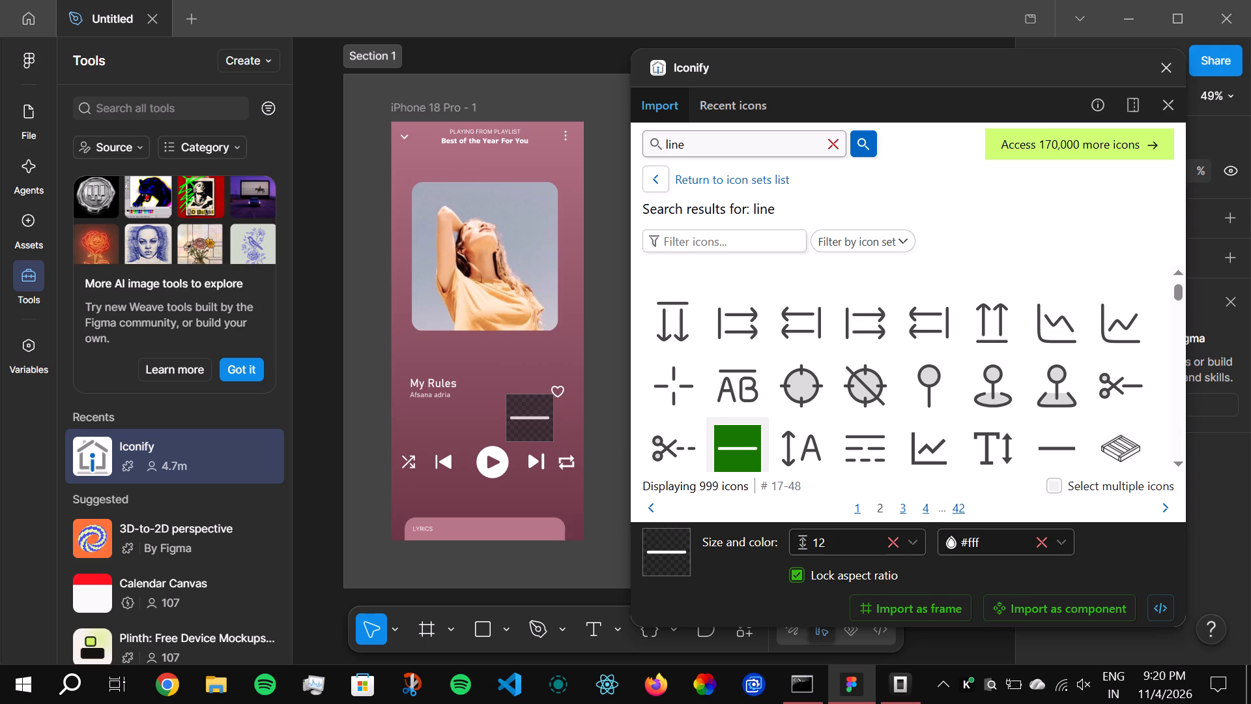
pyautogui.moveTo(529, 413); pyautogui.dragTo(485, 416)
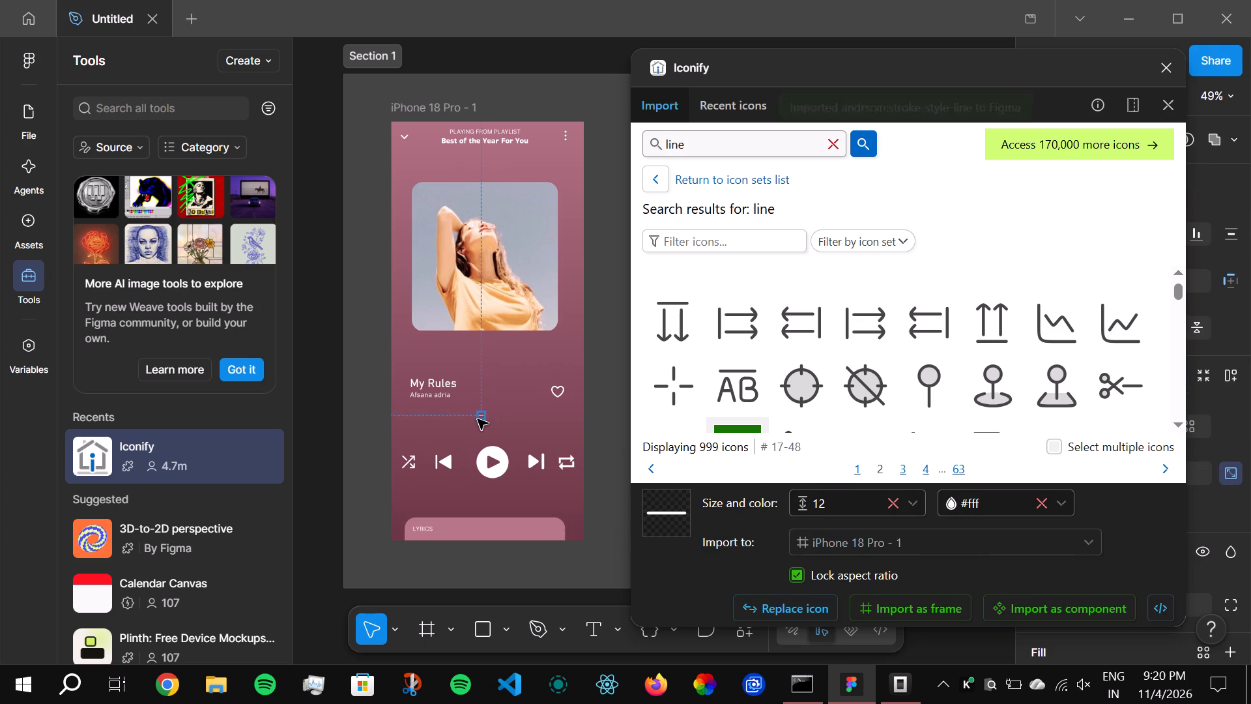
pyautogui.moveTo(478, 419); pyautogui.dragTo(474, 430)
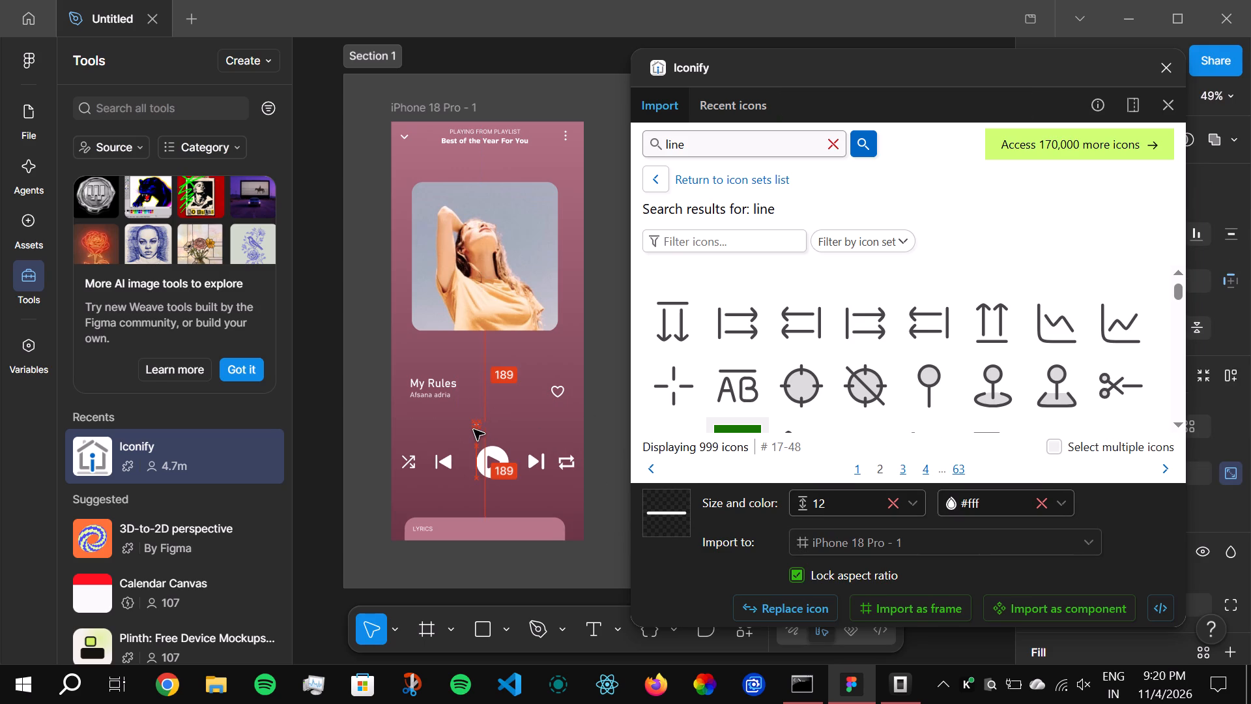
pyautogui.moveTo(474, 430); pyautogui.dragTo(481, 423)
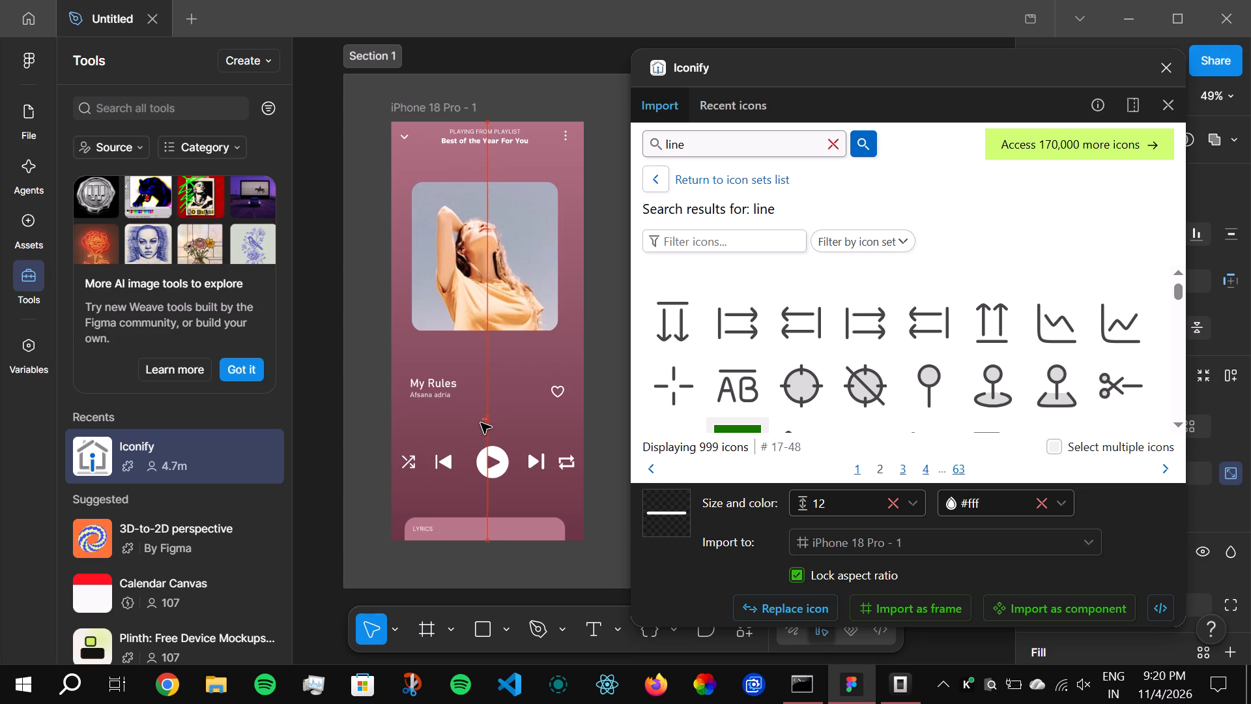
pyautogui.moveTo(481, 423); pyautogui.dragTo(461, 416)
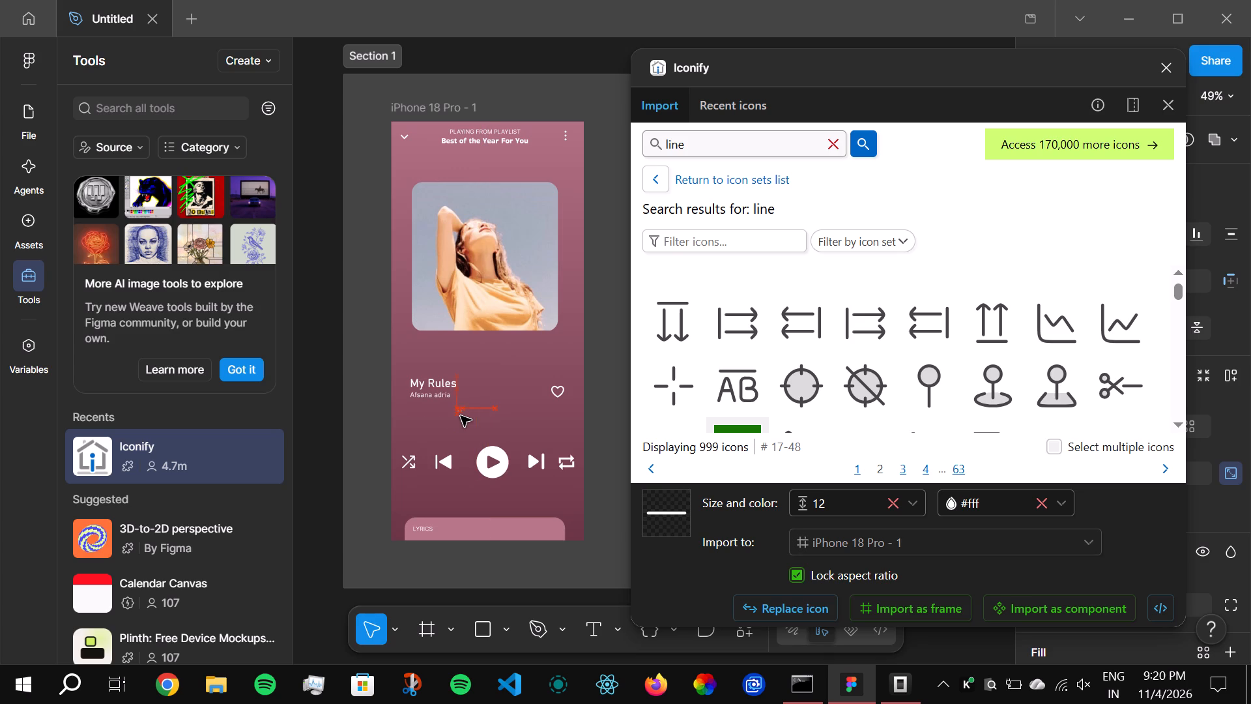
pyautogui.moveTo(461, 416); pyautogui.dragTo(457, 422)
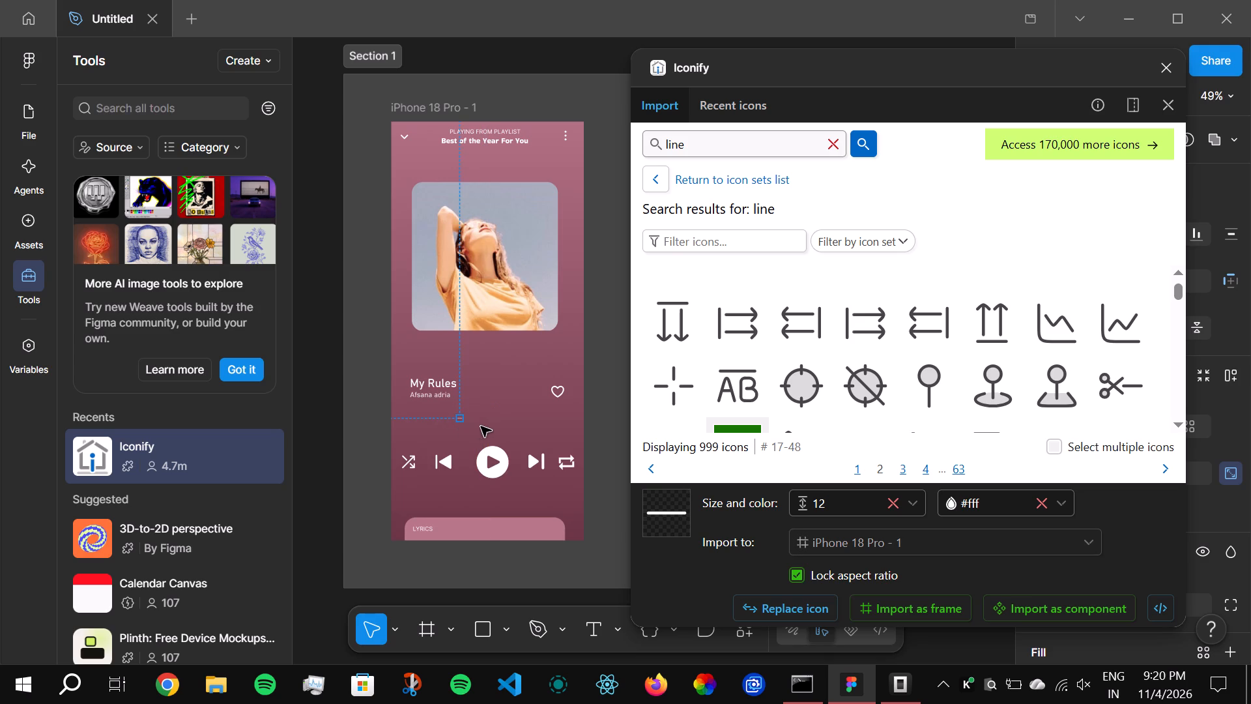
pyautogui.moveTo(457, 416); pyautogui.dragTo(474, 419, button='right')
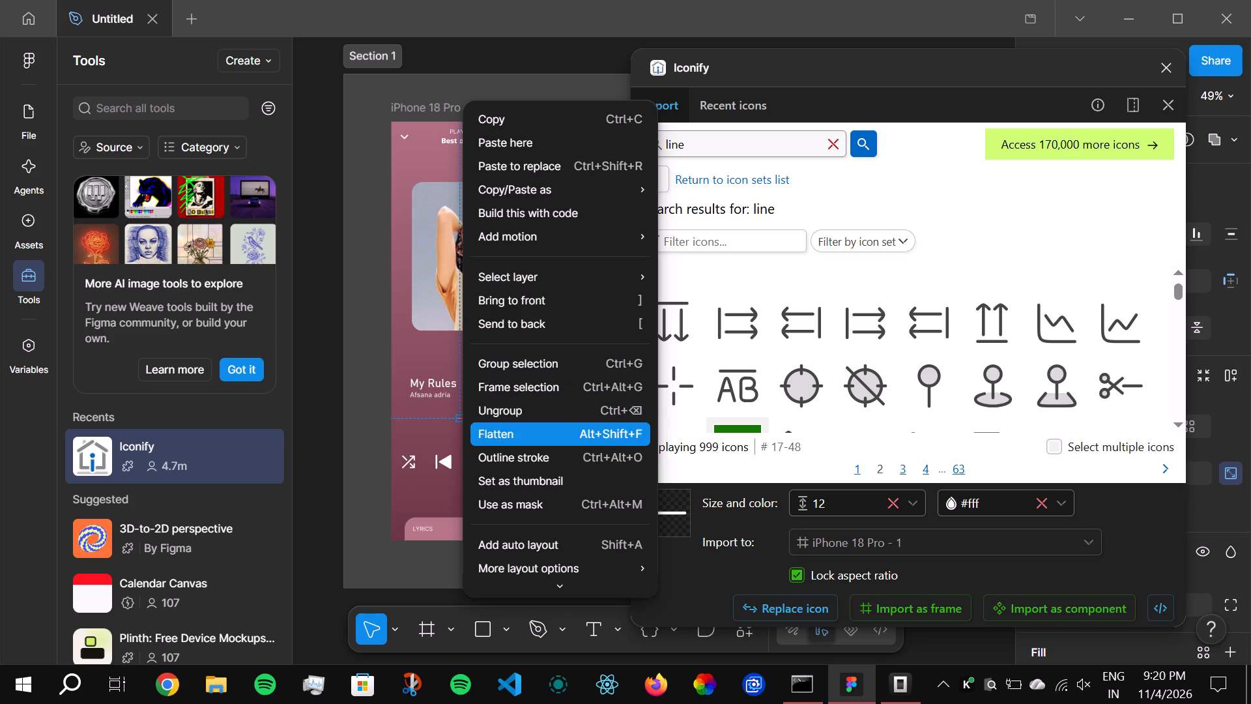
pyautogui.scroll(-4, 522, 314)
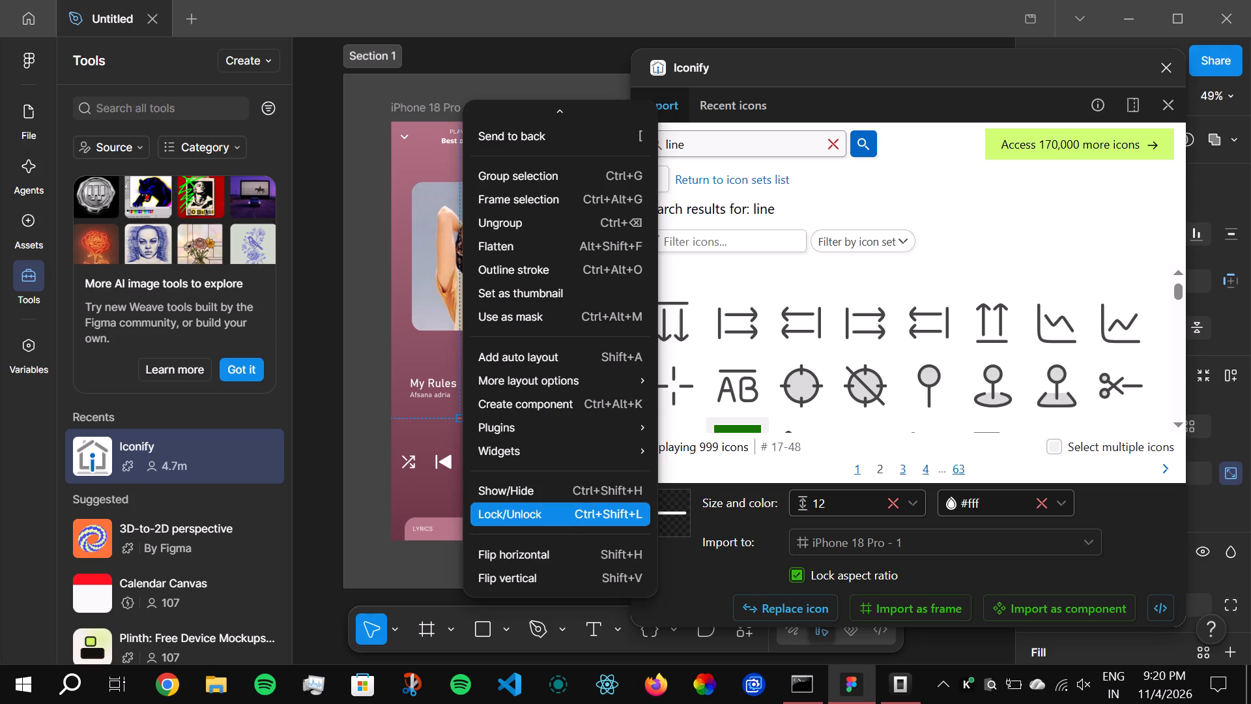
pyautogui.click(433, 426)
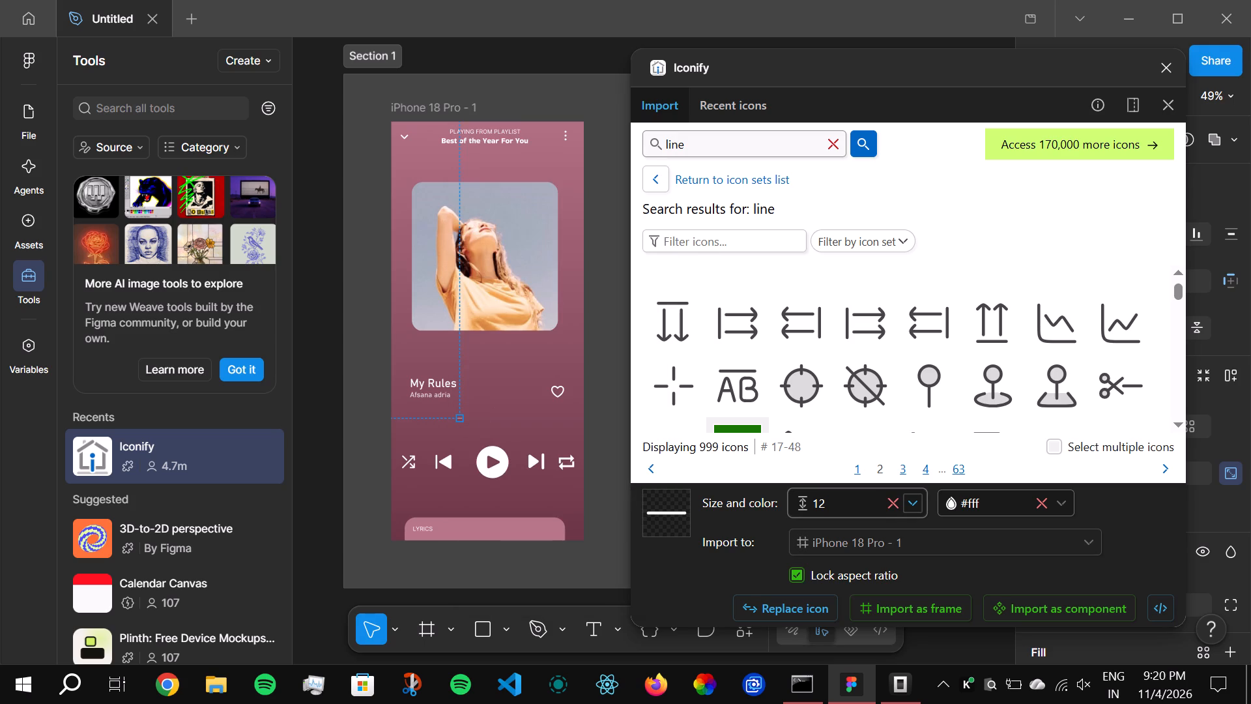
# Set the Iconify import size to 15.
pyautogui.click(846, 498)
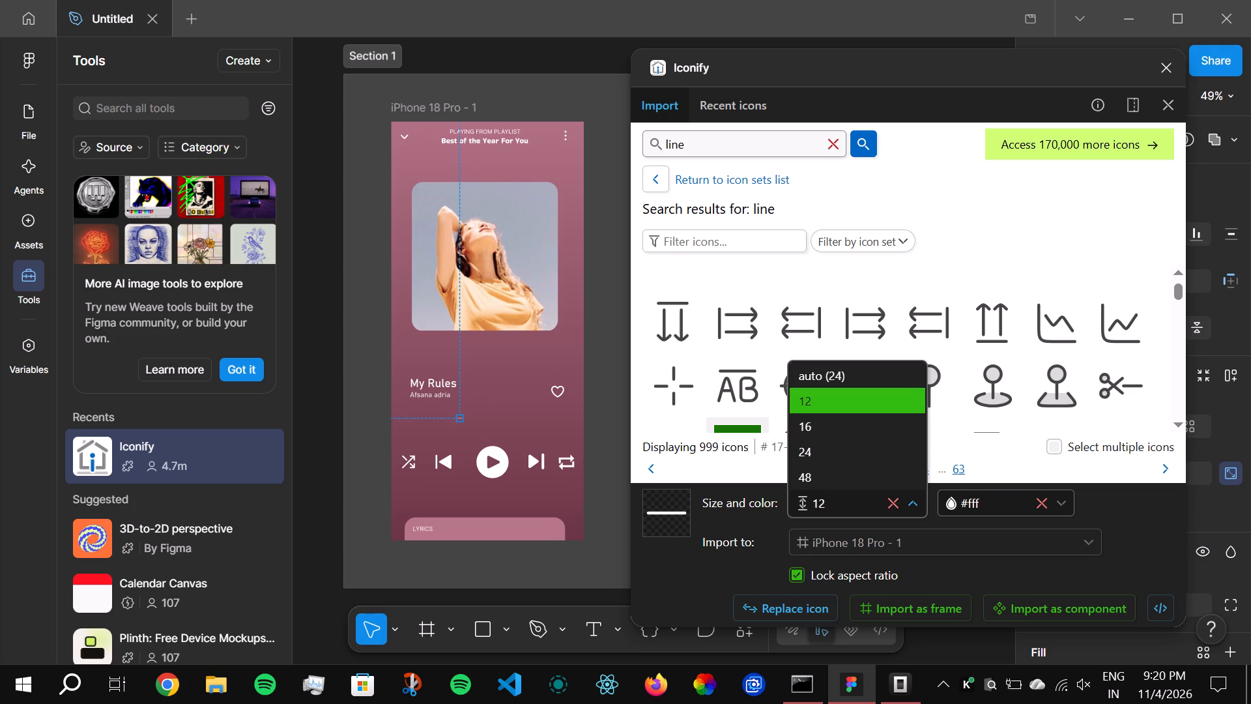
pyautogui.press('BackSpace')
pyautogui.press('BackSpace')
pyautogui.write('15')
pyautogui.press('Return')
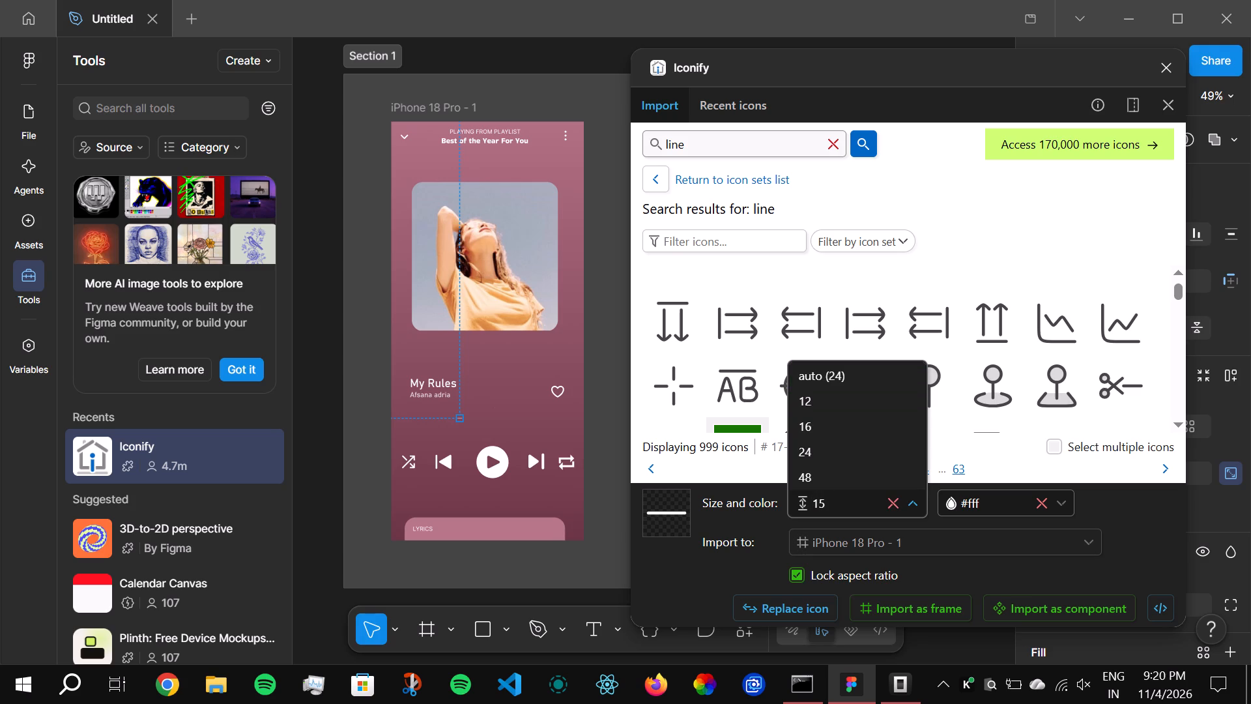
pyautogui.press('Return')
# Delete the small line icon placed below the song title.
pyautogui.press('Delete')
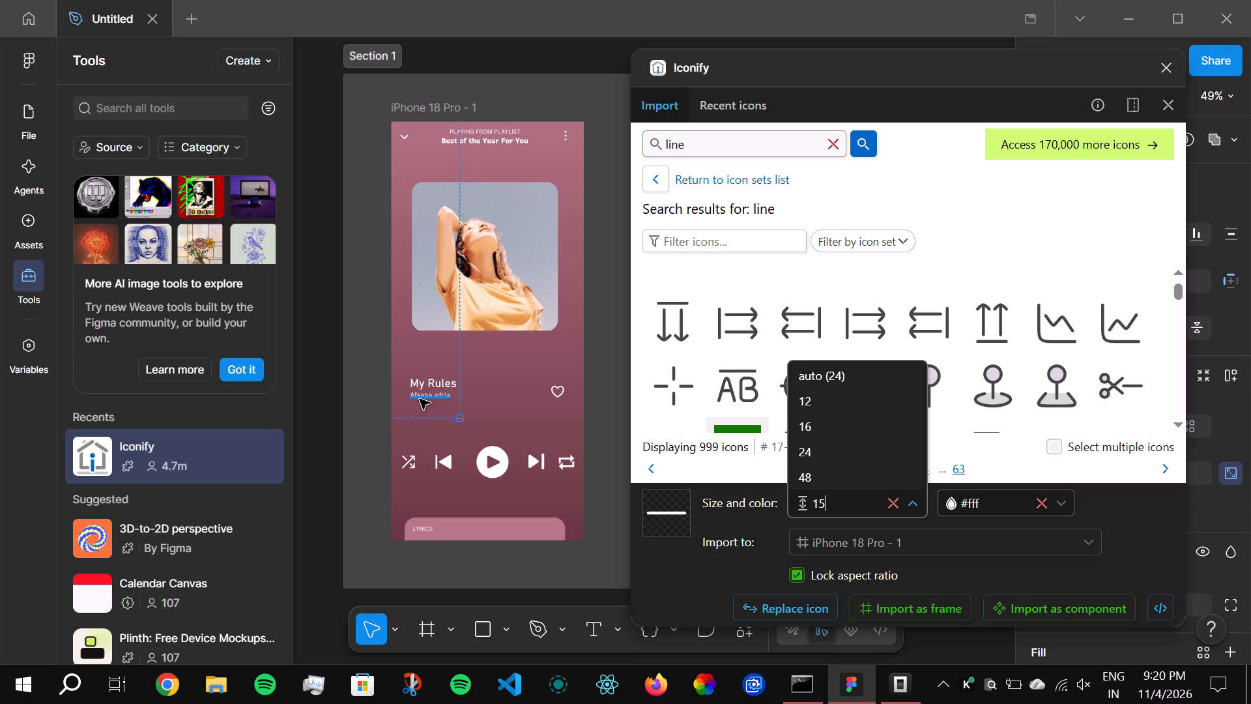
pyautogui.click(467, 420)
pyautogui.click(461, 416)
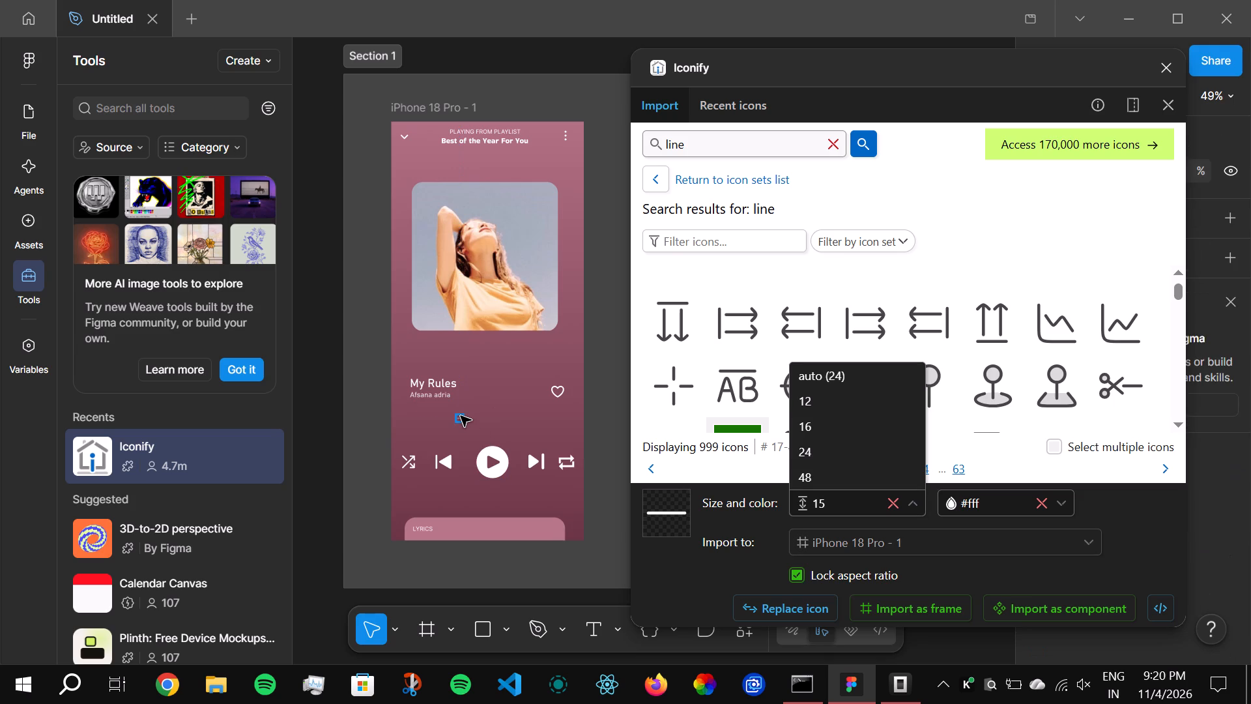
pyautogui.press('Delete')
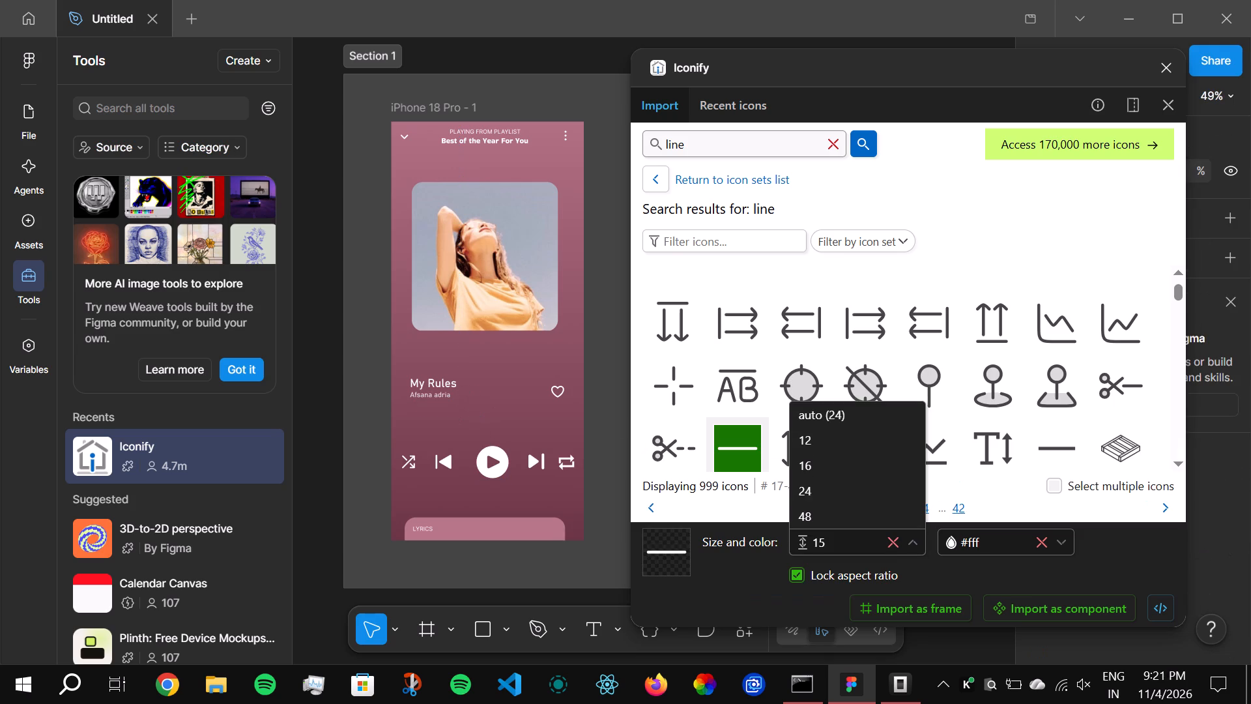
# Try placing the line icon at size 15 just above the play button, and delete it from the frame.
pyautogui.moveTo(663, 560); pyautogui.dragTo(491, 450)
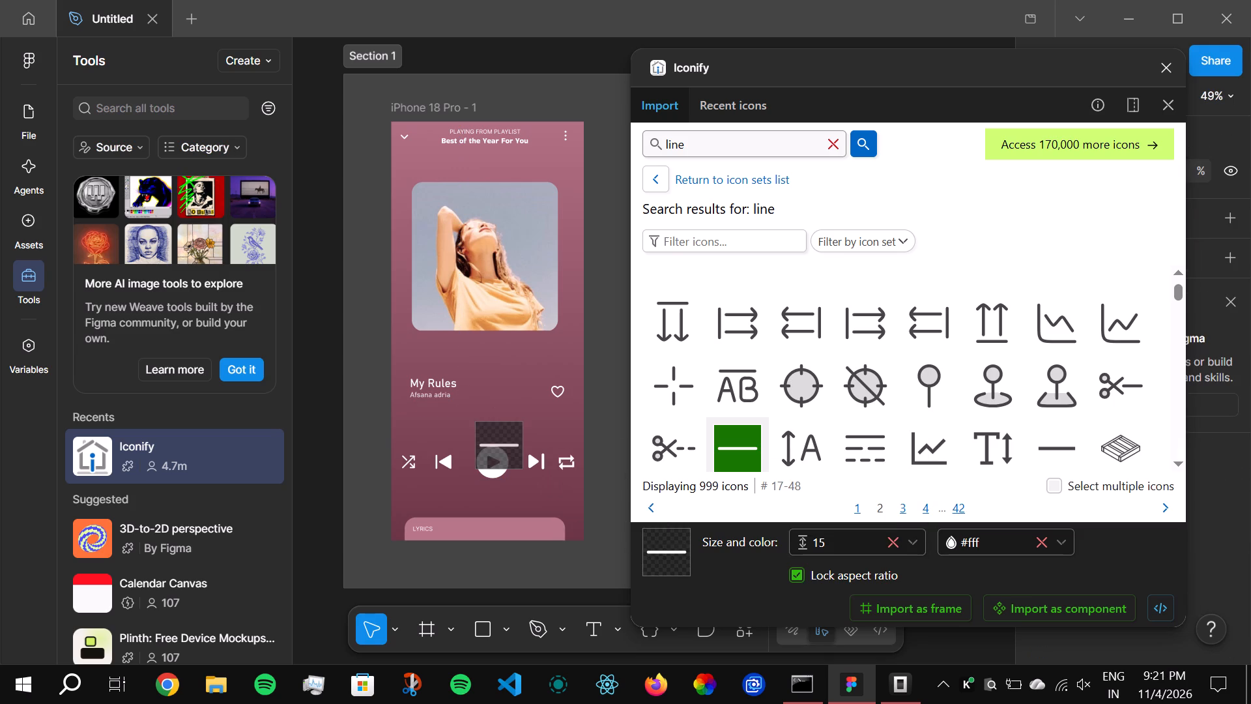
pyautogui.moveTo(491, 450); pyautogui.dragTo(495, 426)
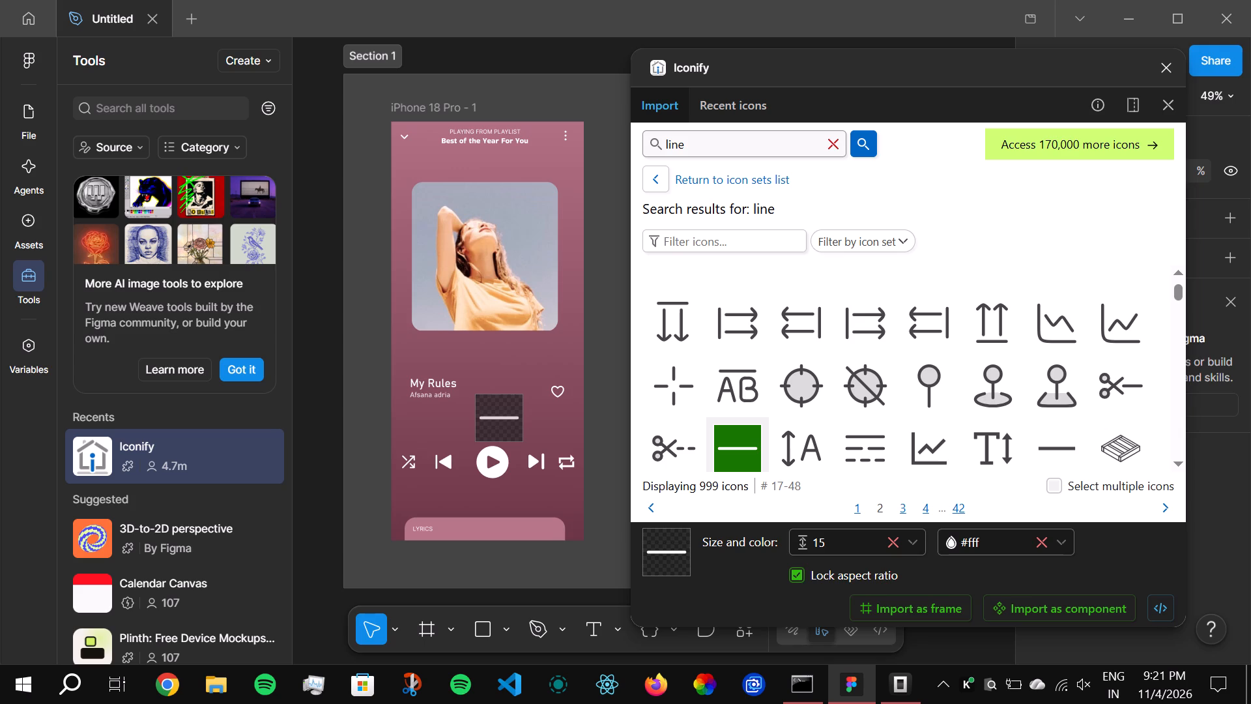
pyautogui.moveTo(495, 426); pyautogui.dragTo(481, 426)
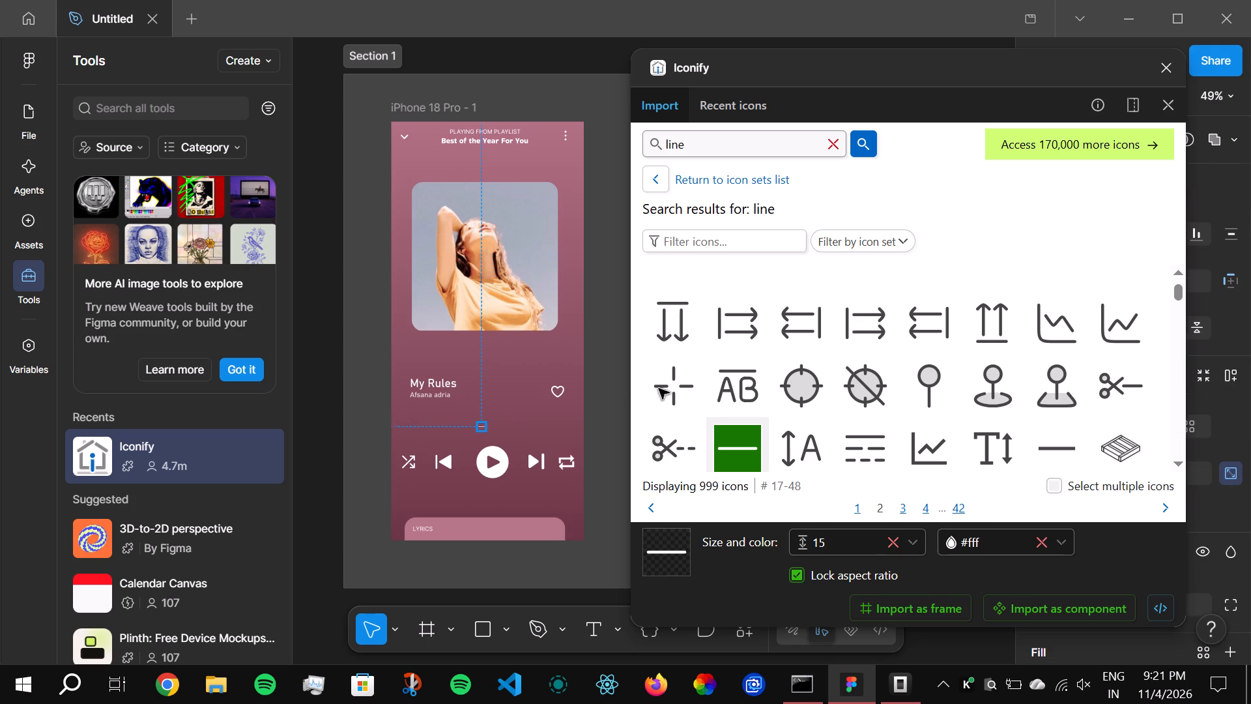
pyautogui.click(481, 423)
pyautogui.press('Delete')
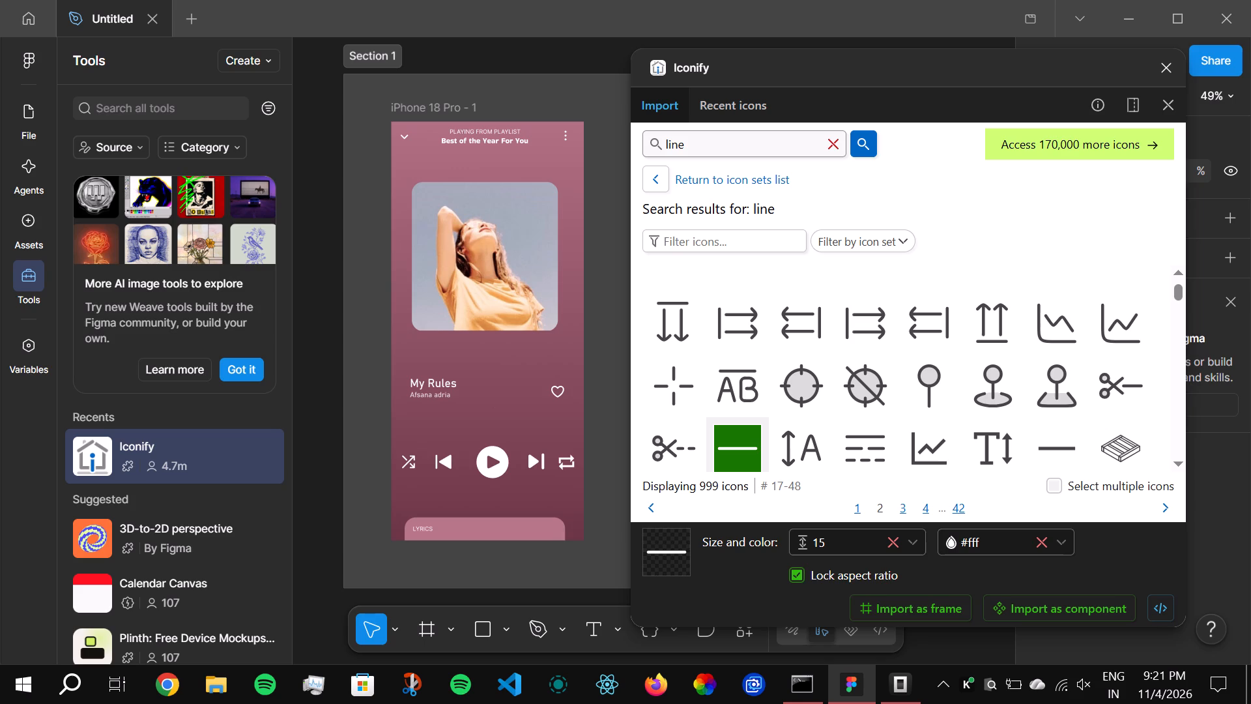
# Set the line icon's size to 24 and place it in the iPhone 18 Pro - 1 frame just above the play button.
pyautogui.click(919, 542)
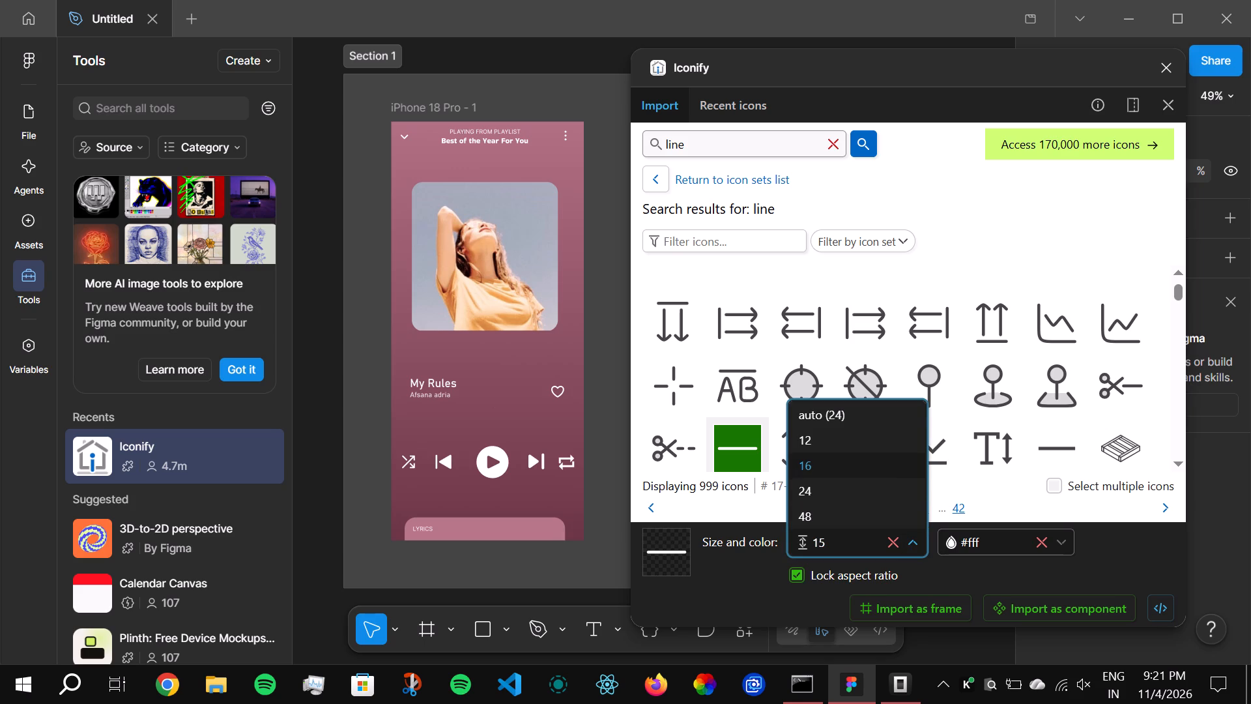
pyautogui.click(833, 480)
pyautogui.moveTo(669, 557); pyautogui.dragTo(669, 533)
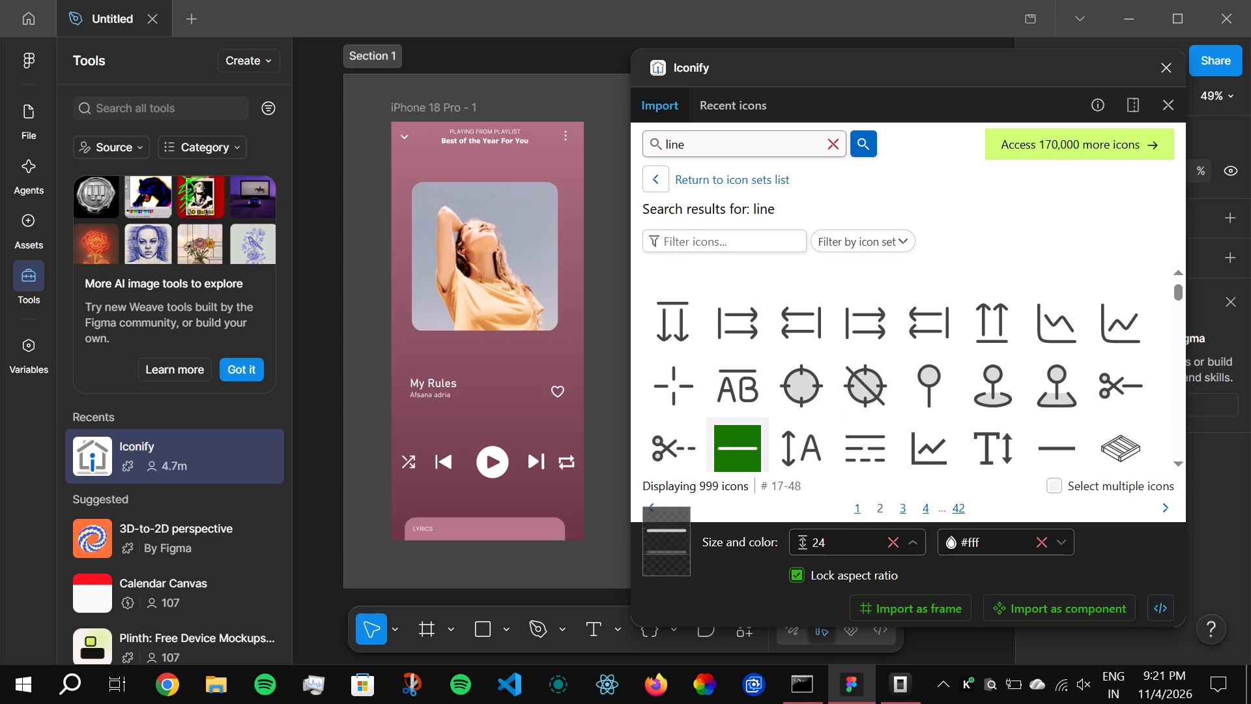
pyautogui.moveTo(669, 533); pyautogui.dragTo(498, 423)
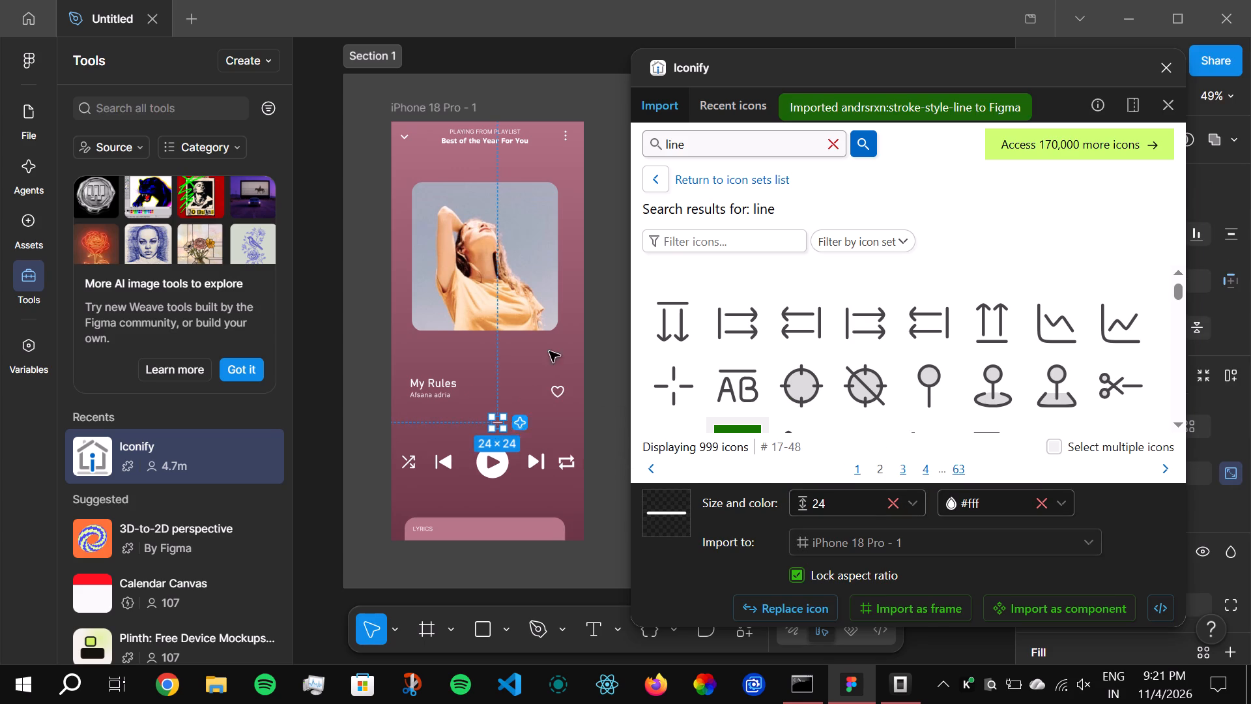
# Uncover the canvas and enlarge the line icon proportionally to about 402 × 402 so it spans the phone frame's width.
pyautogui.moveTo(884, 70); pyautogui.dragTo(850, 574)
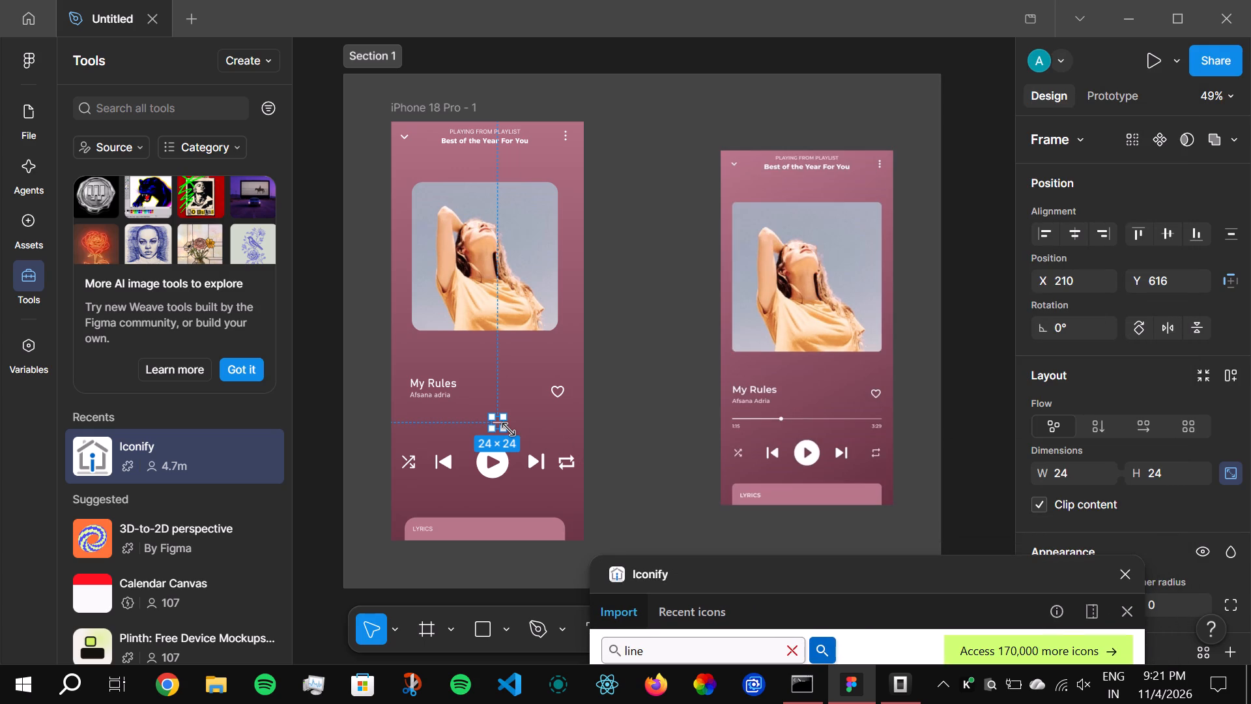
pyautogui.moveTo(504, 426); pyautogui.dragTo(536, 426)
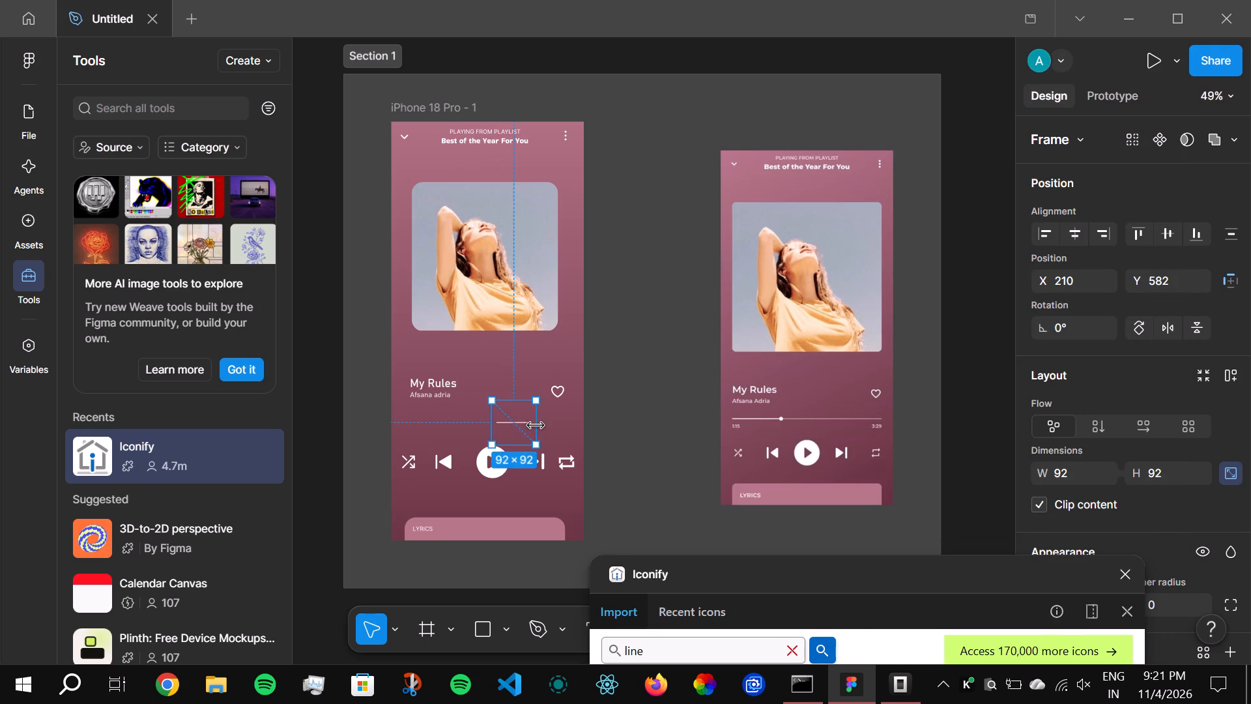
pyautogui.moveTo(536, 426); pyautogui.dragTo(577, 443)
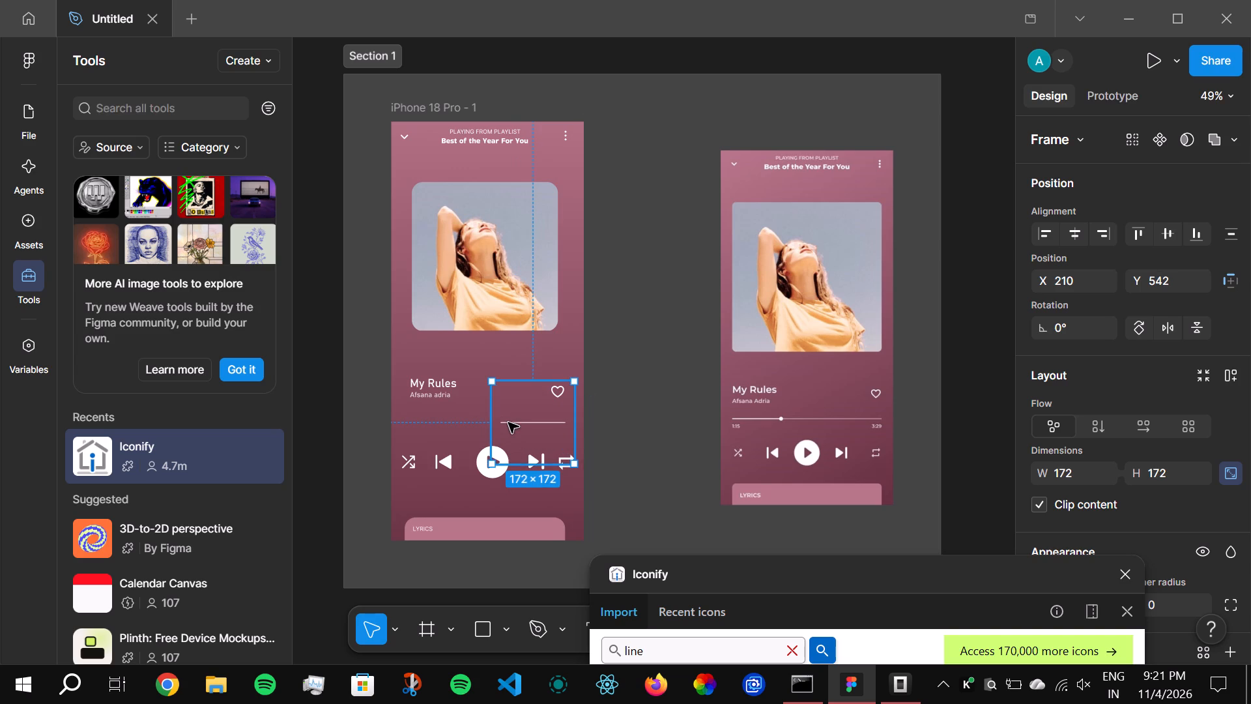
pyautogui.click(491, 460)
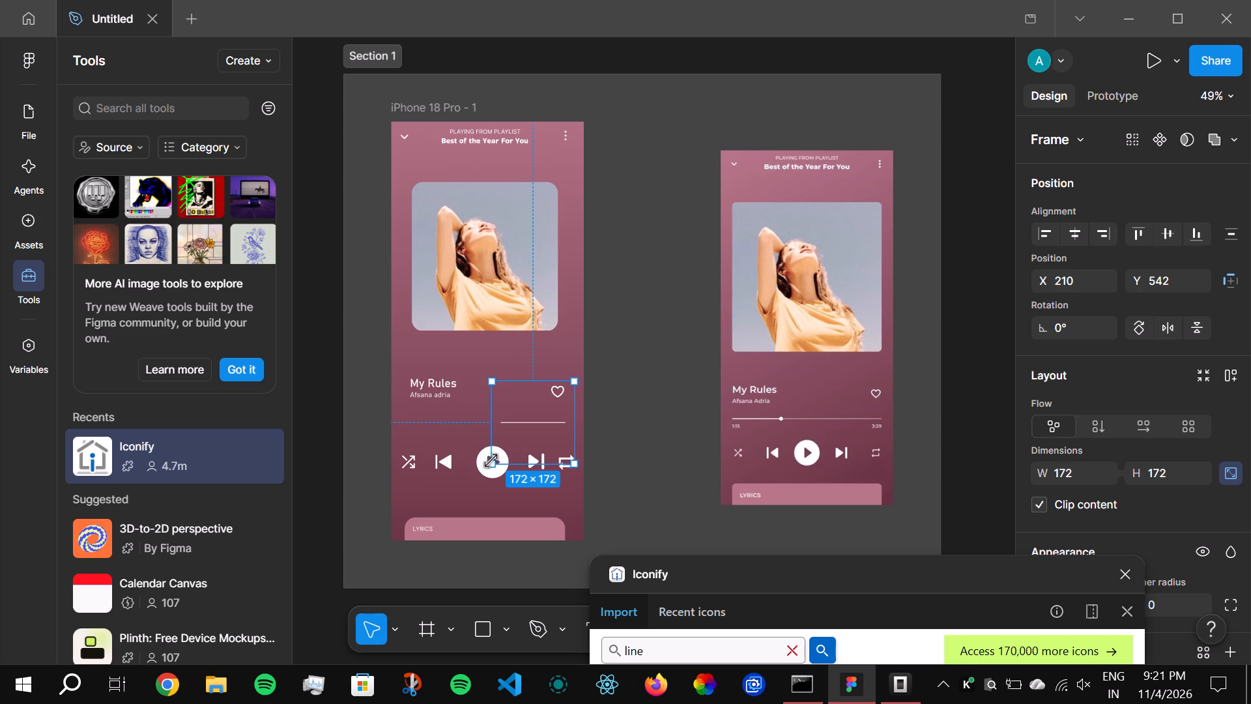
pyautogui.moveTo(491, 440); pyautogui.dragTo(403, 426)
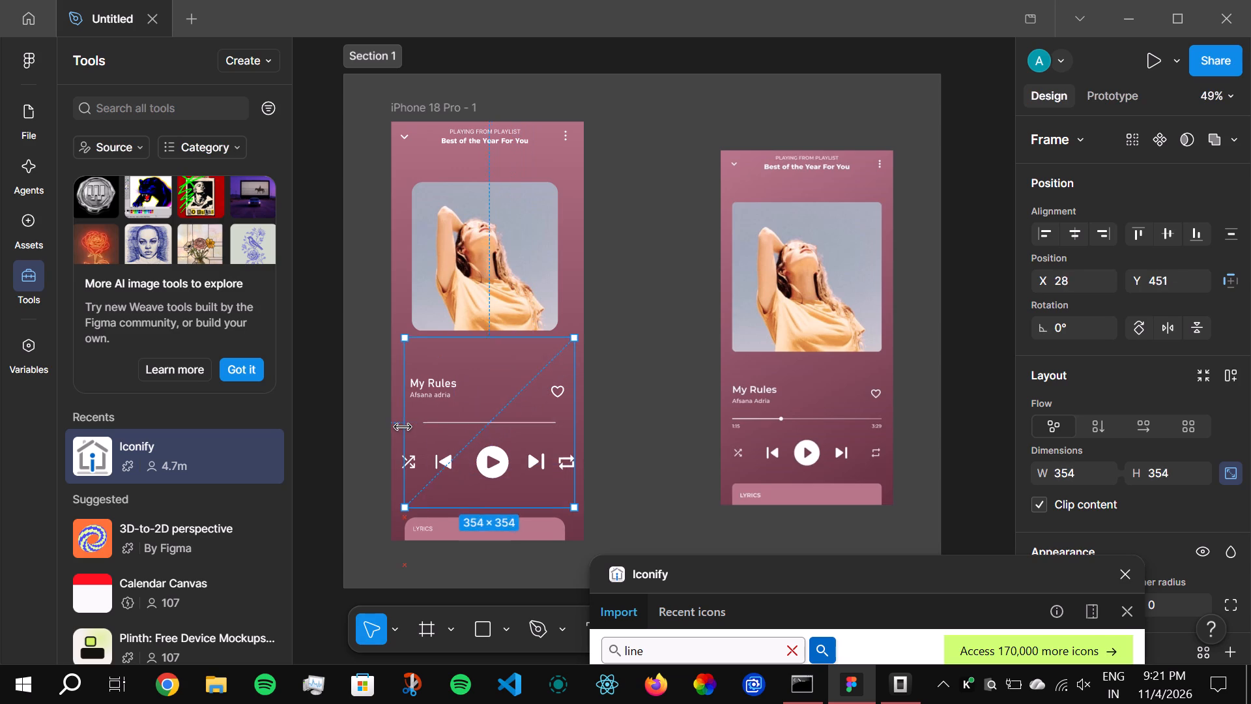
pyautogui.moveTo(403, 426); pyautogui.dragTo(389, 426)
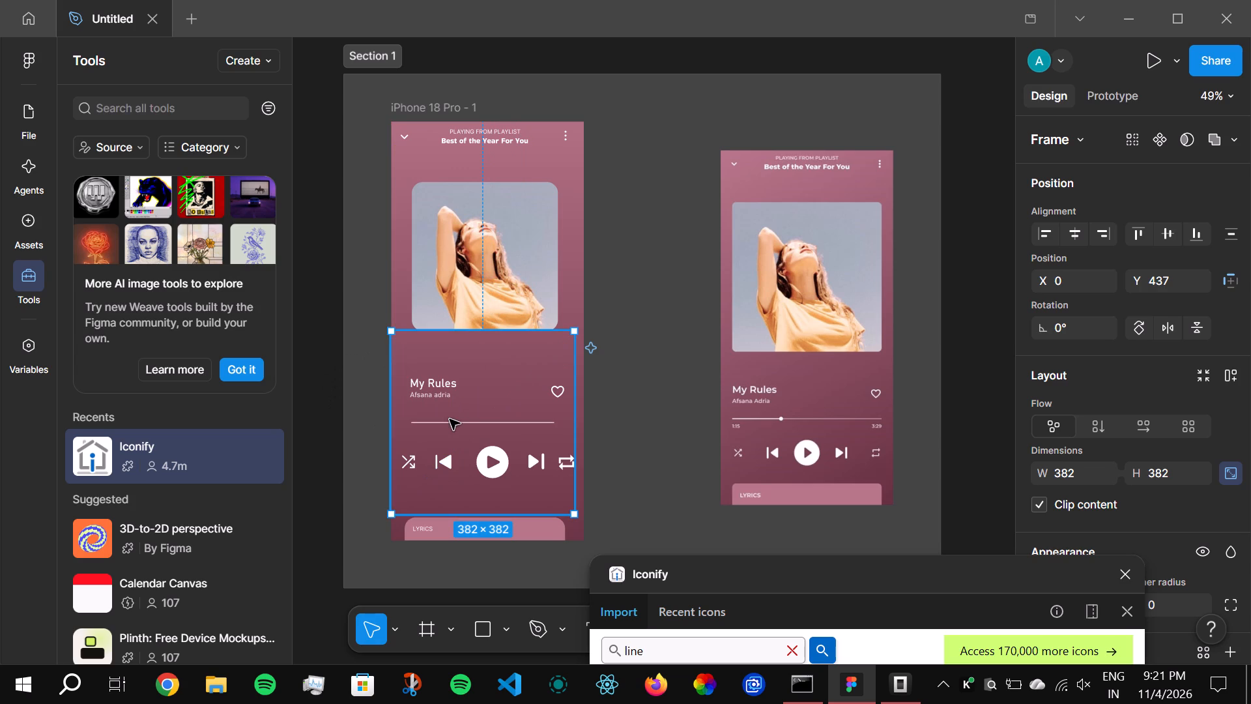
pyautogui.click(577, 512)
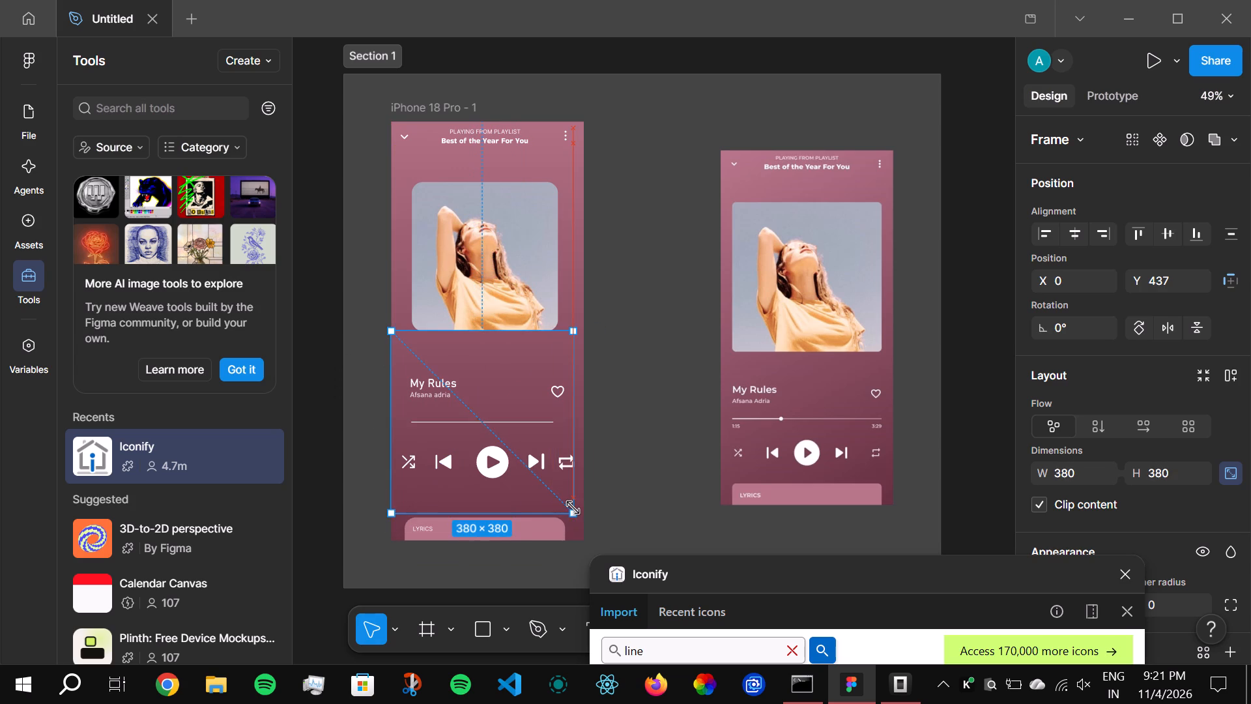
pyautogui.click(655, 406)
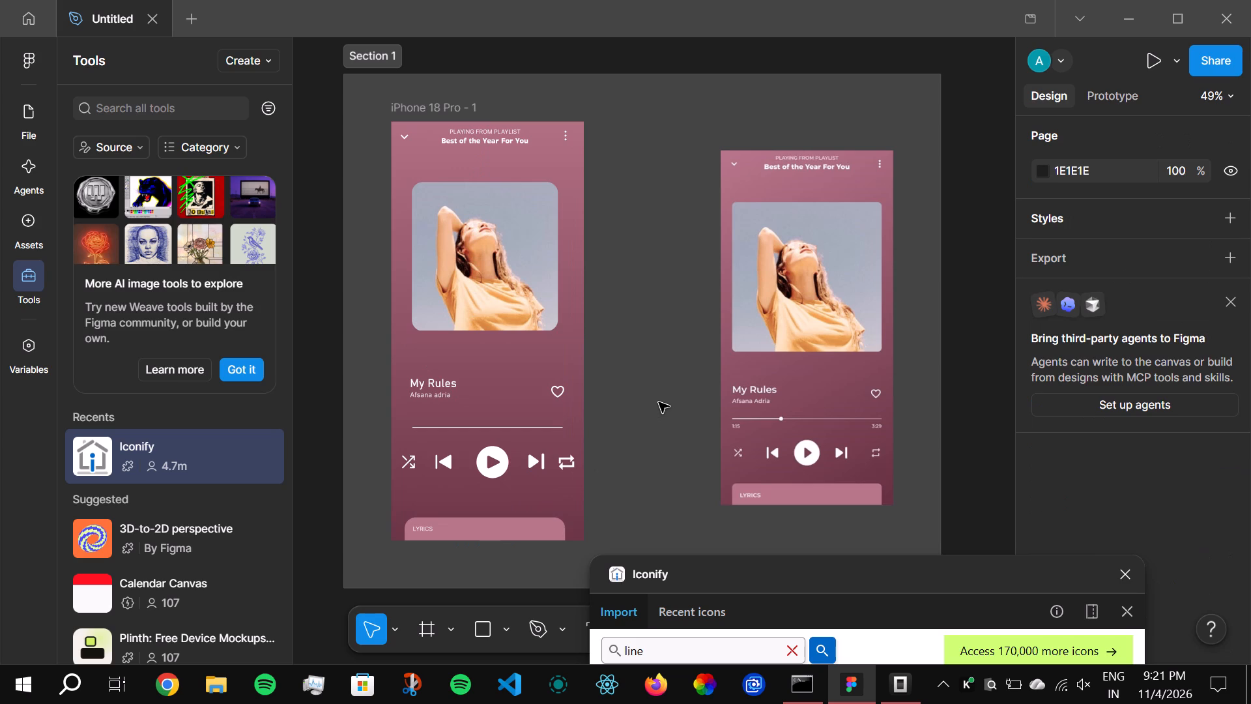
# Move the large line icon up so the progress line sits just beneath the artist name, aligned with the album cover's width.
pyautogui.moveTo(478, 430); pyautogui.dragTo(484, 399)
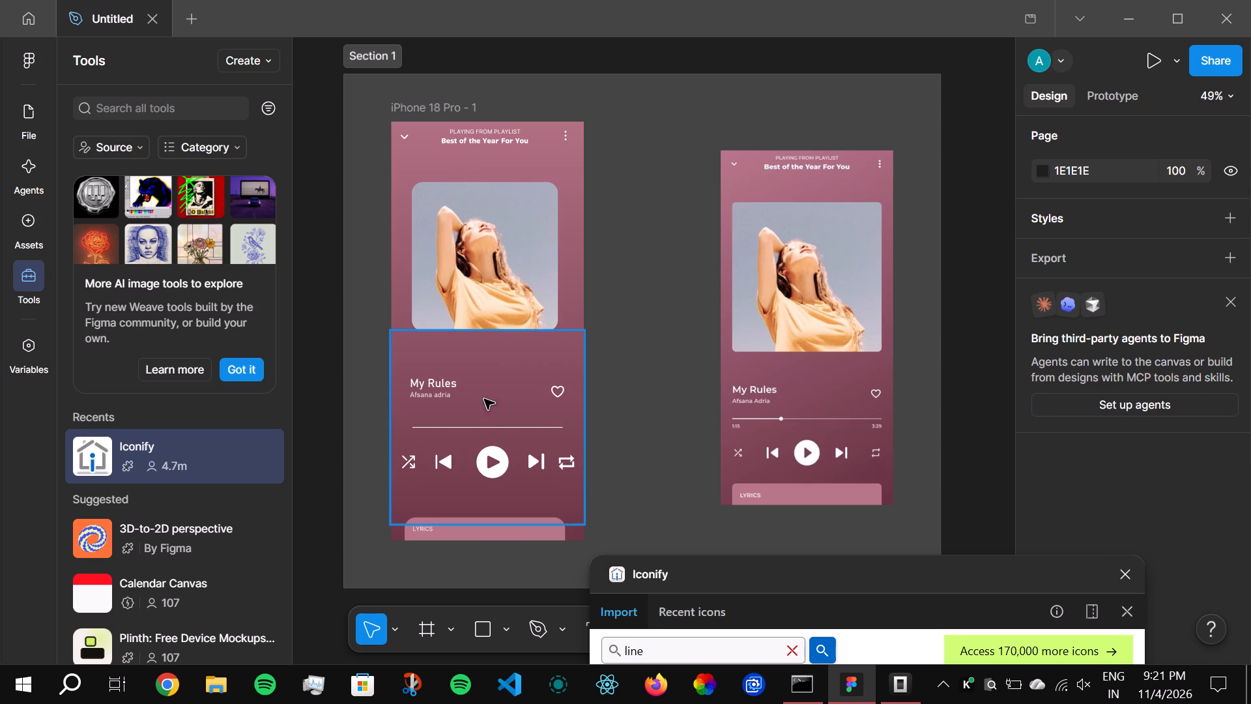
pyautogui.moveTo(484, 399); pyautogui.dragTo(488, 420)
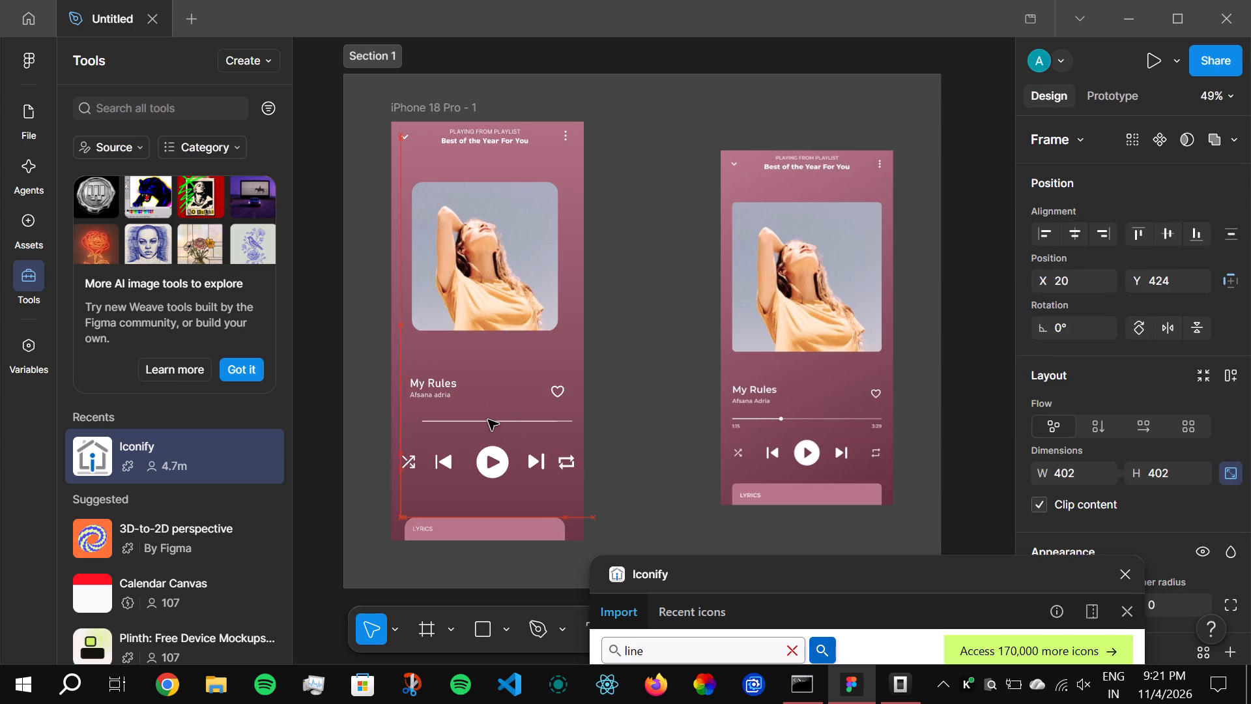
pyautogui.moveTo(488, 420); pyautogui.dragTo(481, 416)
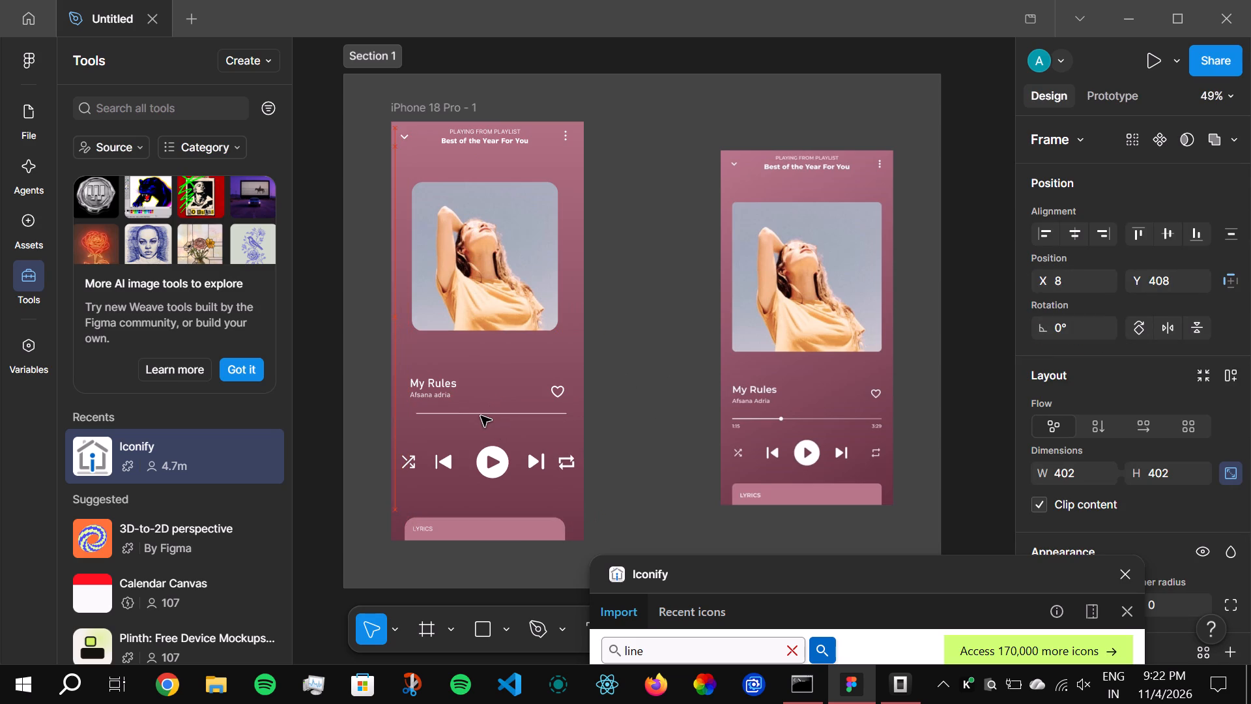
pyautogui.moveTo(481, 416); pyautogui.dragTo(470, 416)
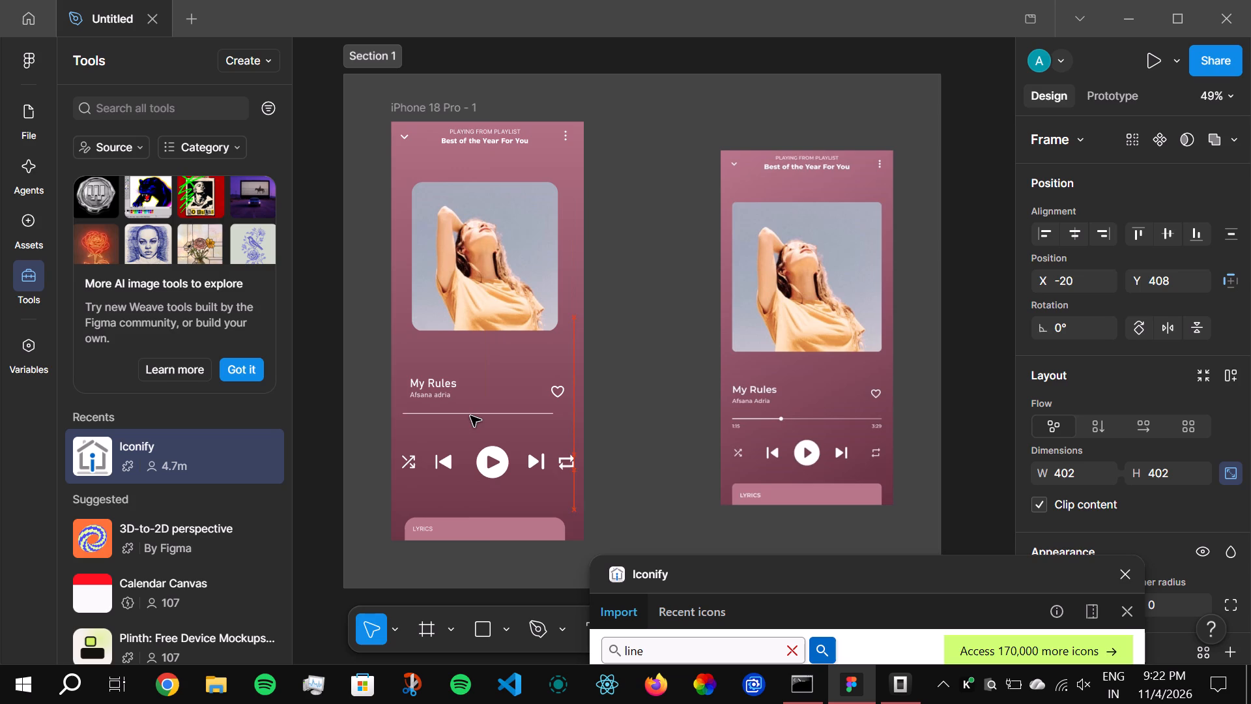
pyautogui.moveTo(470, 416); pyautogui.dragTo(478, 413)
pyautogui.click(627, 330)
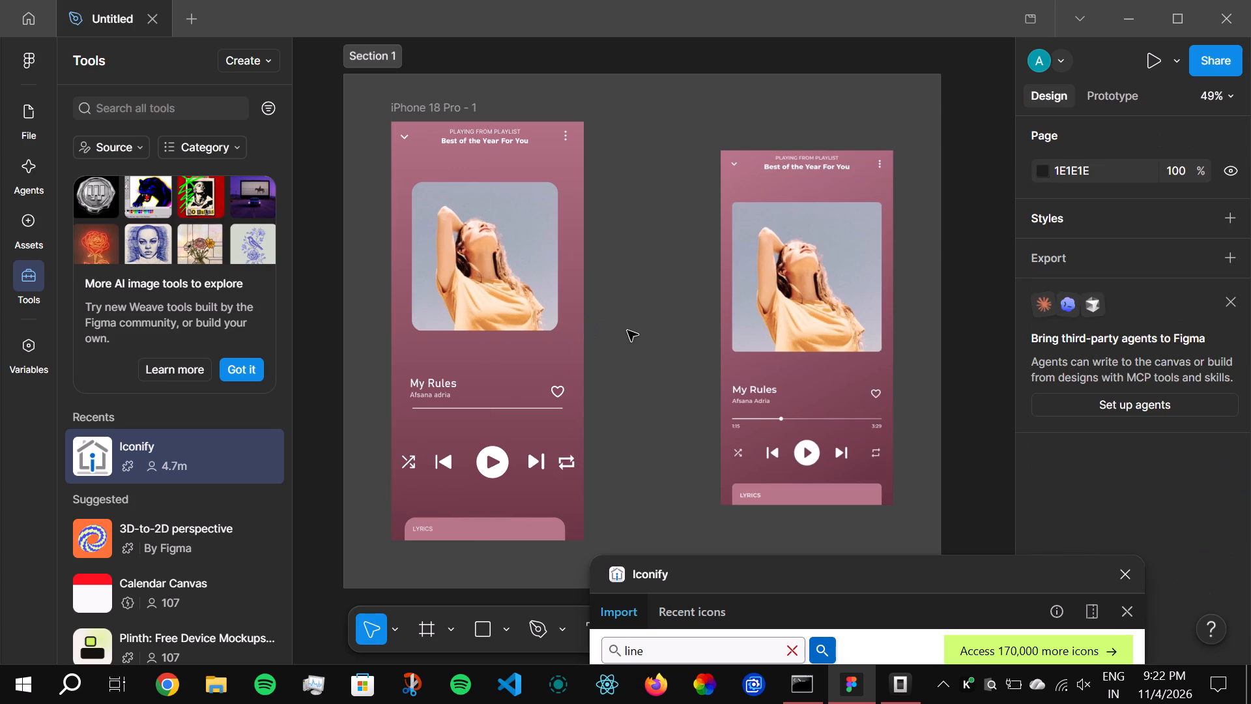
# Bring the Iconify window back into view and search its icons for "dot".
pyautogui.moveTo(761, 574); pyautogui.dragTo(819, 327)
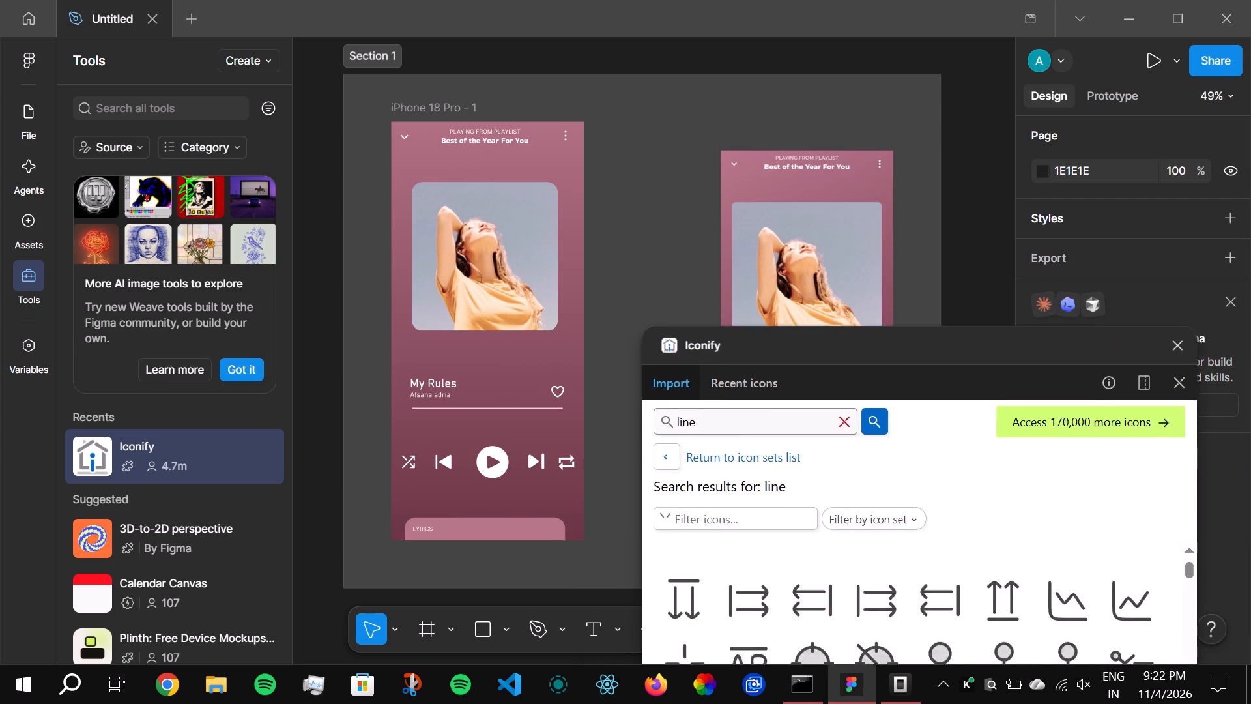
pyautogui.moveTo(819, 327); pyautogui.dragTo(837, 279)
pyautogui.click(864, 357)
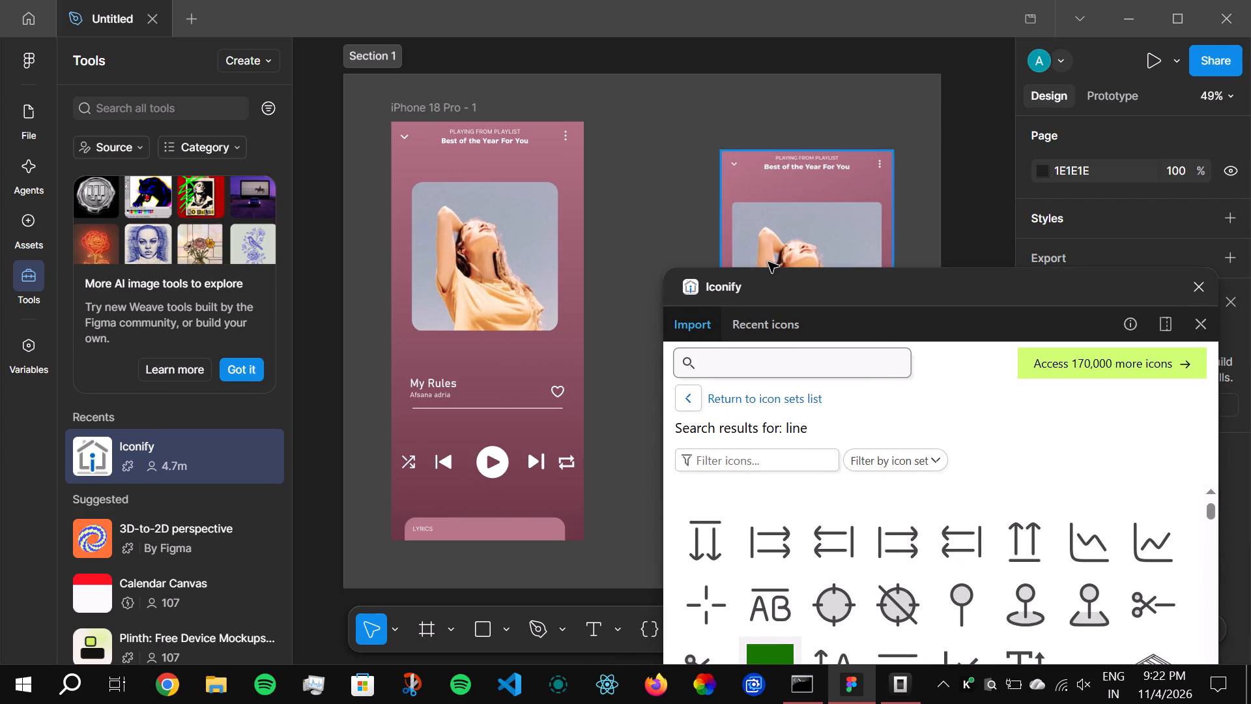
pyautogui.write('dot')
pyautogui.press('Return')
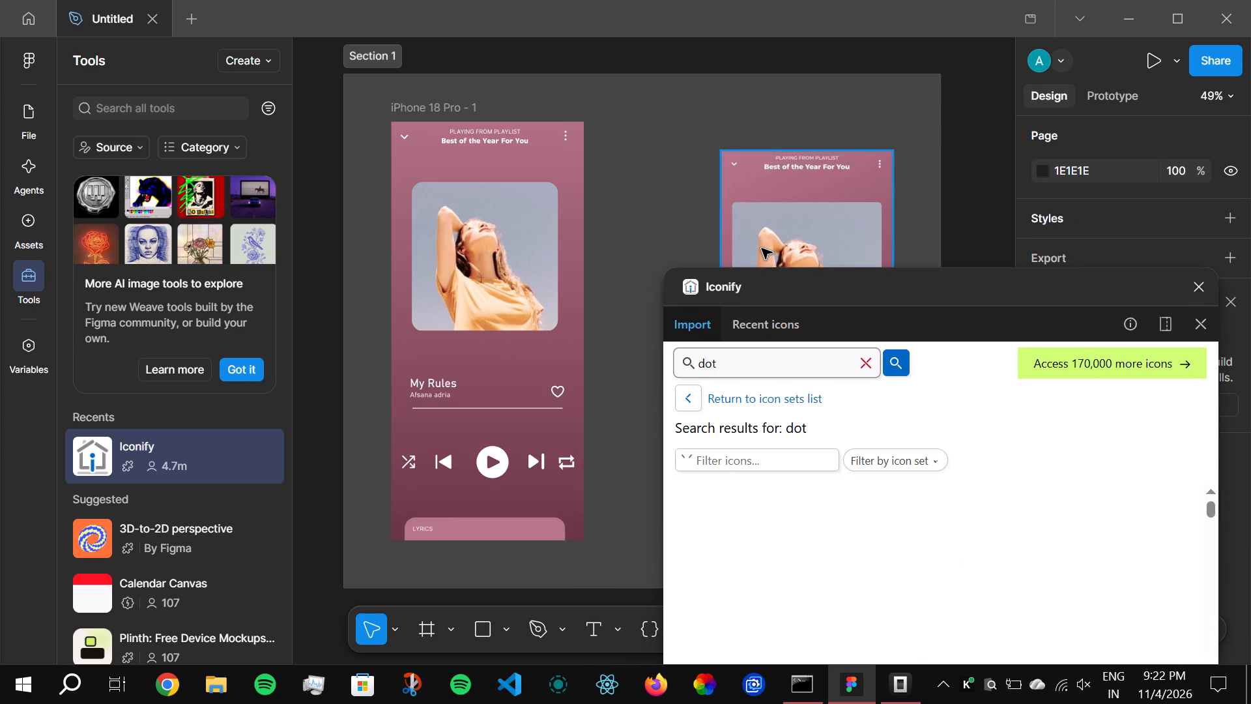
# Try placing the small andrsrxn dot icon at size 24 on the progress line near its start, twice.
pyautogui.moveTo(762, 570); pyautogui.dragTo(447, 409)
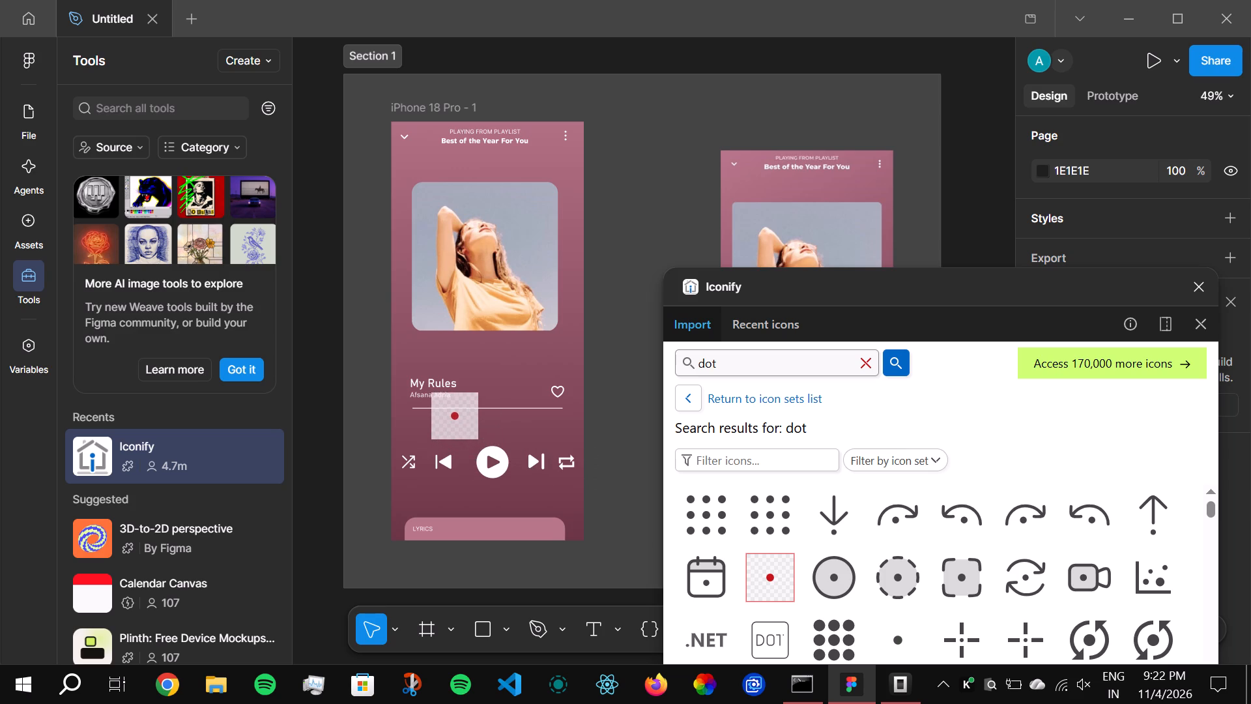
pyautogui.moveTo(447, 409); pyautogui.dragTo(444, 402)
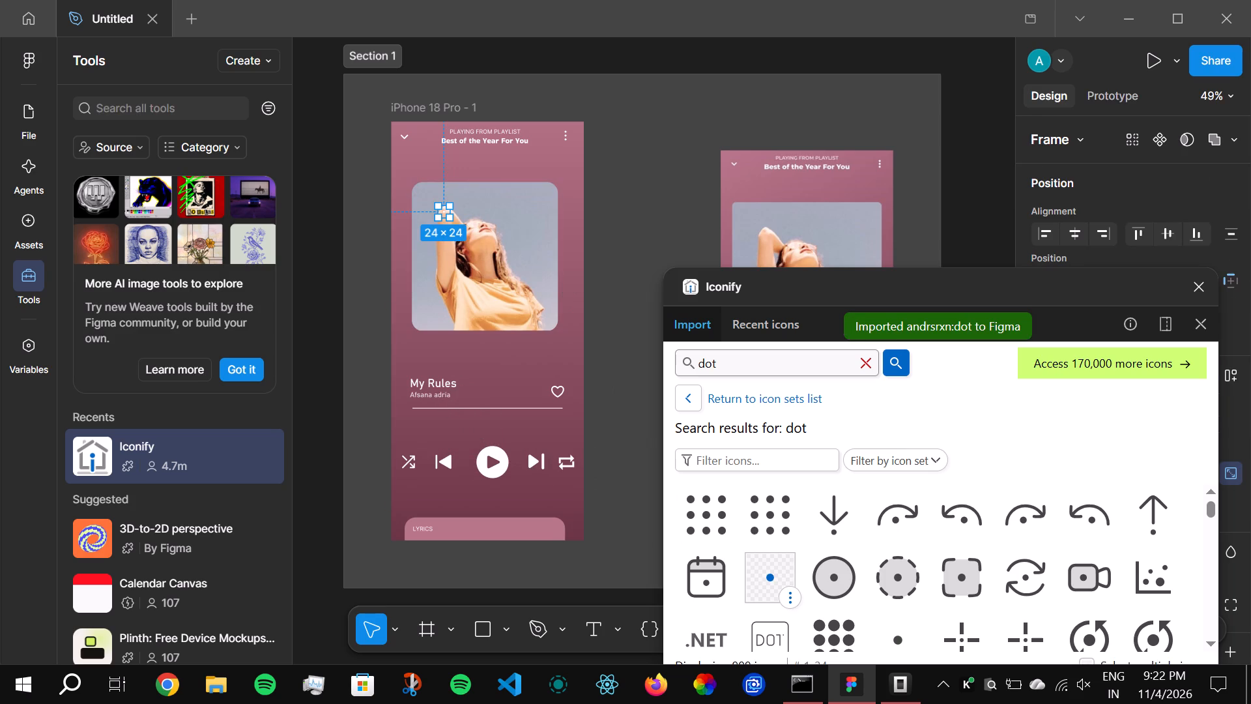
pyautogui.moveTo(768, 566); pyautogui.dragTo(437, 396)
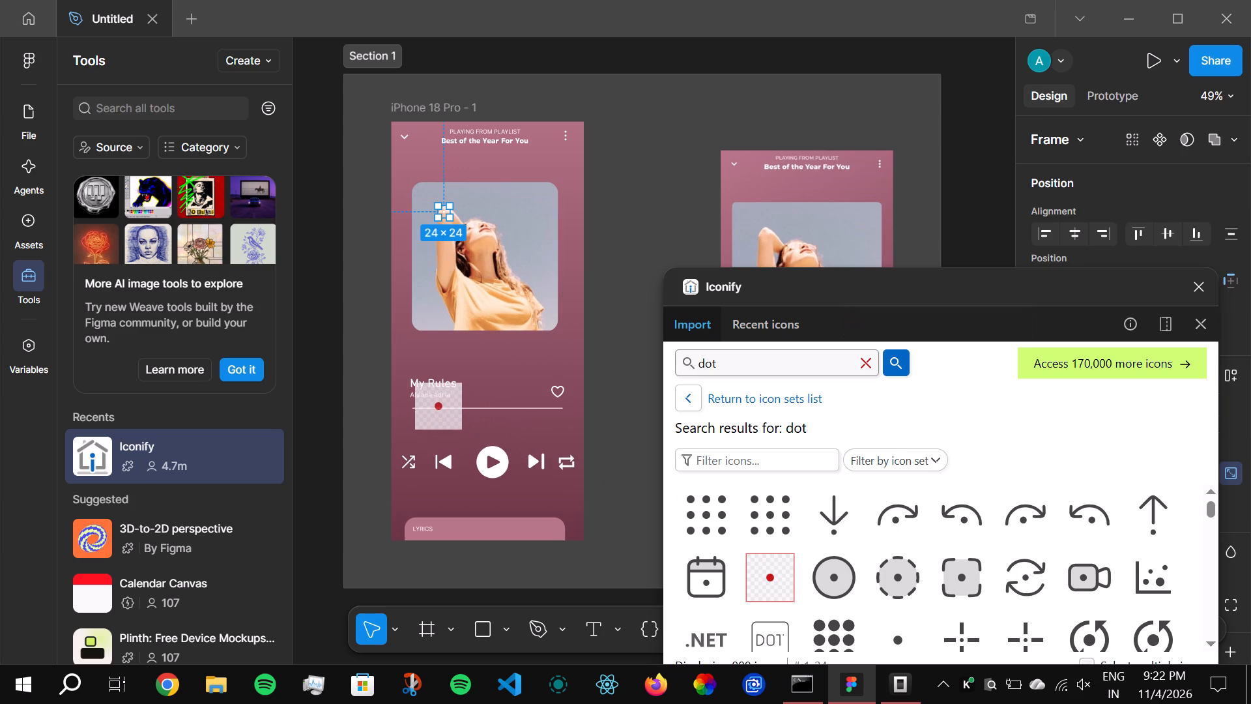
pyautogui.moveTo(437, 396); pyautogui.dragTo(453, 398)
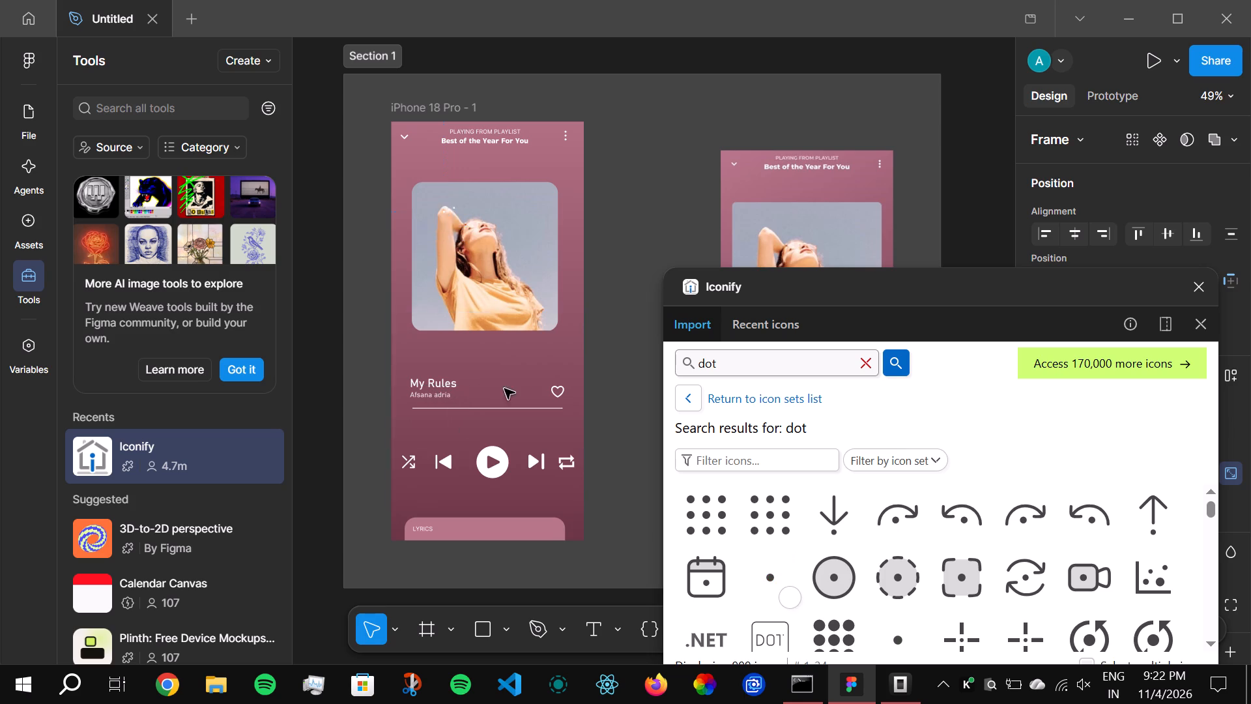
# Set the import size to 48 and try placing the dot icon on the progress line below the song title.
pyautogui.moveTo(1011, 286); pyautogui.dragTo(994, 7)
pyautogui.click(936, 492)
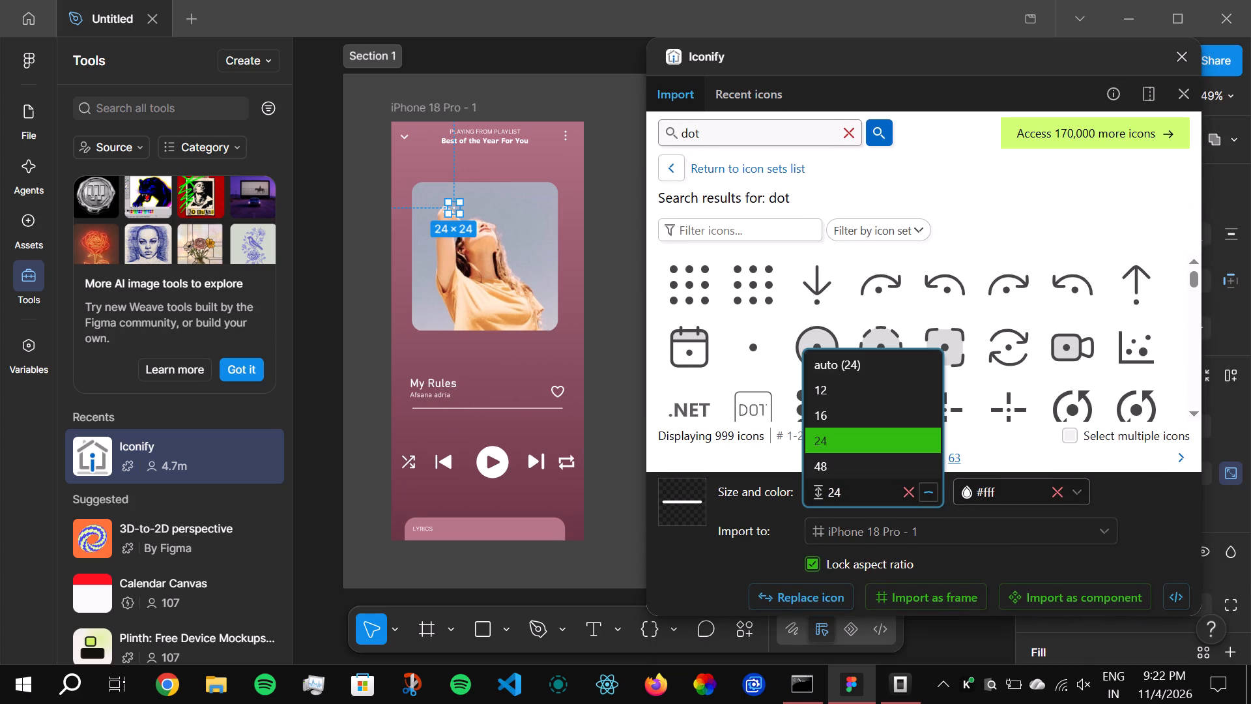
pyautogui.click(878, 476)
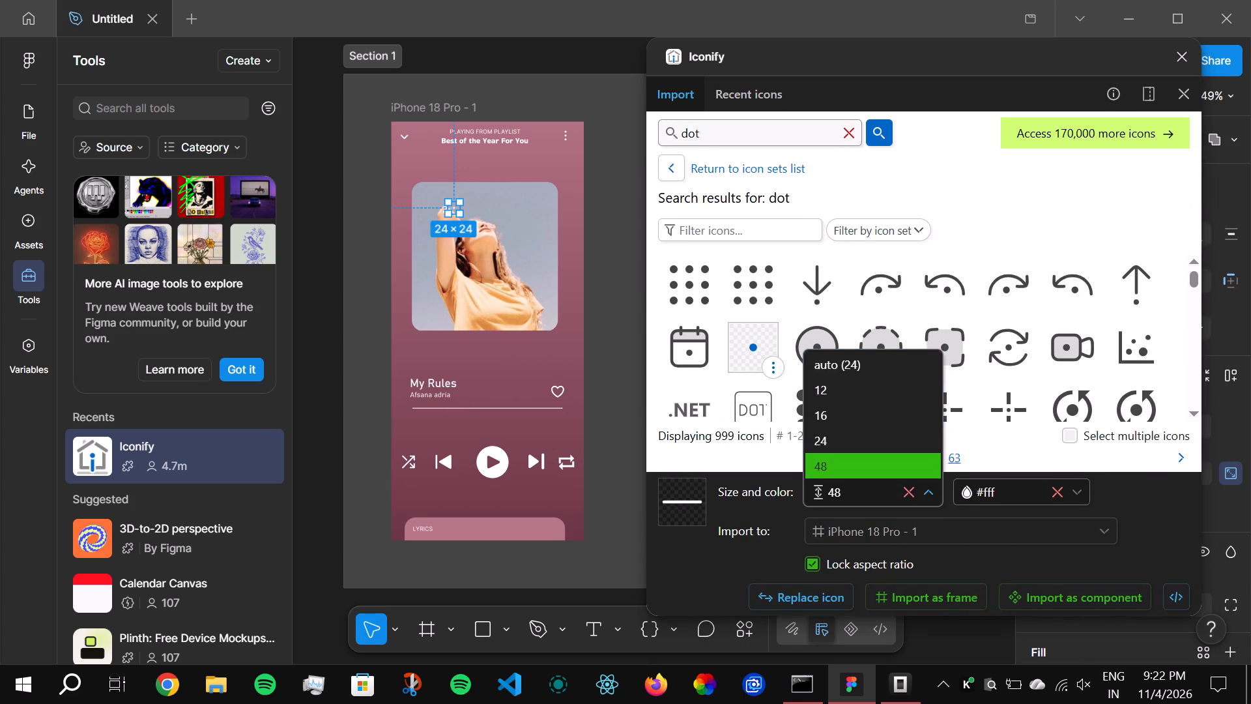
pyautogui.moveTo(741, 362); pyautogui.dragTo(426, 431)
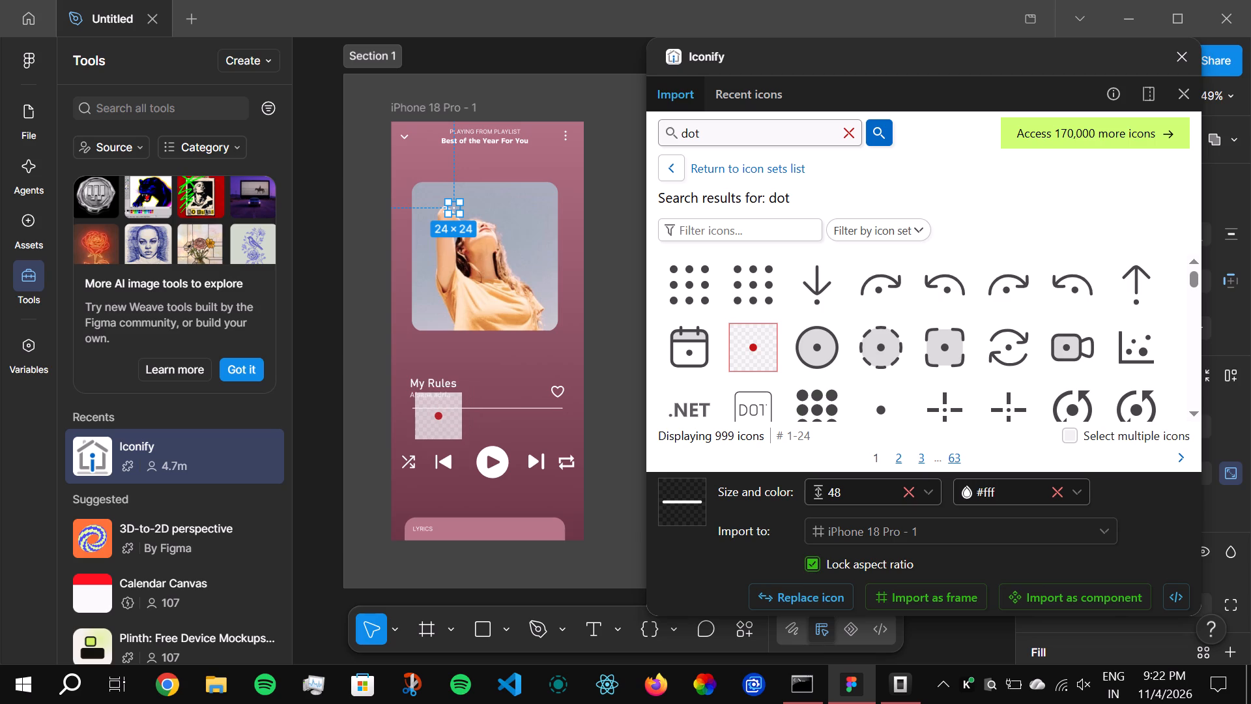
pyautogui.moveTo(426, 431); pyautogui.dragTo(440, 424)
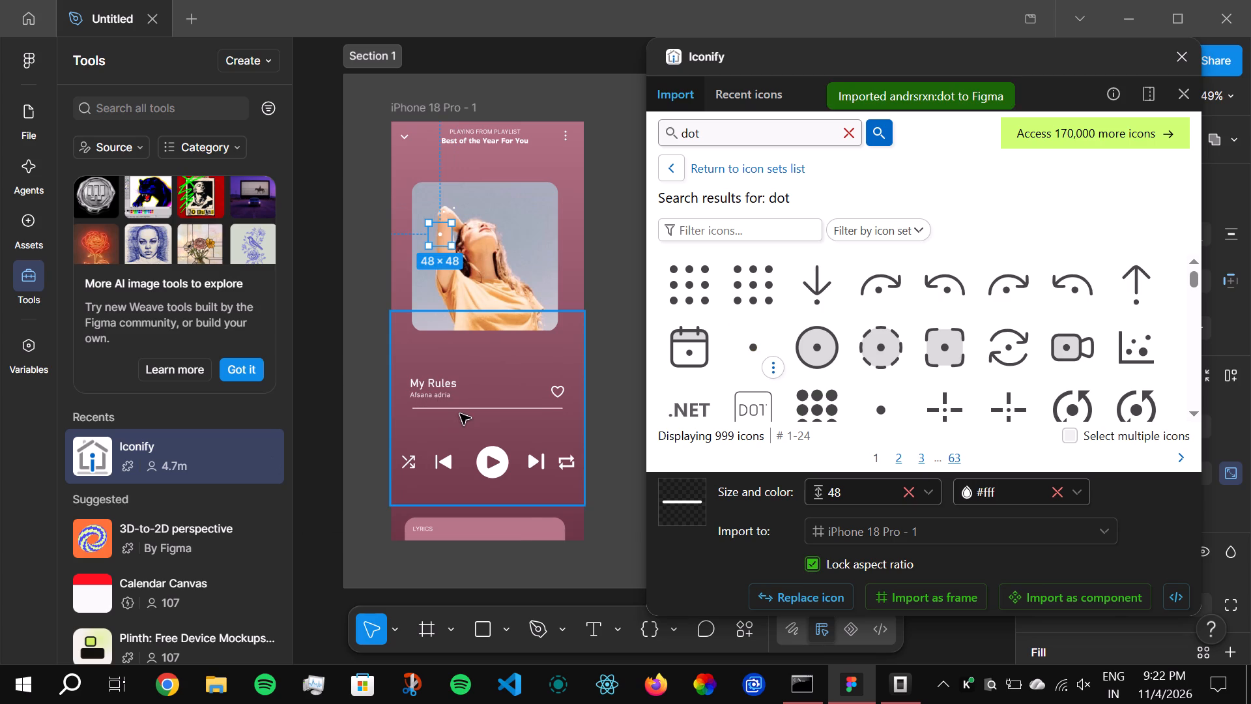
# Get a close-up of the progress line with the Hand tool and try placing another size 48 dot icon on it.
pyautogui.click(392, 623)
pyautogui.click(433, 558)
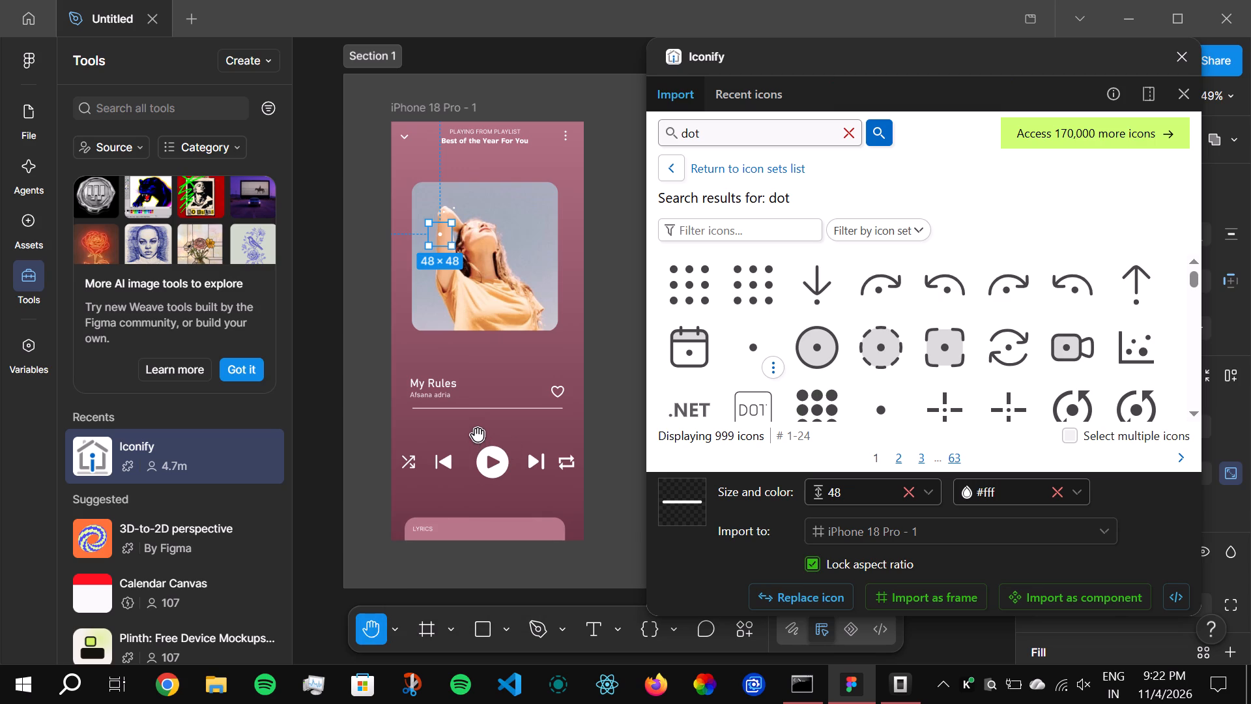
pyautogui.keyDown('ctrl'); pyautogui.scroll(10, 478, 435); pyautogui.keyUp('ctrl')
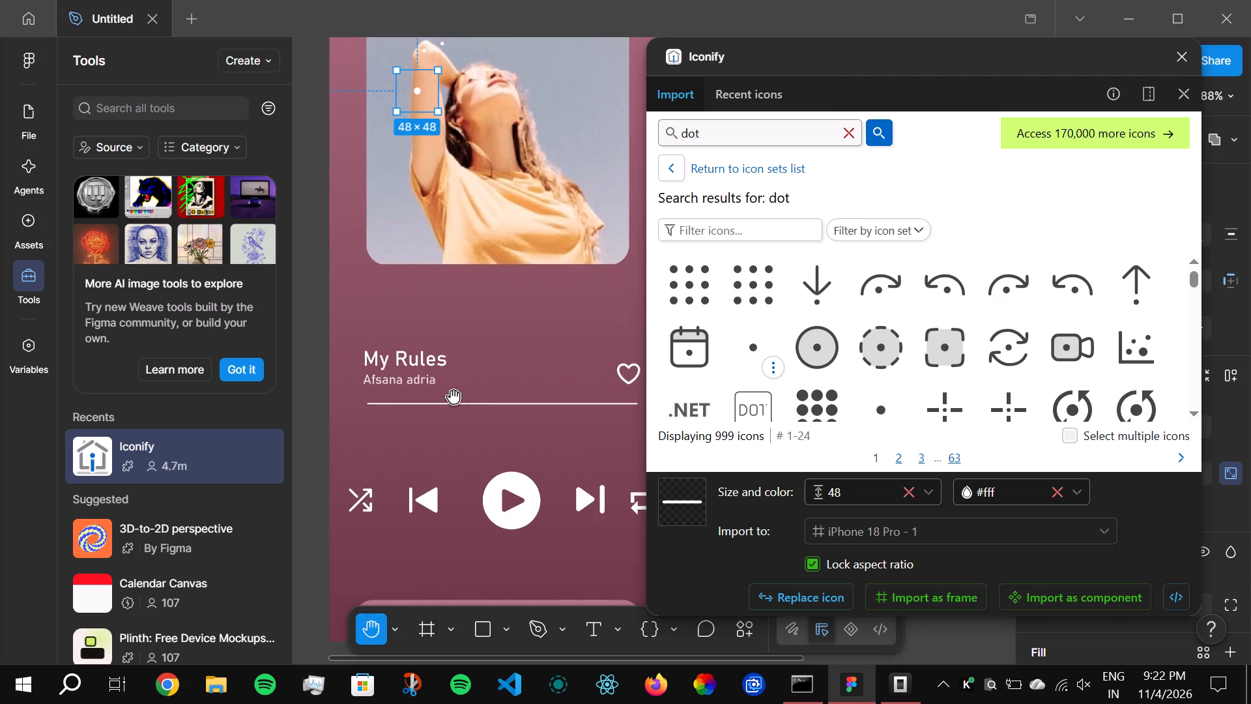
pyautogui.keyDown('ctrl'); pyautogui.scroll(8, 453, 359); pyautogui.keyUp('ctrl')
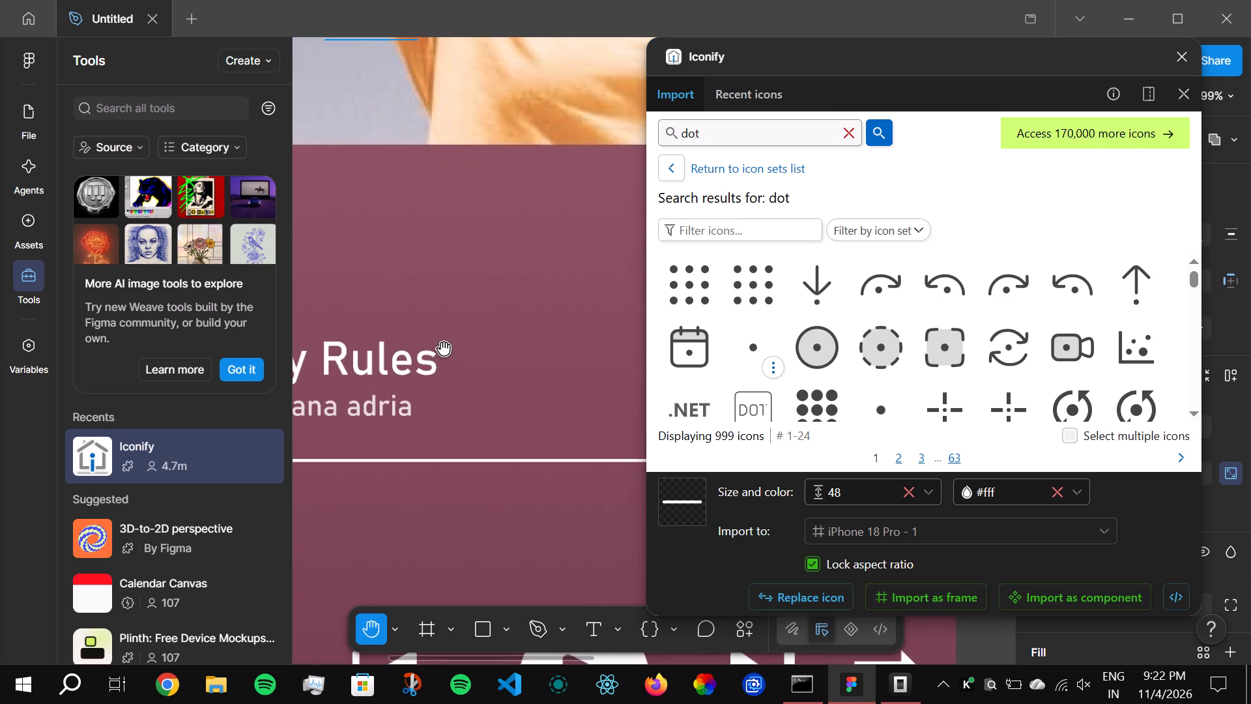
pyautogui.keyDown('ctrl'); pyautogui.moveTo(412, 503); pyautogui.dragTo(440, 370); pyautogui.keyUp('ctrl')
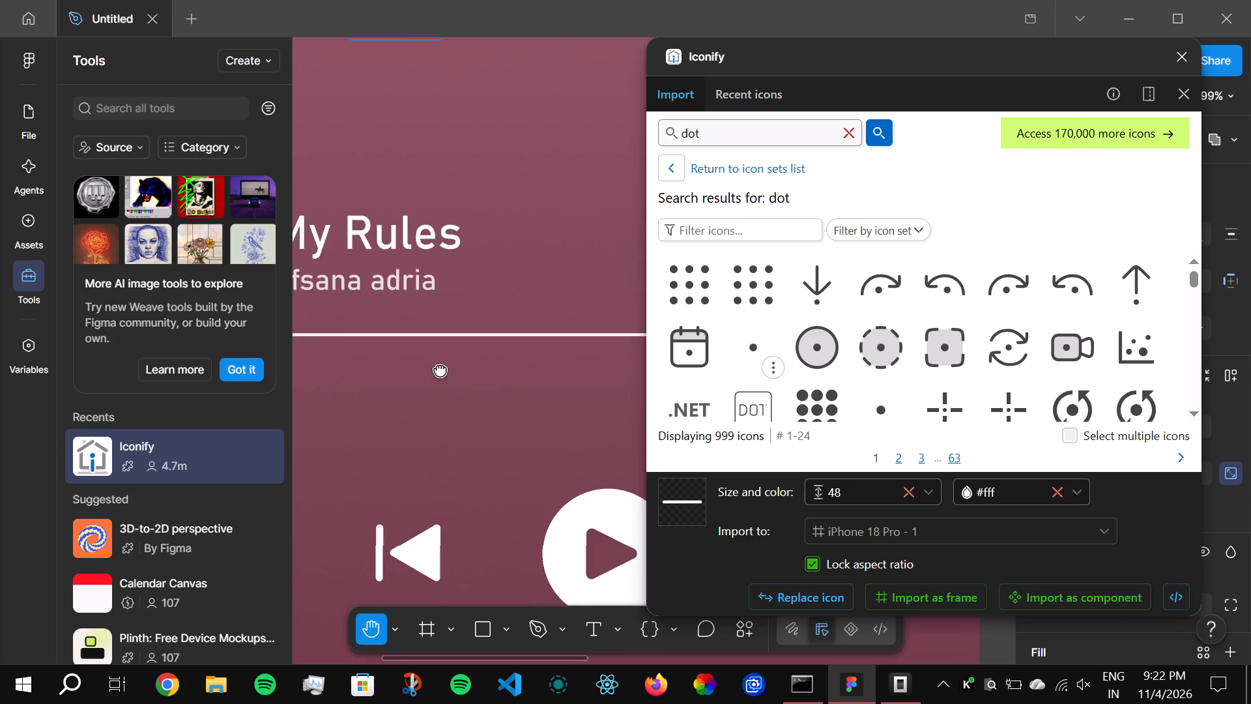
pyautogui.keyDown('ctrl'); pyautogui.moveTo(440, 370); pyautogui.dragTo(508, 356); pyautogui.keyUp('ctrl')
pyautogui.moveTo(741, 353); pyautogui.dragTo(553, 332)
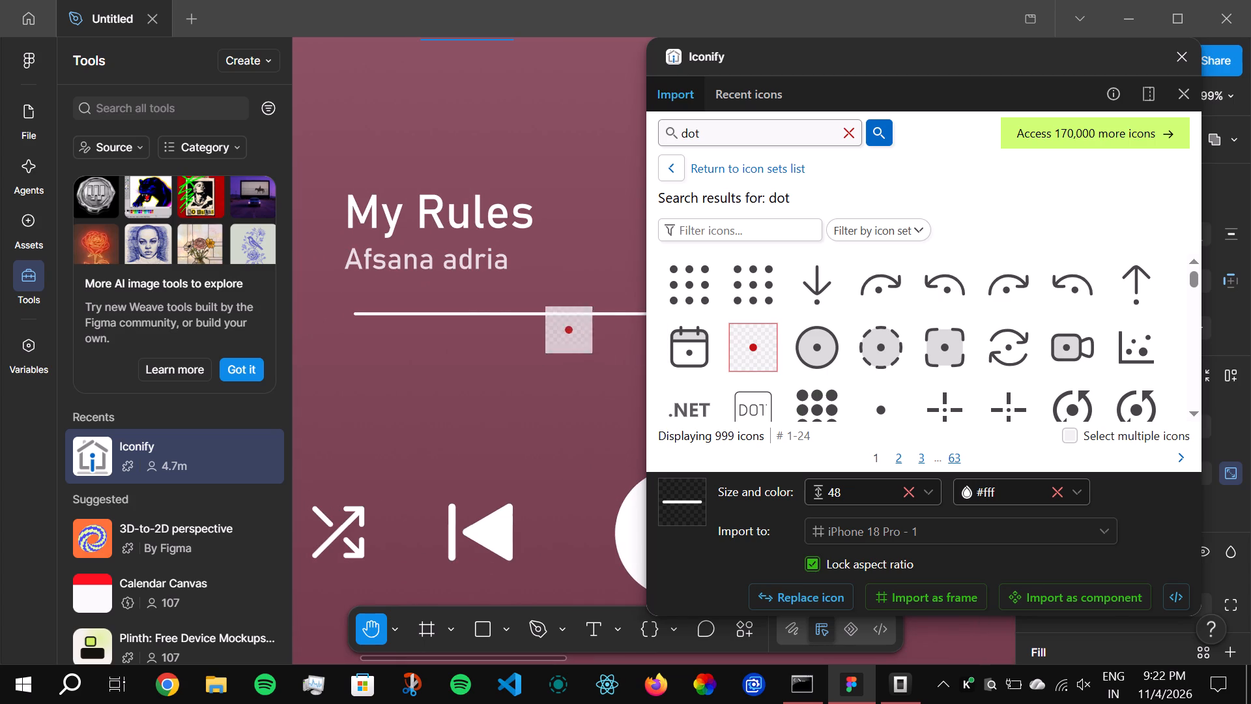
pyautogui.moveTo(553, 332); pyautogui.dragTo(481, 318)
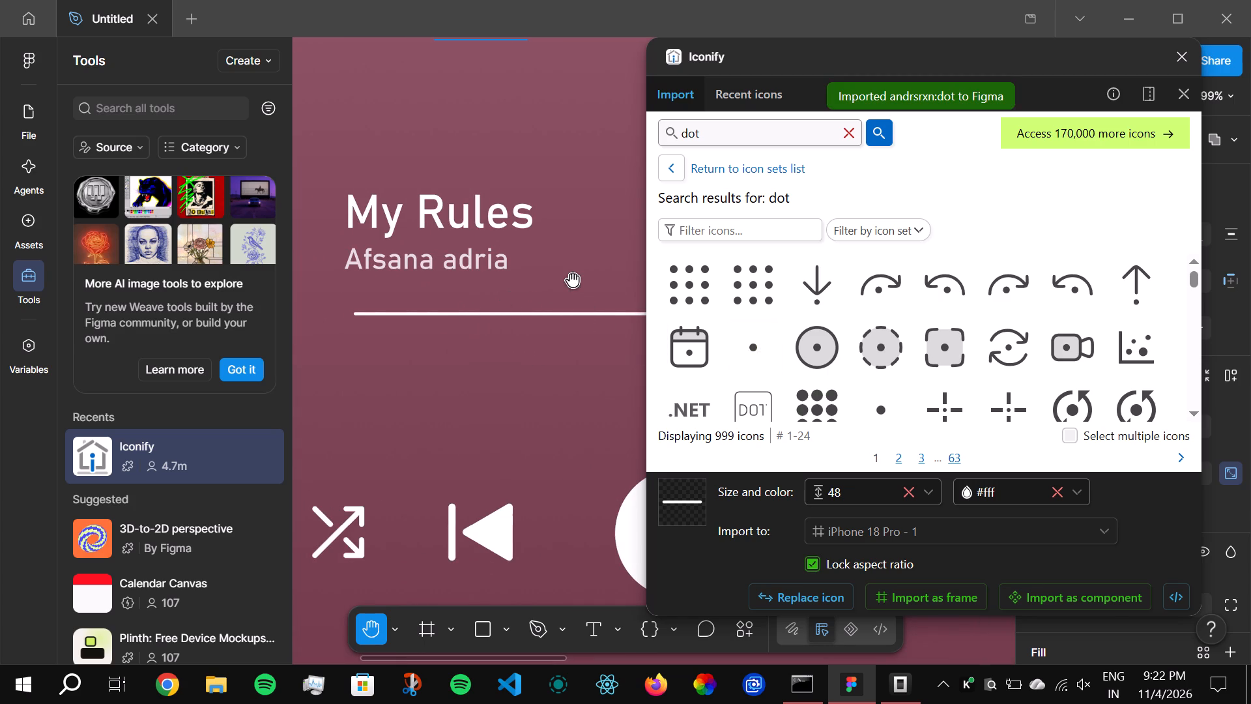
# Switch back to the Move tool and try placing the size 48 dot icon near the progress line's start again.
pyautogui.click(388, 616)
pyautogui.click(412, 548)
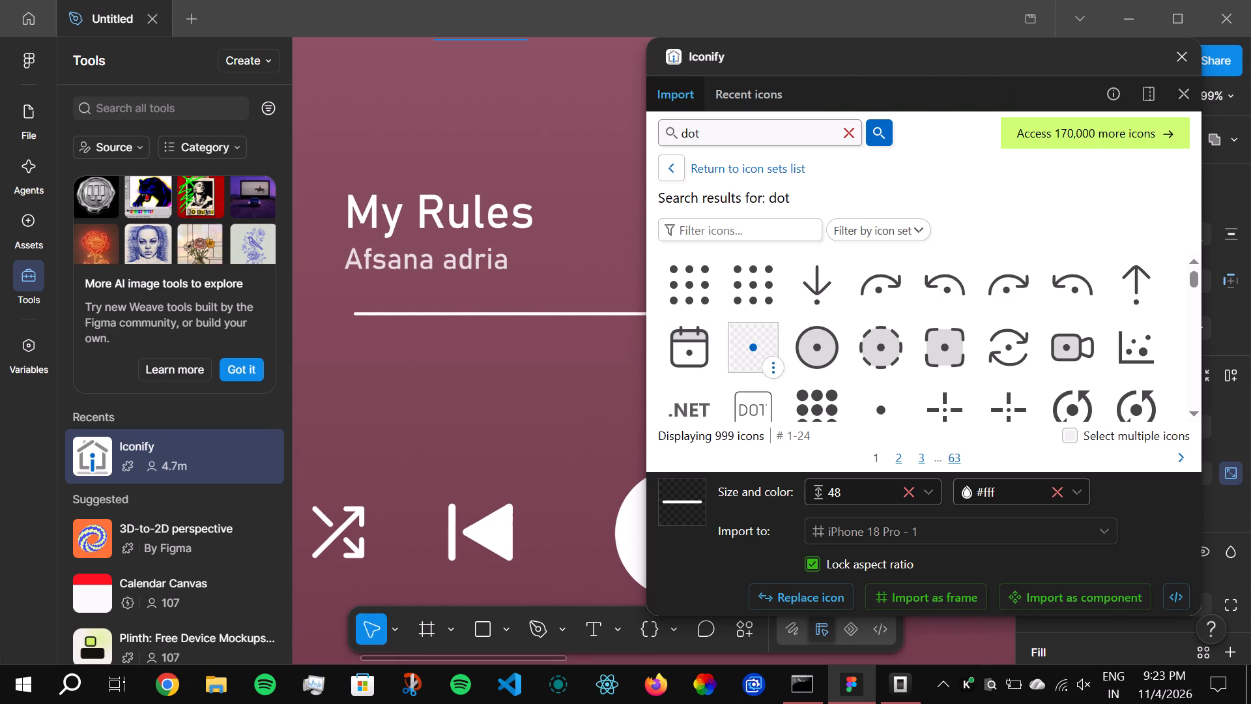
pyautogui.moveTo(741, 359); pyautogui.dragTo(416, 332)
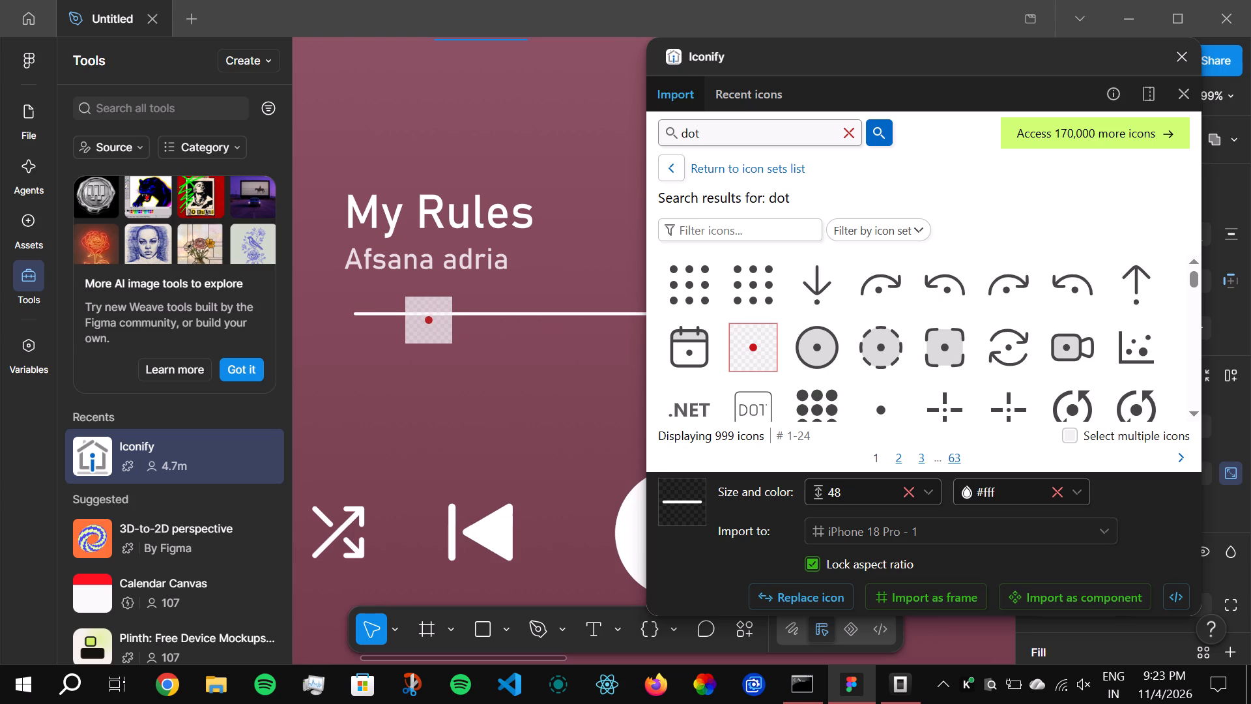
pyautogui.moveTo(416, 332); pyautogui.dragTo(422, 315)
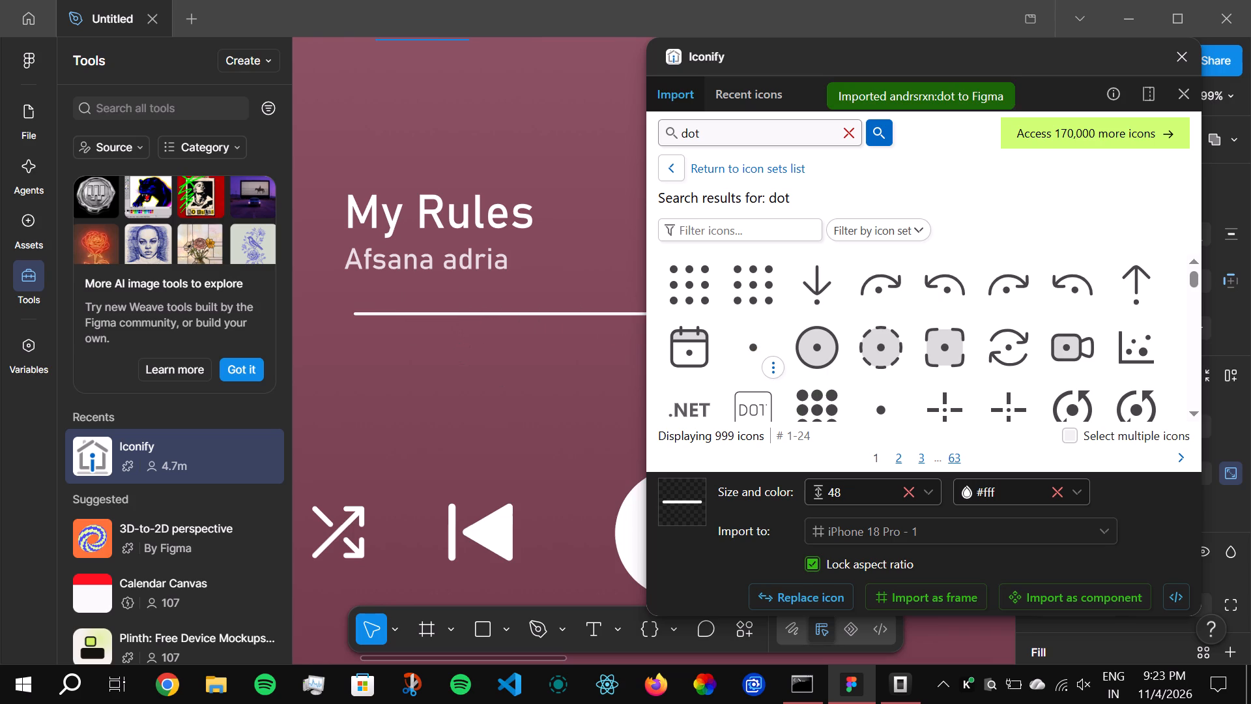
# Set the import size to 100 and try placing the dot icon on the progress line below the artist name, twice.
pyautogui.click(895, 495)
pyautogui.press('BackSpace')
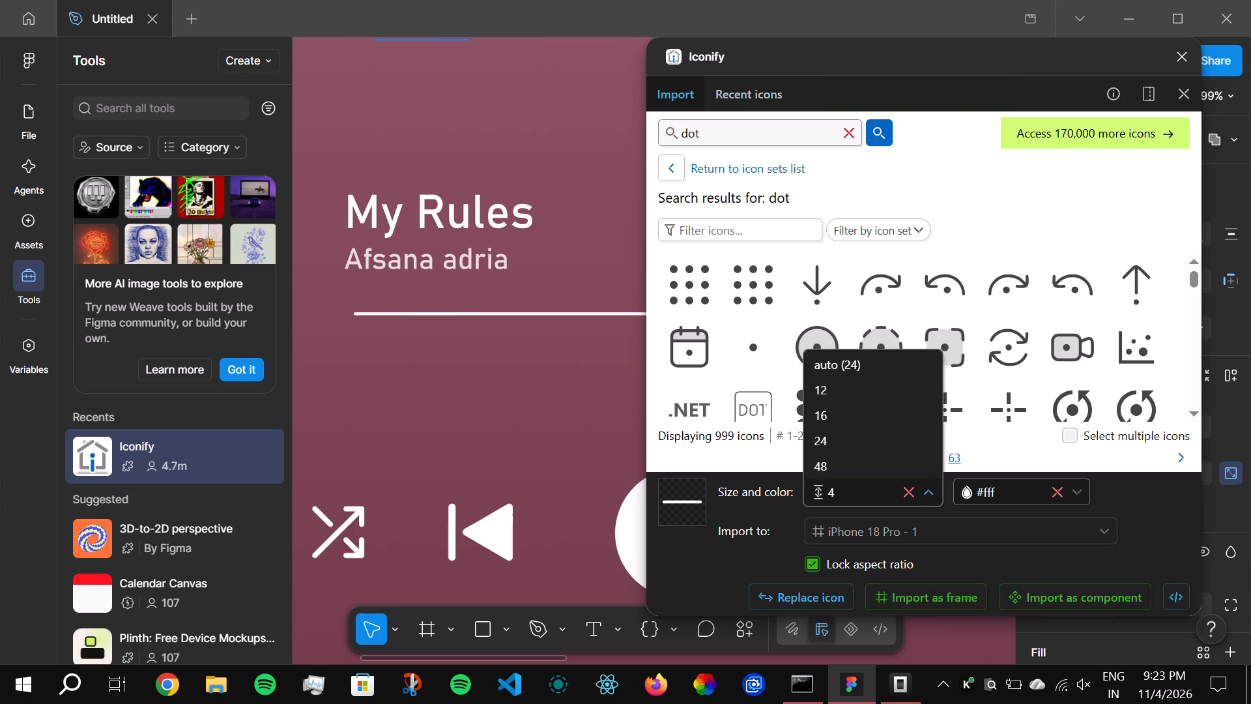
pyautogui.press('BackSpace')
pyautogui.press('1')
pyautogui.press('0')
pyautogui.press('0')
pyautogui.press('Return')
pyautogui.click(755, 353)
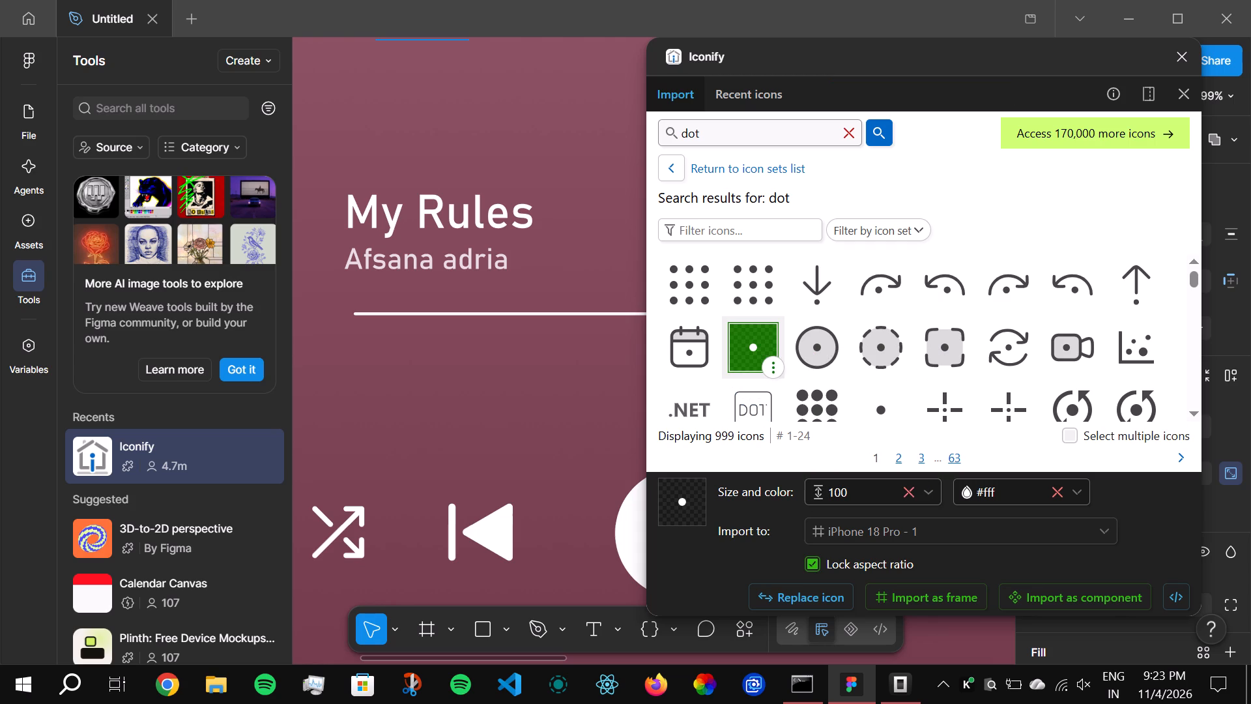
pyautogui.moveTo(755, 353); pyautogui.dragTo(440, 321)
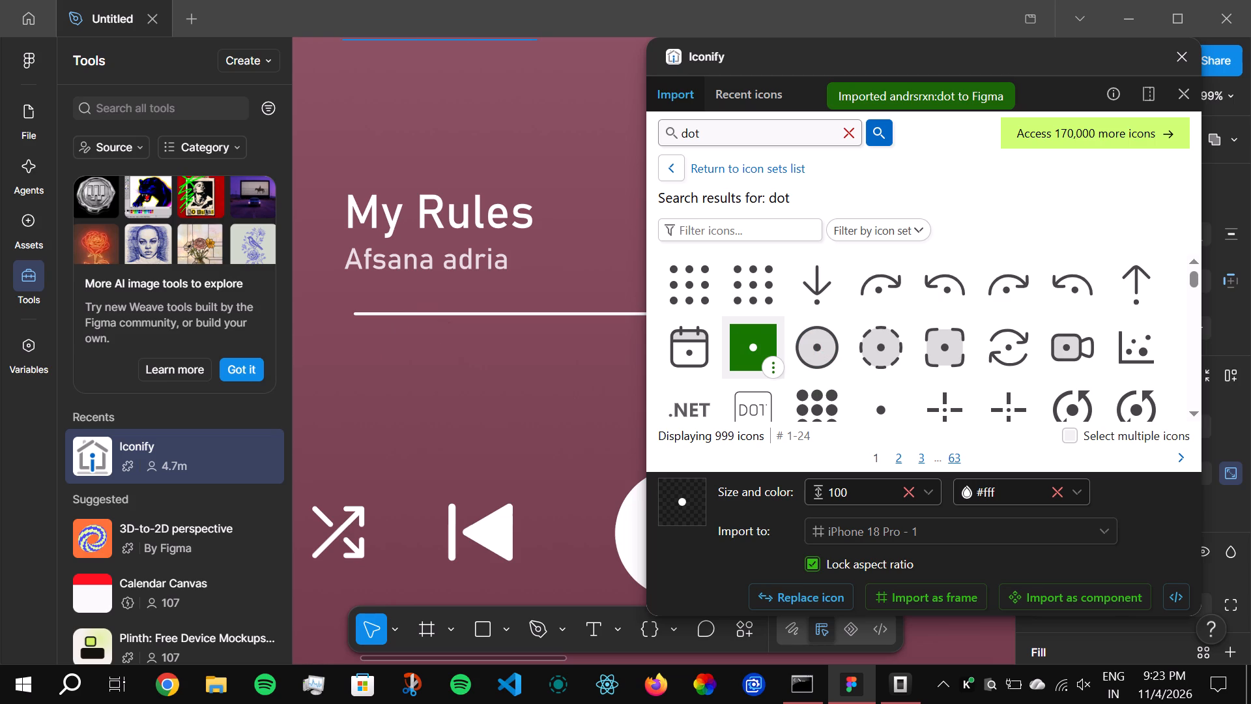
pyautogui.moveTo(751, 349); pyautogui.dragTo(467, 372)
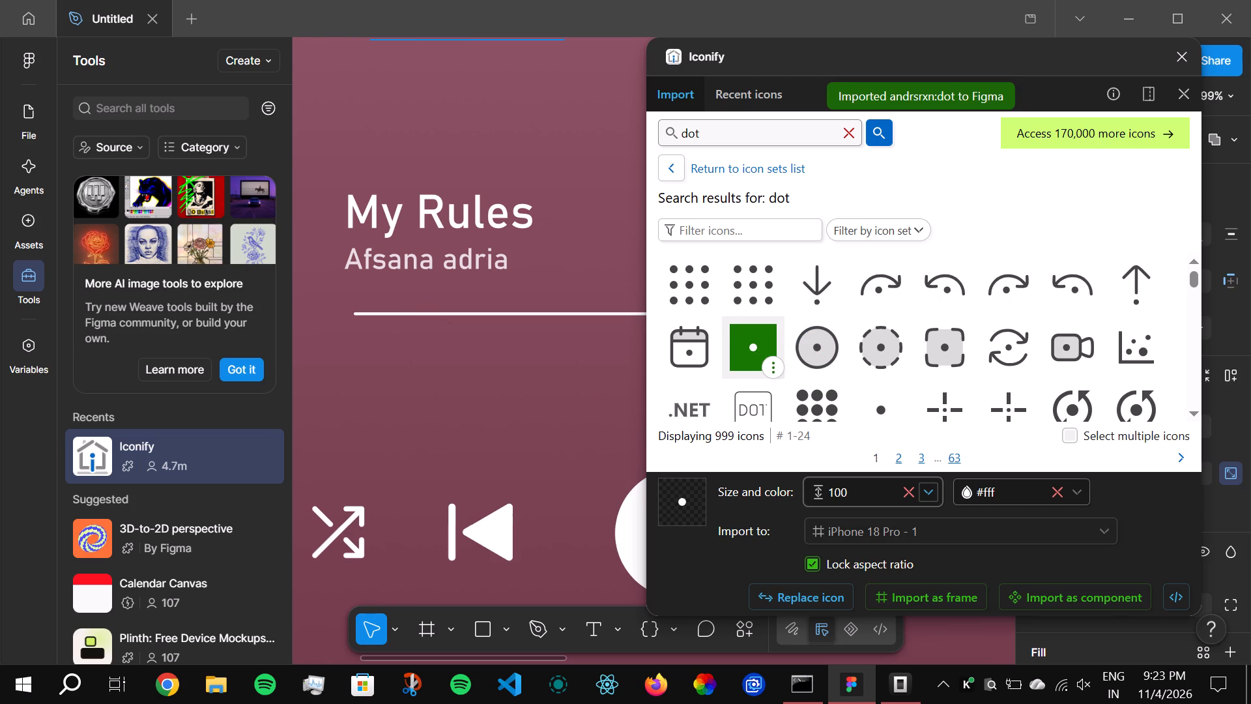
# Set the import size to 1000 and try placing the dot icon on the progress line below the artist name.
pyautogui.click(861, 495)
pyautogui.press('0')
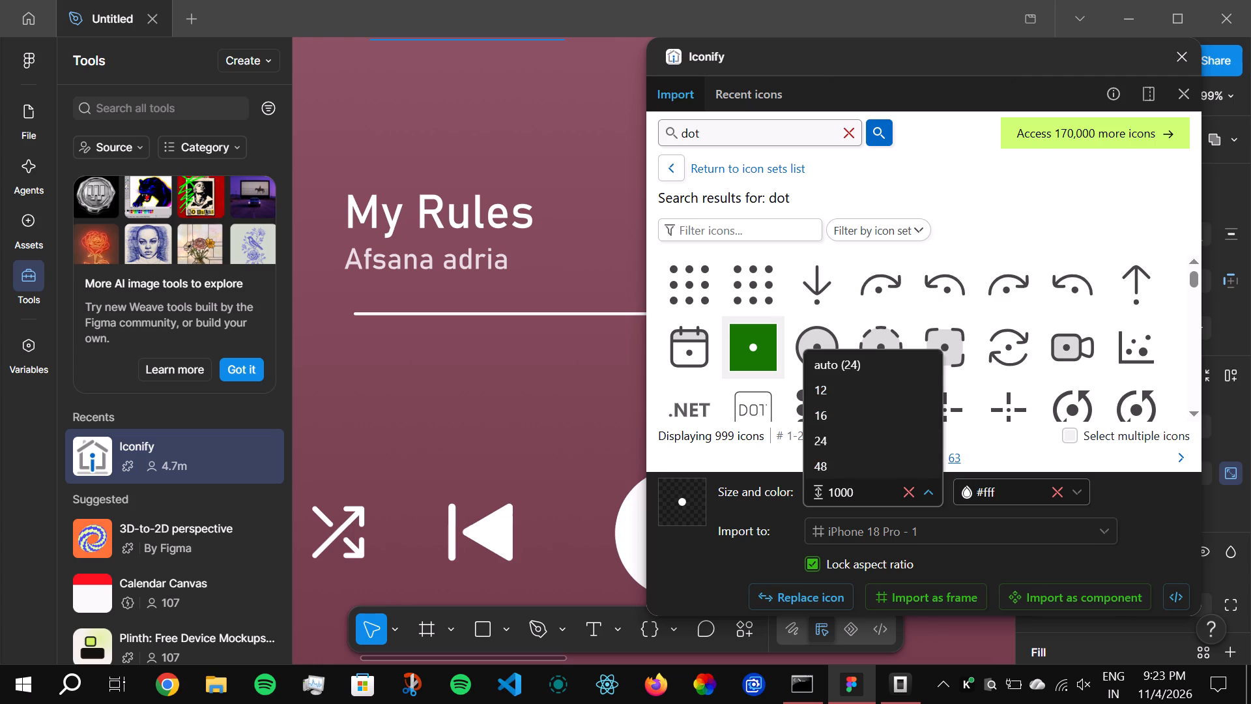
pyautogui.press('Return')
pyautogui.moveTo(690, 513); pyautogui.dragTo(443, 329)
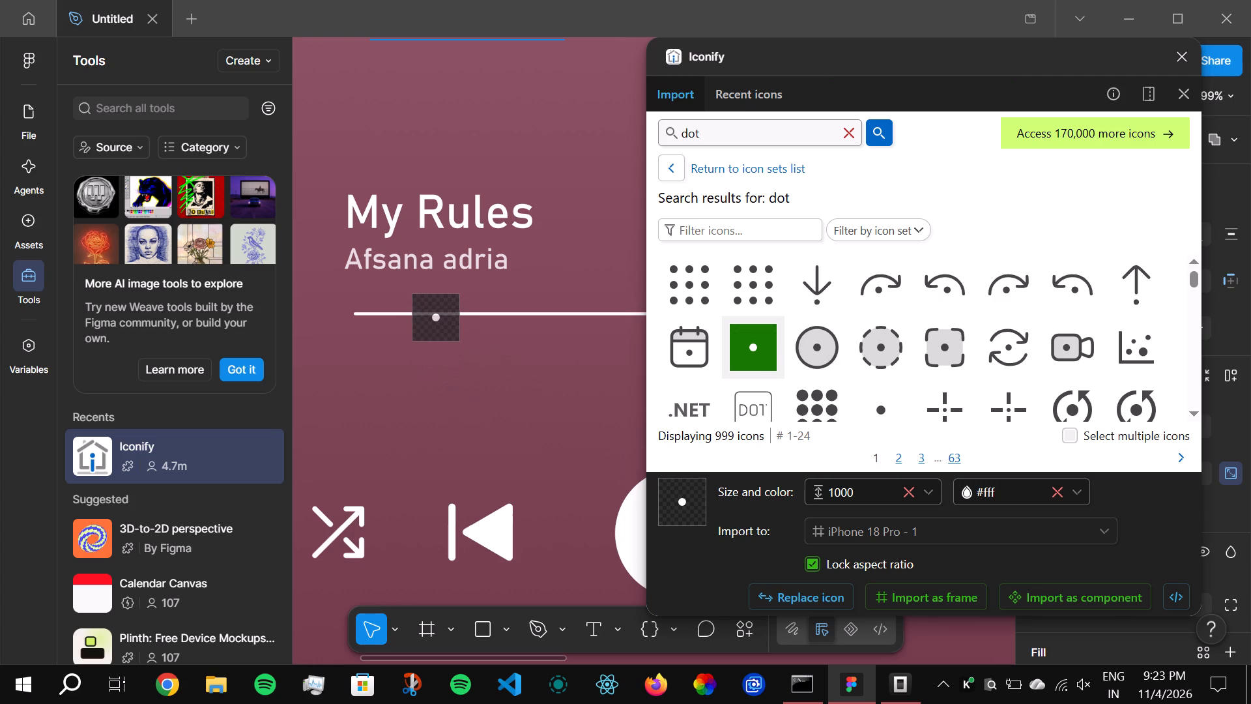
pyautogui.moveTo(443, 329); pyautogui.dragTo(446, 342)
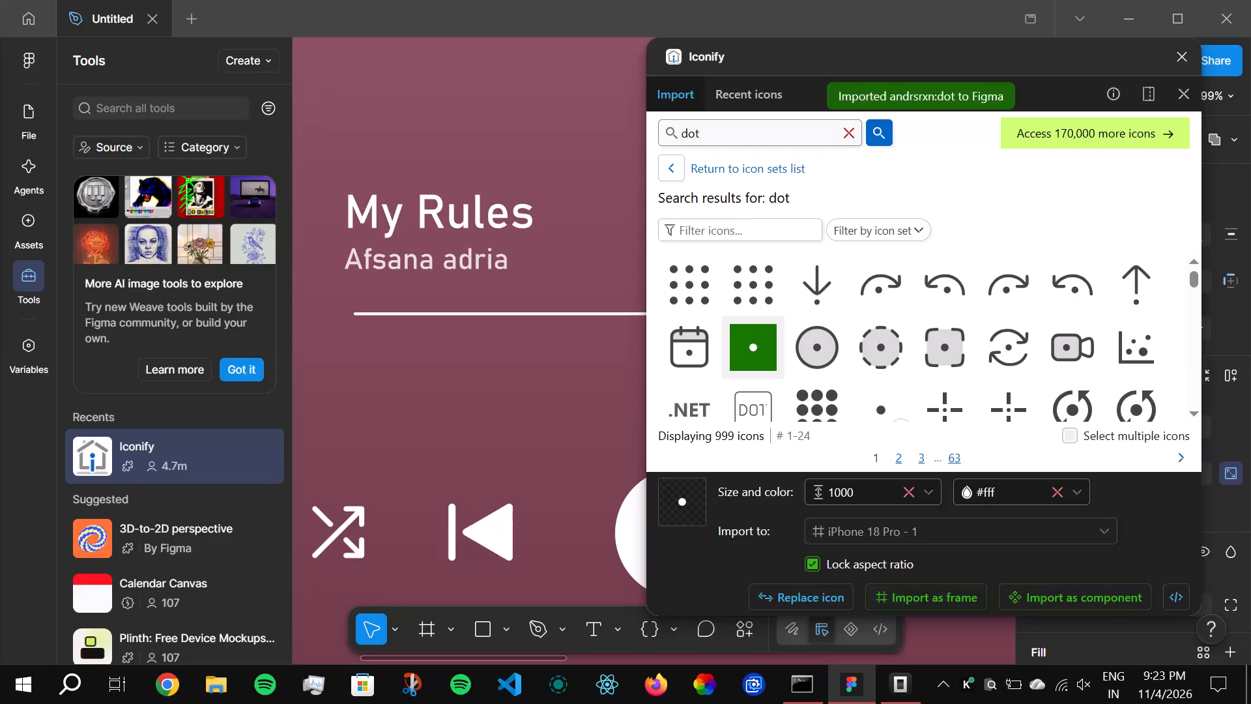
# Try placing the plain small dot icon below the progress line at import size 1000.
pyautogui.moveTo(885, 396); pyautogui.dragTo(461, 390)
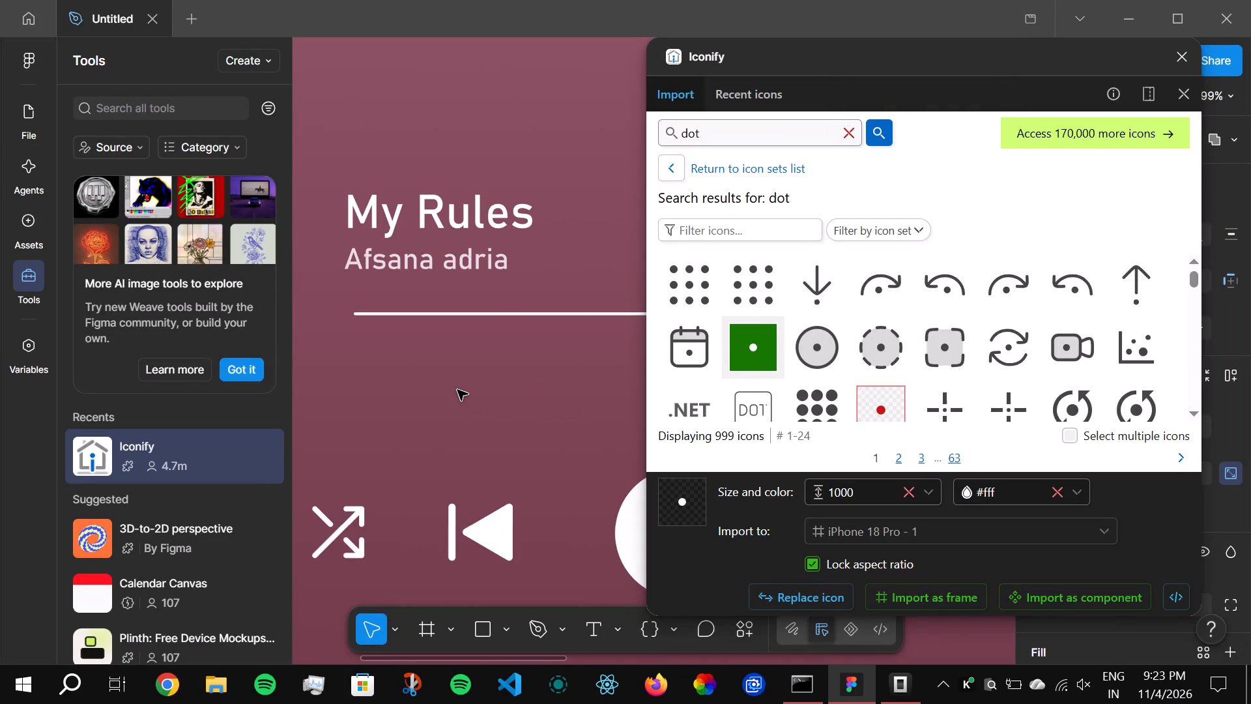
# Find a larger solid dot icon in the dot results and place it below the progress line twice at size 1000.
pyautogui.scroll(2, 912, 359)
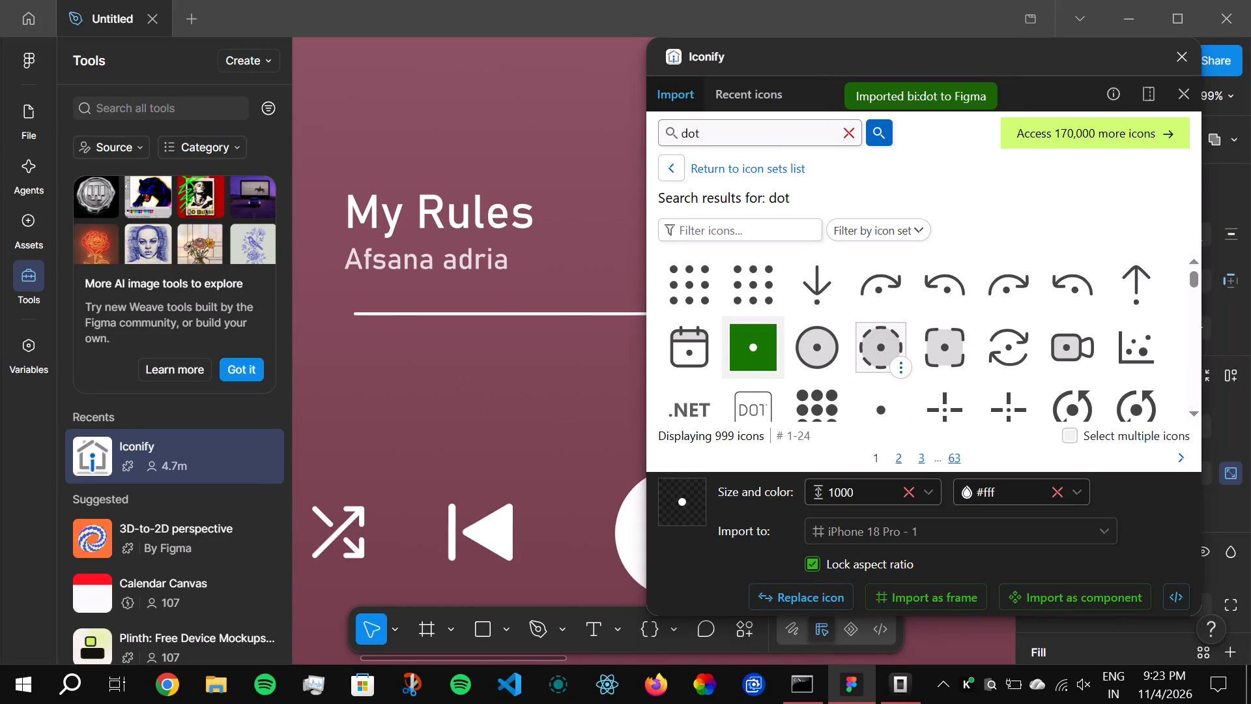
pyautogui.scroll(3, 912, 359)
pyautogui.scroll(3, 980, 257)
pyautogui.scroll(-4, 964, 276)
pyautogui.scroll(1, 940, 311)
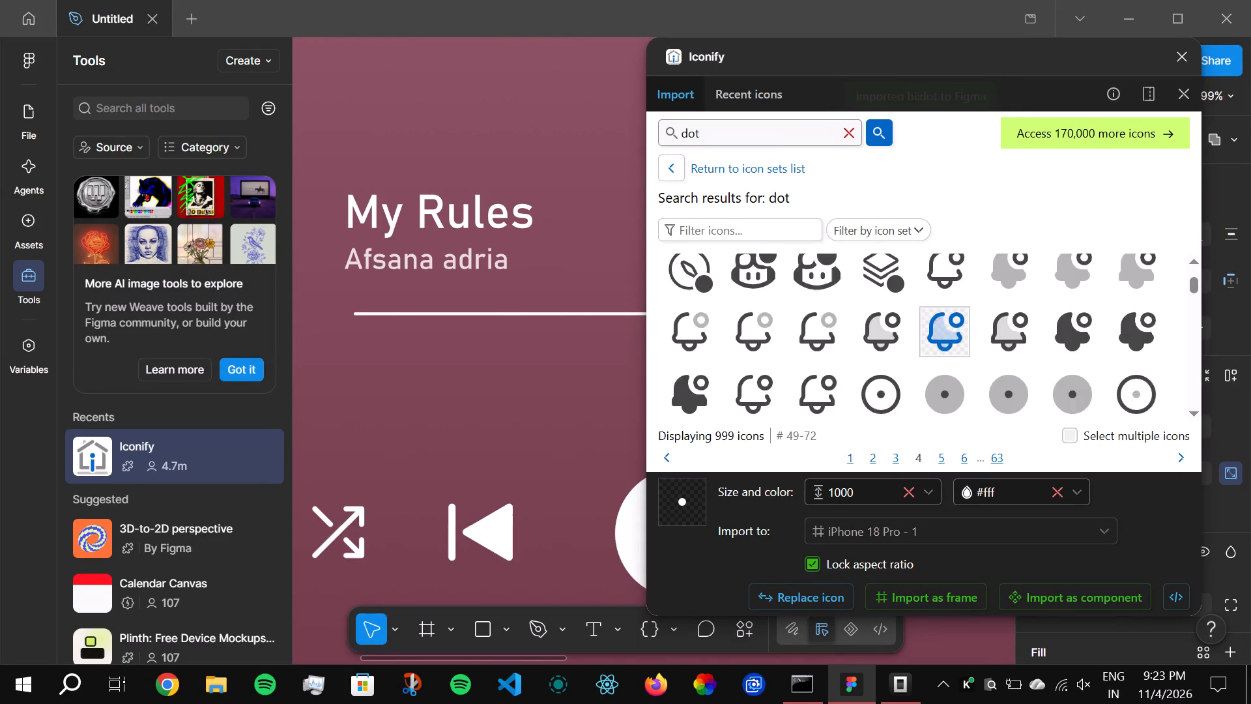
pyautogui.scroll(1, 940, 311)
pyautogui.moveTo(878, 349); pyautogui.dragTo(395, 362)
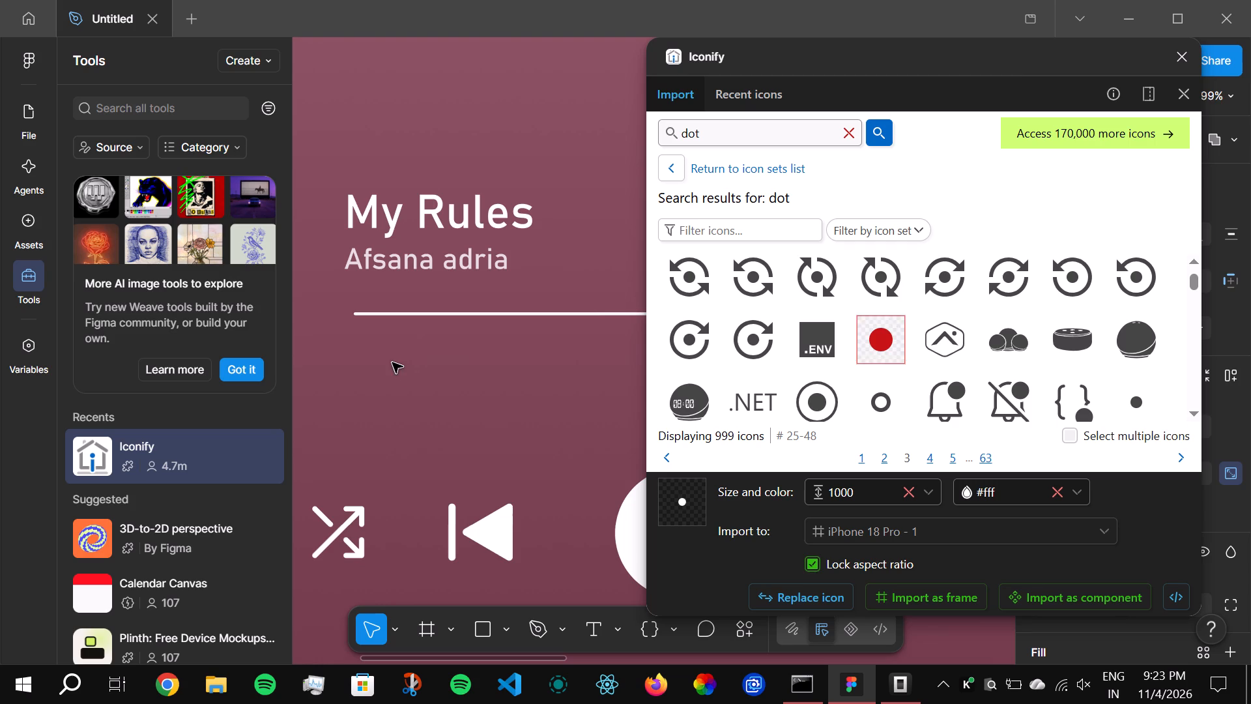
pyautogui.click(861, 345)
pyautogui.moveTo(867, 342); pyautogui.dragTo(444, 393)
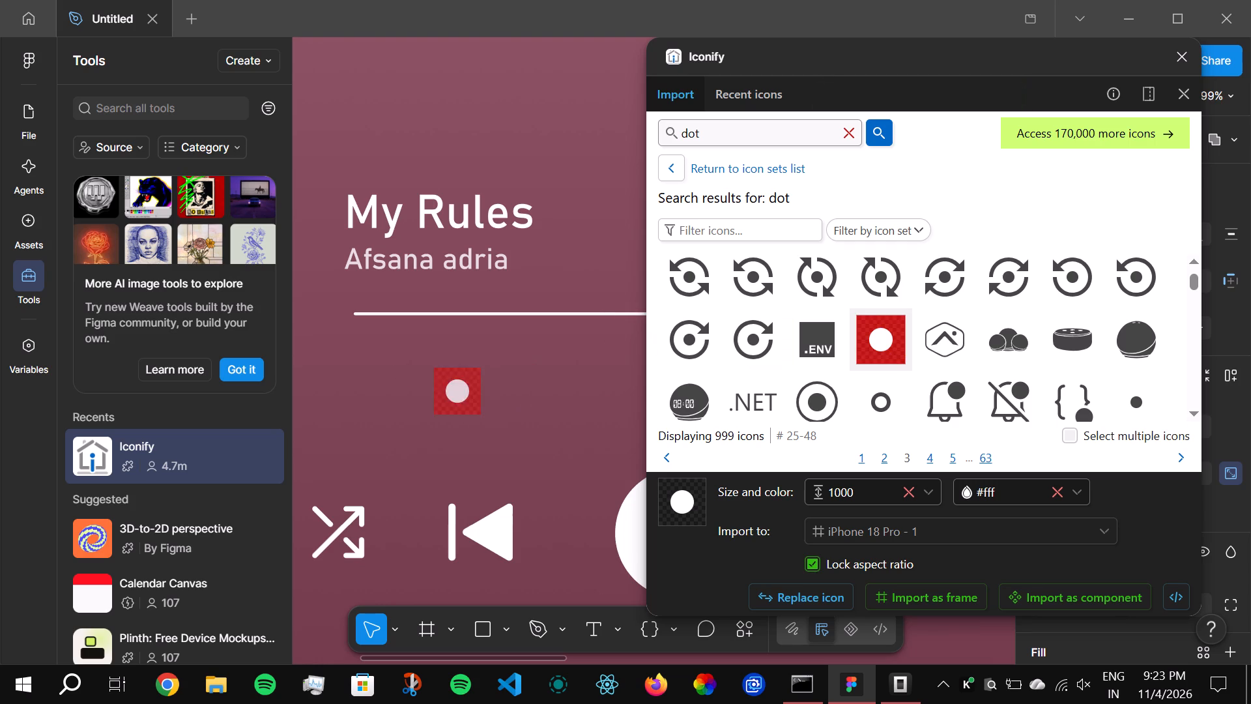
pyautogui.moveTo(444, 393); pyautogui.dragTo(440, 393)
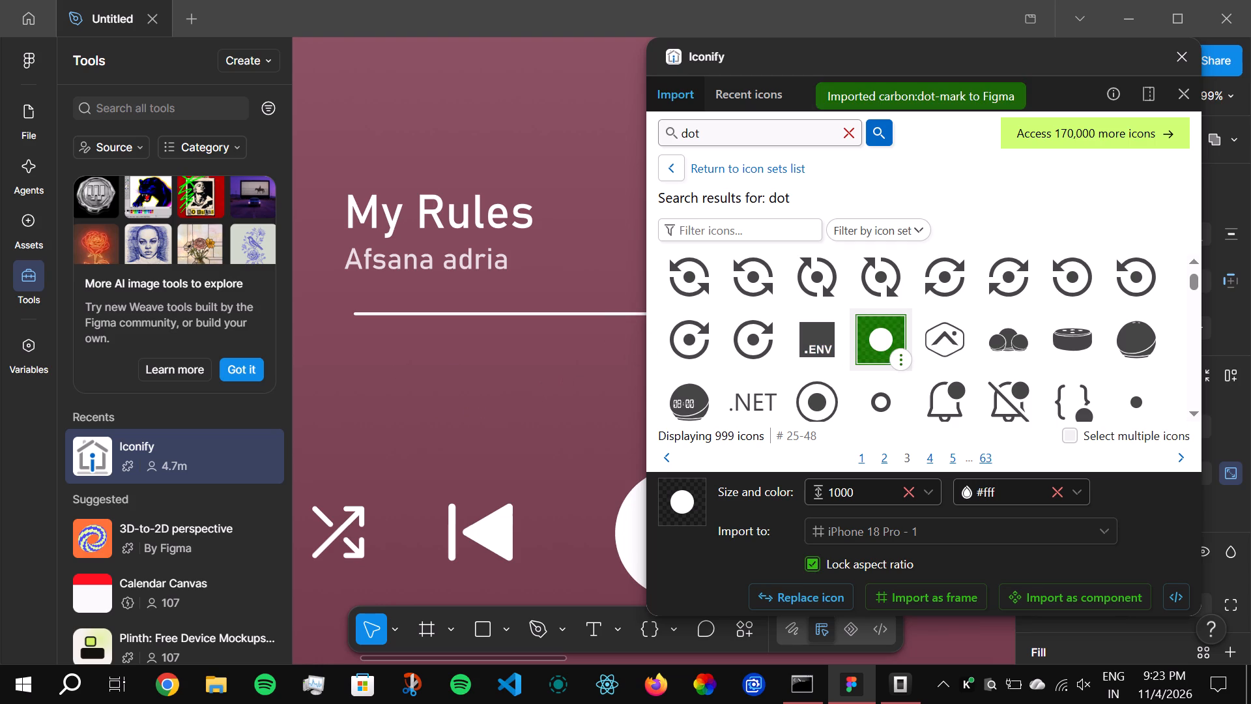
# Choose import size 16, switch it to auto (32), and place the solid dot icon below the progress line, above the previous-track icon.
pyautogui.click(936, 490)
pyautogui.click(868, 407)
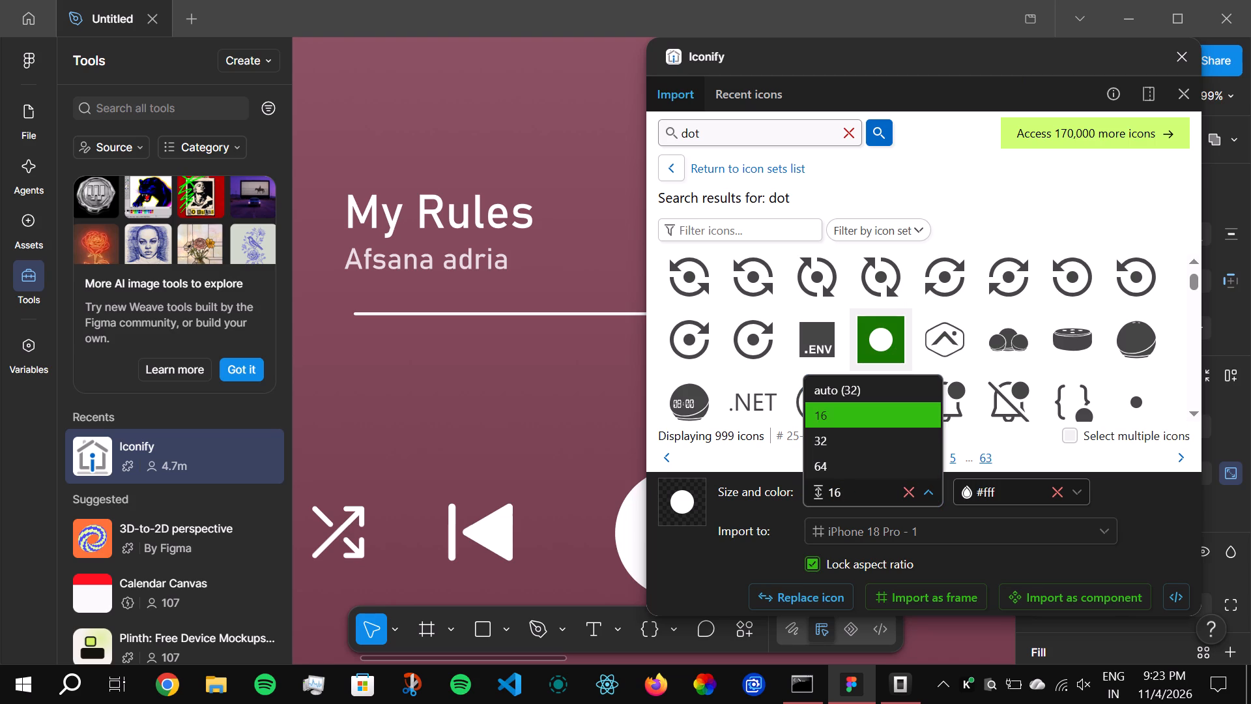
pyautogui.click(864, 394)
pyautogui.moveTo(887, 339); pyautogui.dragTo(512, 396)
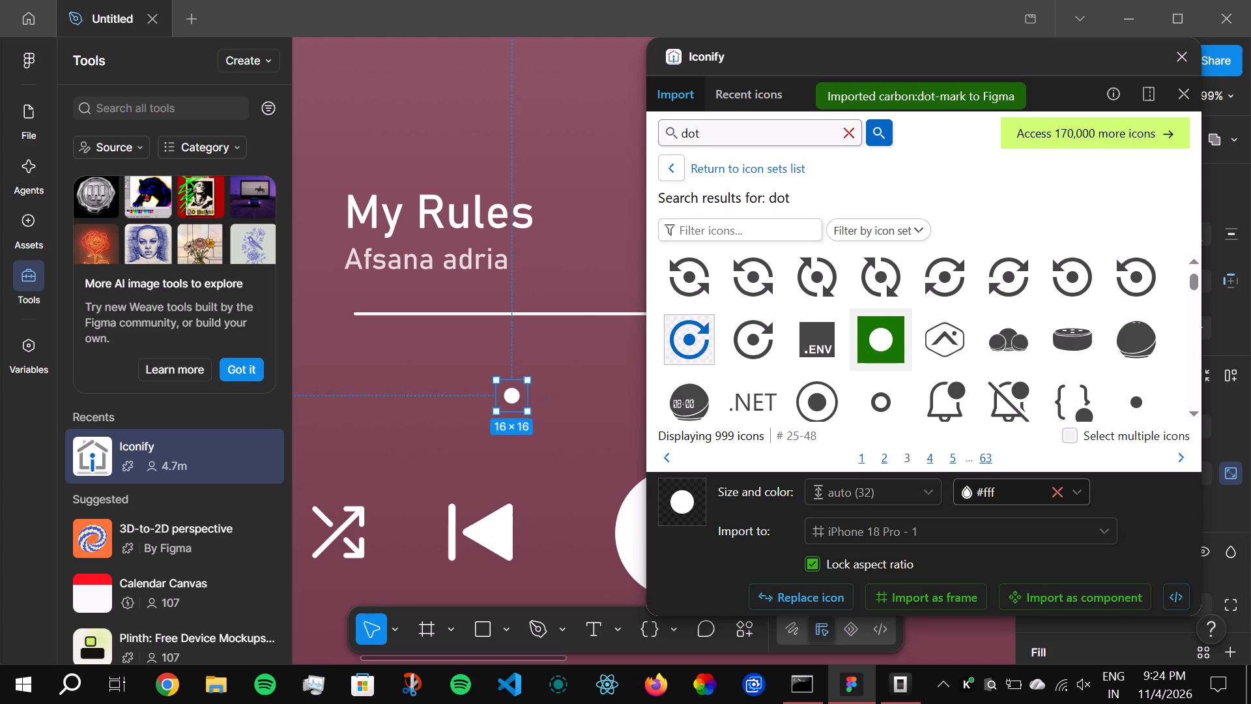
# Move the Iconify window clear of the phone frame and delete the topmost oversized white circle overlapping the album art.
pyautogui.keyDown('ctrl'); pyautogui.scroll(-2, 621, 400); pyautogui.keyUp('ctrl')
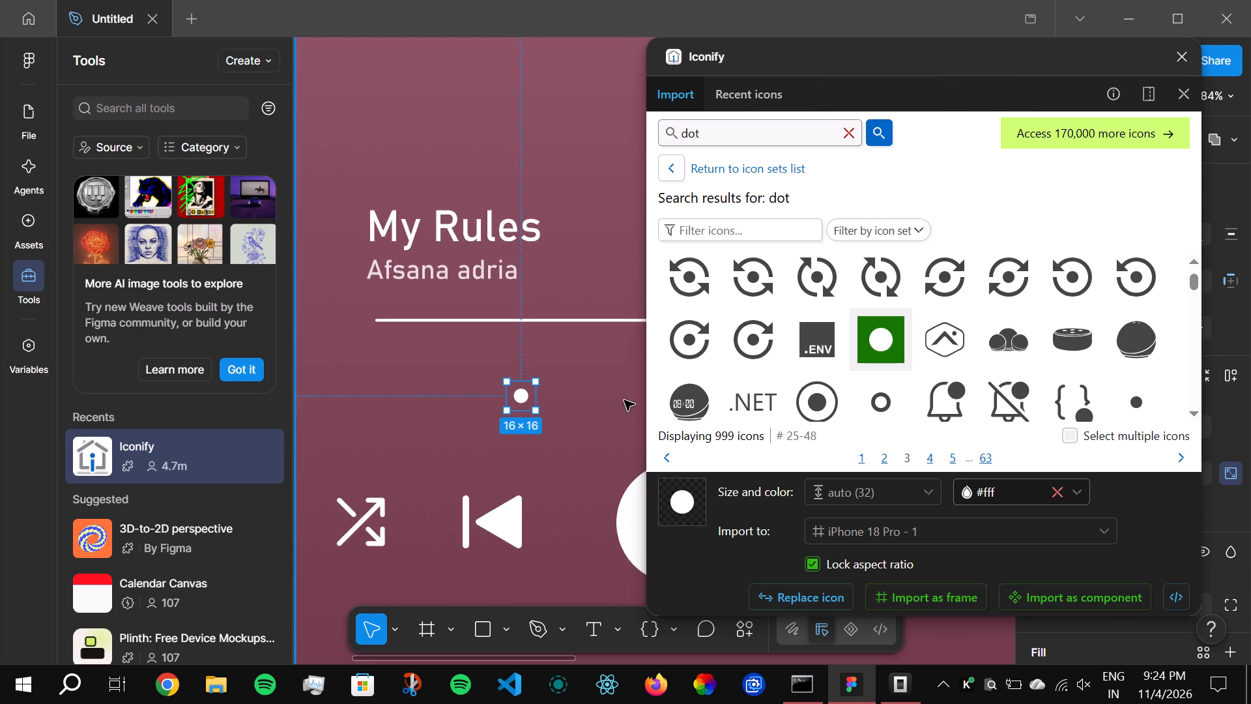
pyautogui.keyDown('ctrl'); pyautogui.scroll(-3, 624, 400); pyautogui.keyUp('ctrl')
pyautogui.keyDown('ctrl'); pyautogui.scroll(-9, 560, 403); pyautogui.keyUp('ctrl')
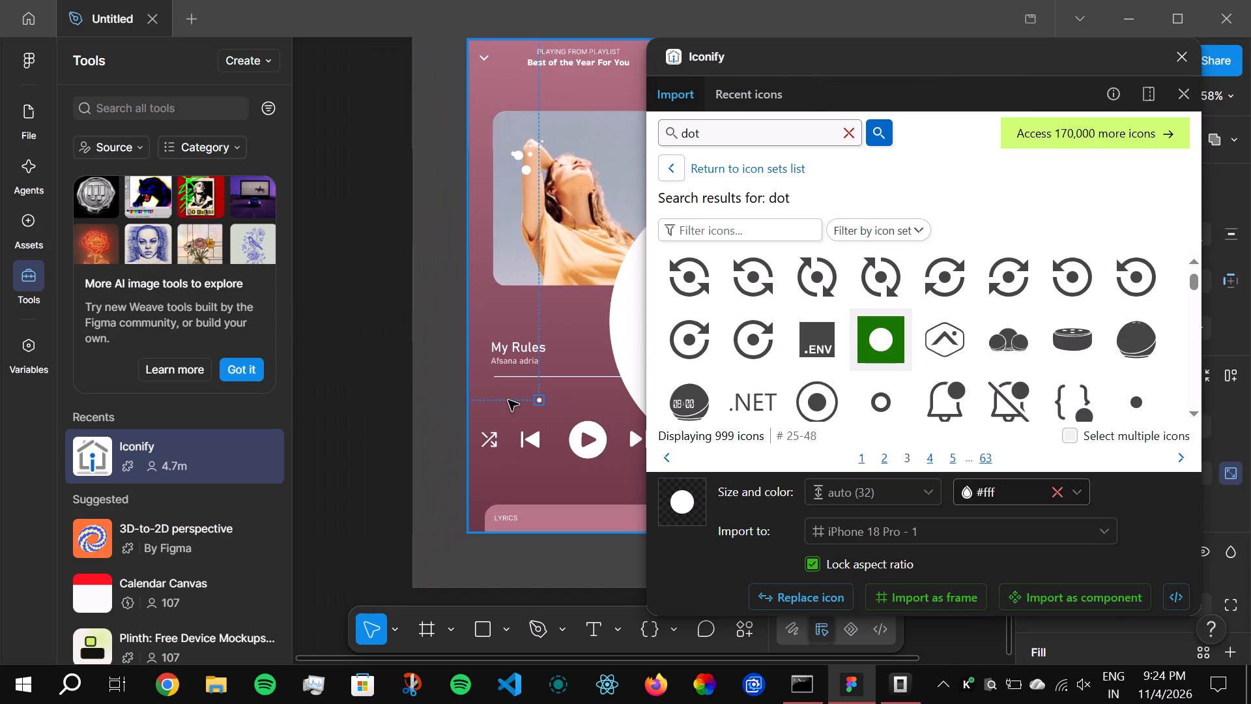
pyautogui.moveTo(392, 623); pyautogui.dragTo(389, 629)
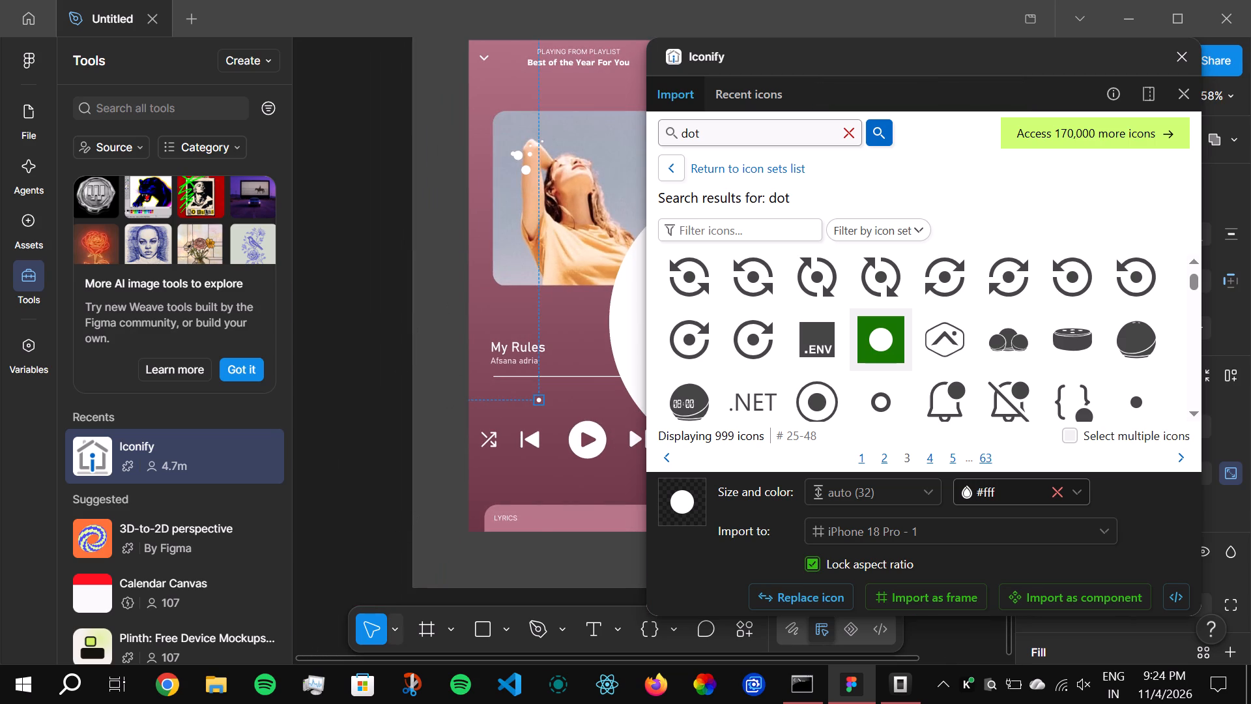
pyautogui.moveTo(450, 561); pyautogui.dragTo(457, 561)
pyautogui.moveTo(936, 44); pyautogui.dragTo(942, 273)
pyautogui.moveTo(942, 273); pyautogui.dragTo(956, 372)
pyautogui.moveTo(762, 192); pyautogui.dragTo(614, 195)
pyautogui.click(536, 312)
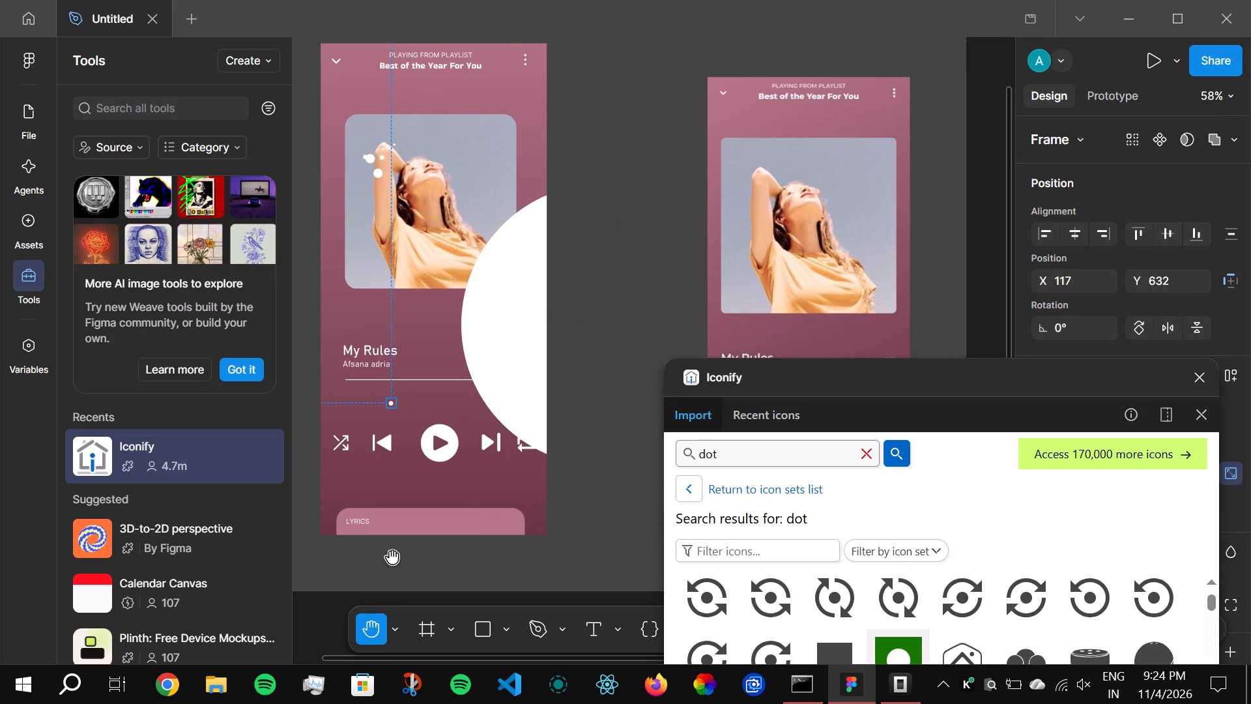
pyautogui.moveTo(399, 632); pyautogui.dragTo(392, 630)
pyautogui.click(426, 540)
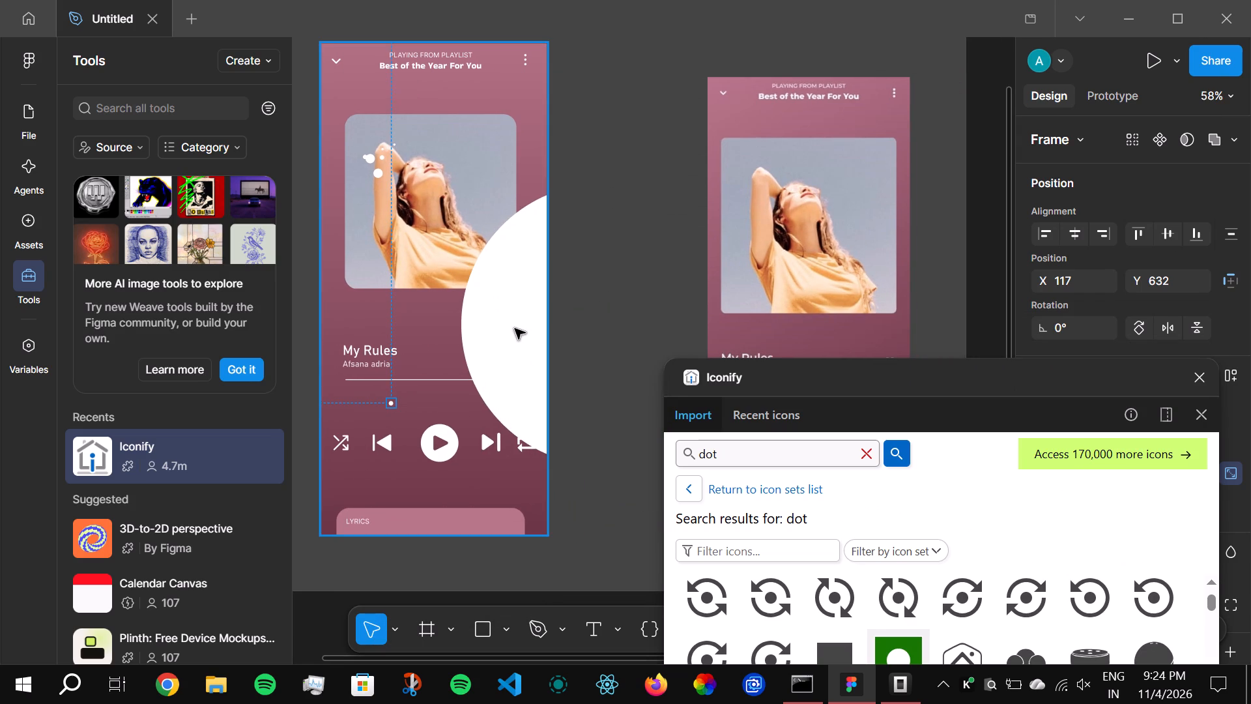
pyautogui.click(515, 329)
pyautogui.click(515, 329)
pyautogui.click(481, 304)
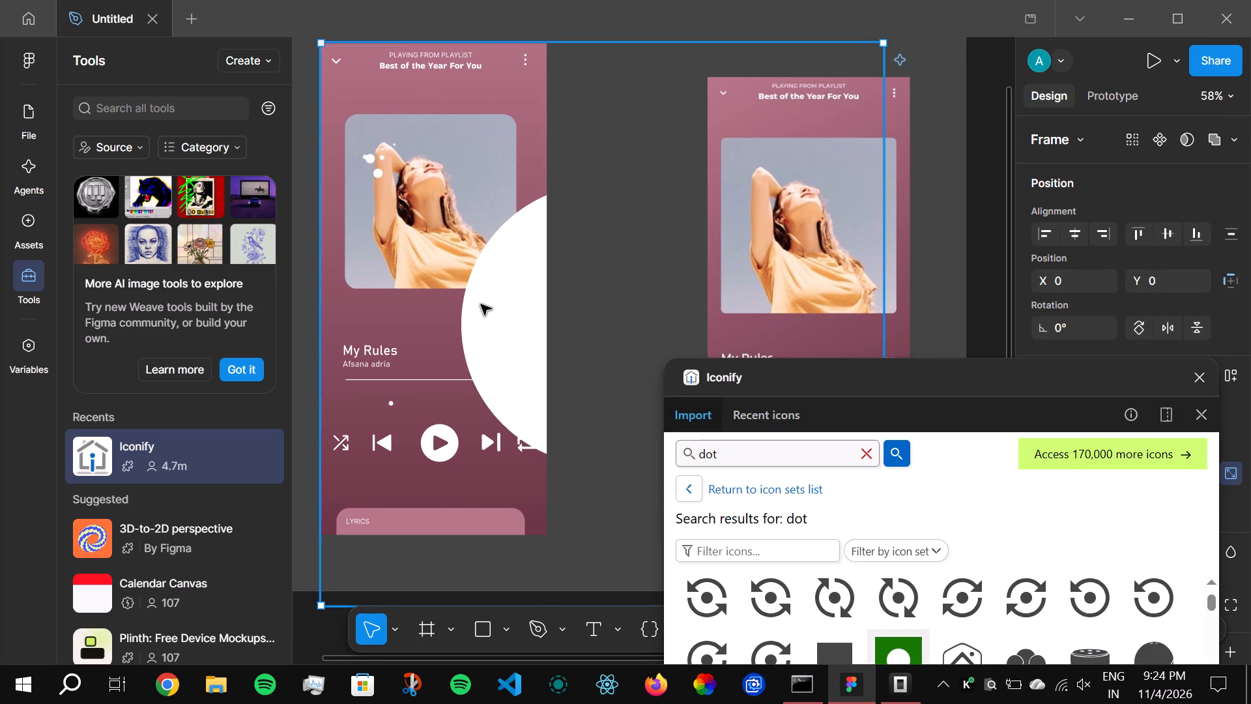
pyautogui.doubleClick(467, 301)
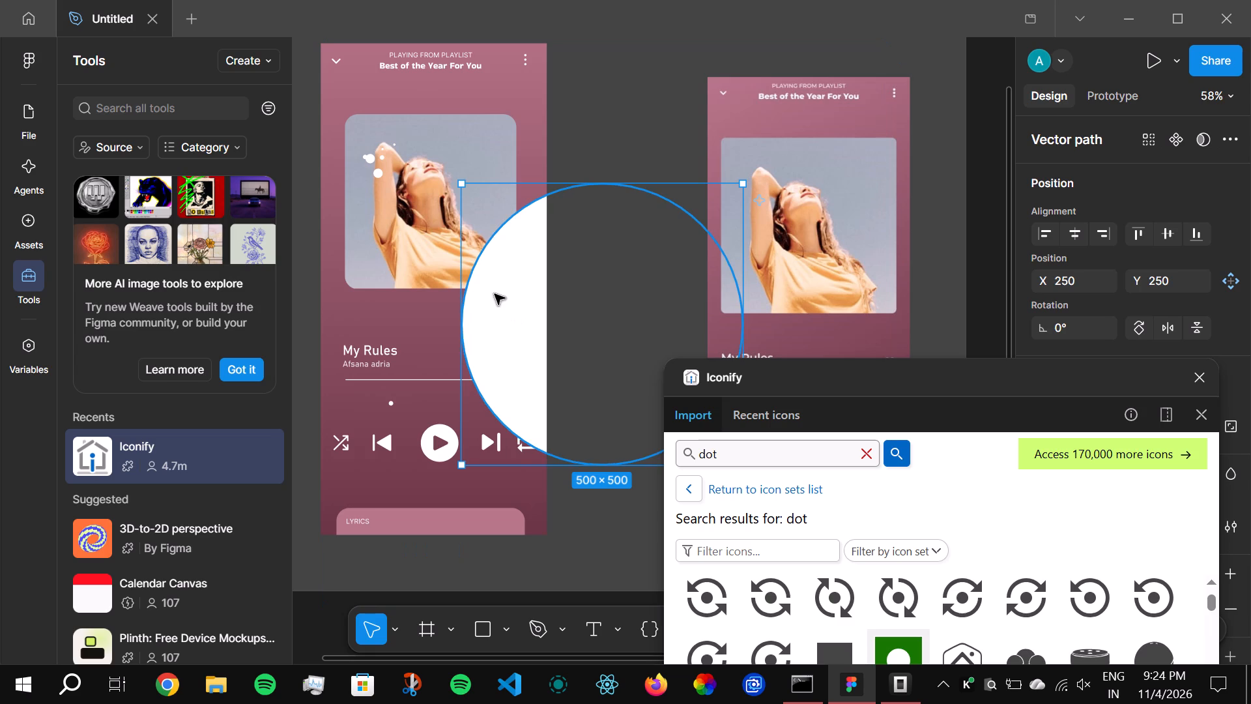
pyautogui.press('Delete')
# Delete the remaining oversized white circle covering the album art and the heart icon.
pyautogui.click(495, 291)
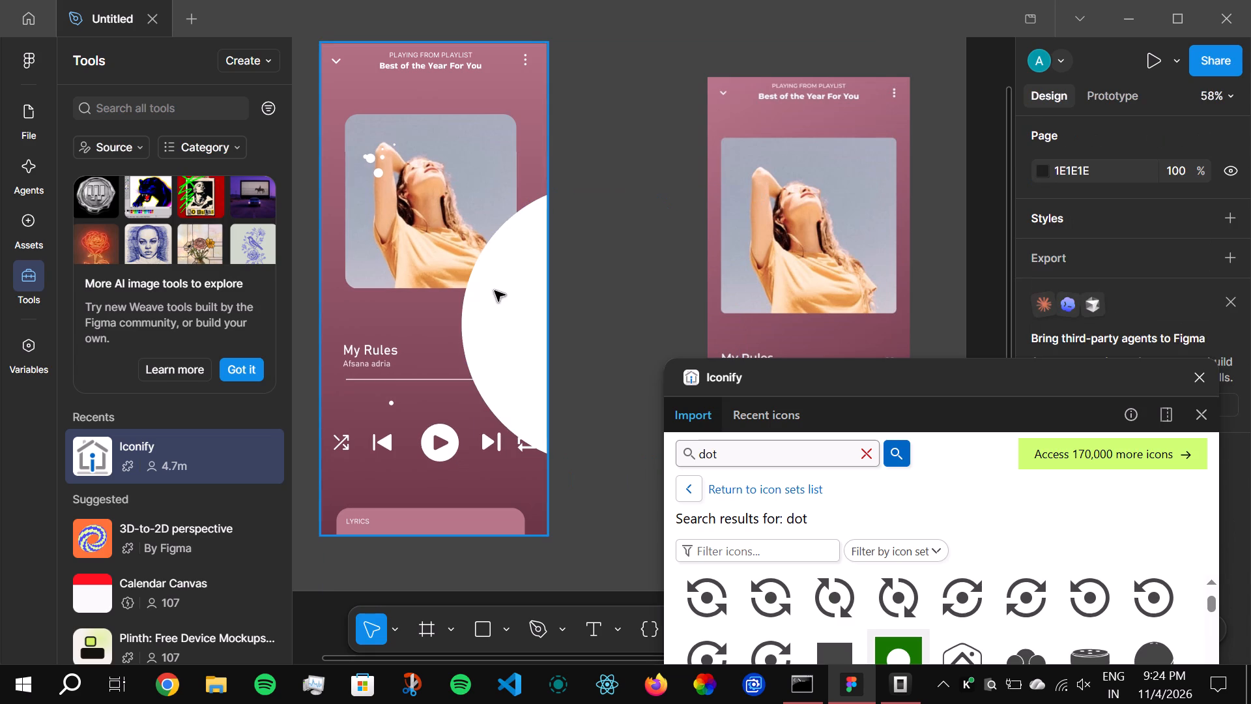
pyautogui.tripleClick(495, 291)
pyautogui.doubleClick(495, 291)
pyautogui.doubleClick(495, 291)
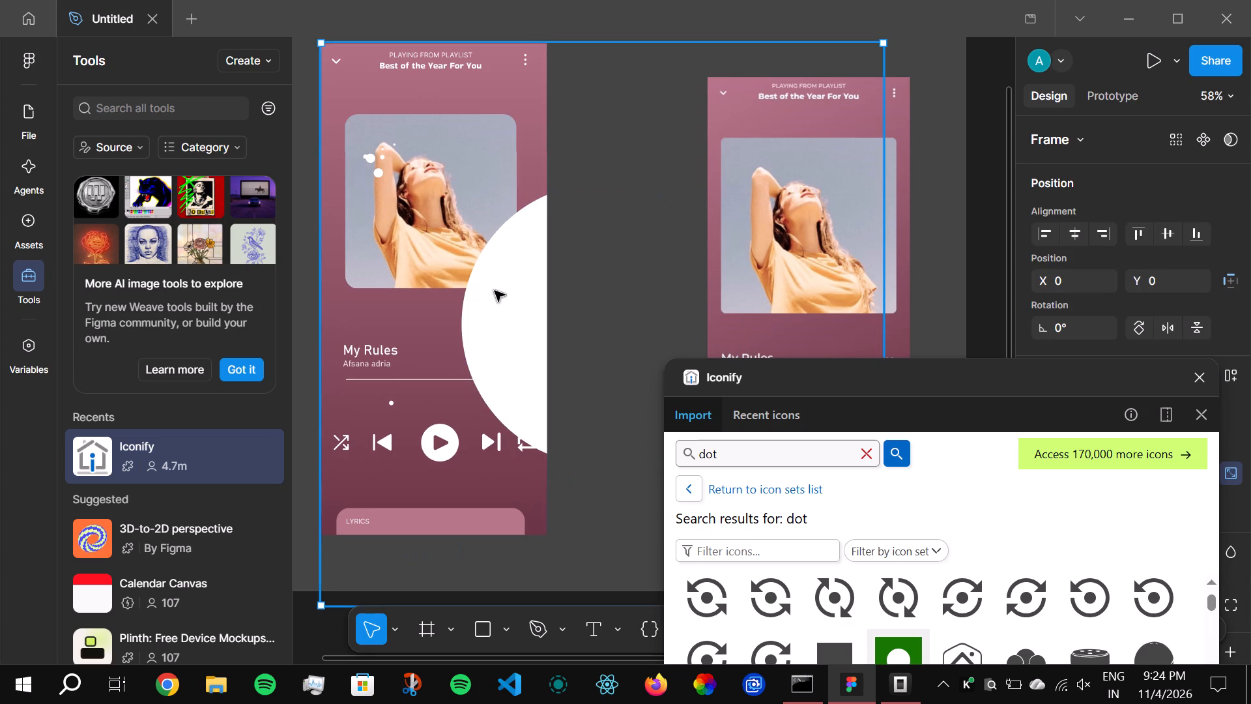
pyautogui.click(504, 328)
pyautogui.click(498, 376)
pyautogui.tripleClick(522, 291)
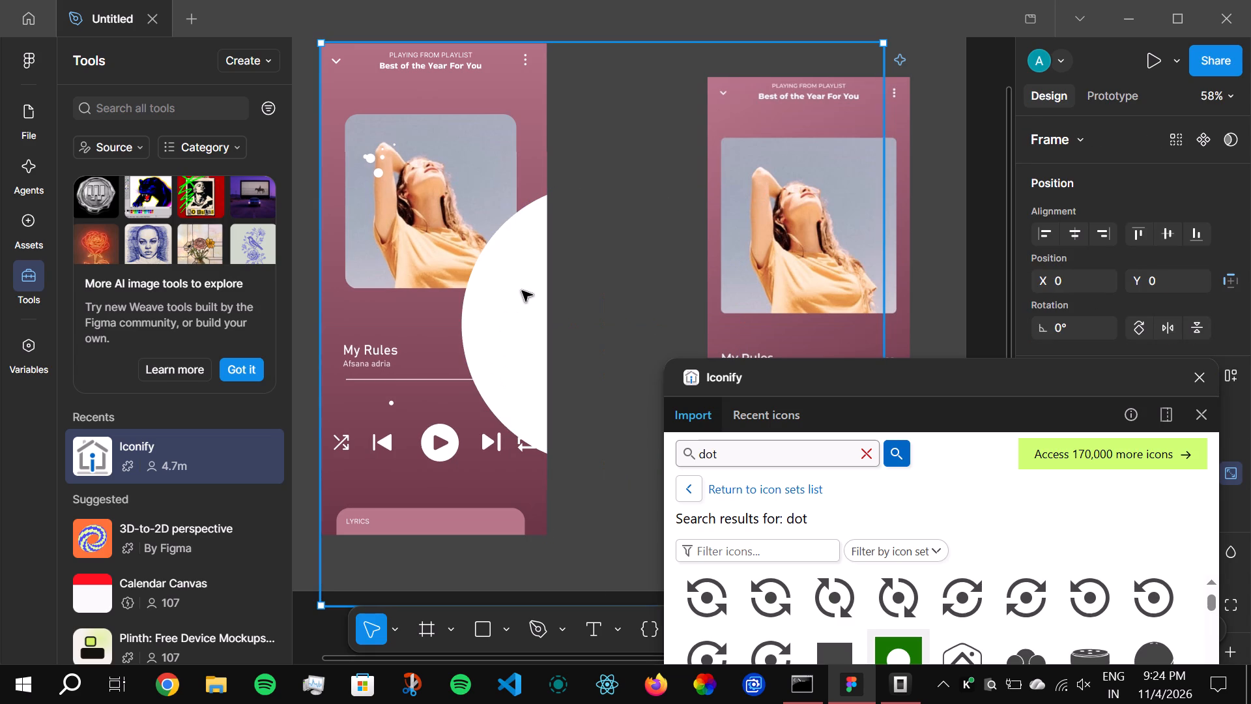
pyautogui.moveTo(522, 291); pyautogui.dragTo(525, 284)
pyautogui.click(525, 284)
pyautogui.click(525, 280)
pyautogui.click(495, 294)
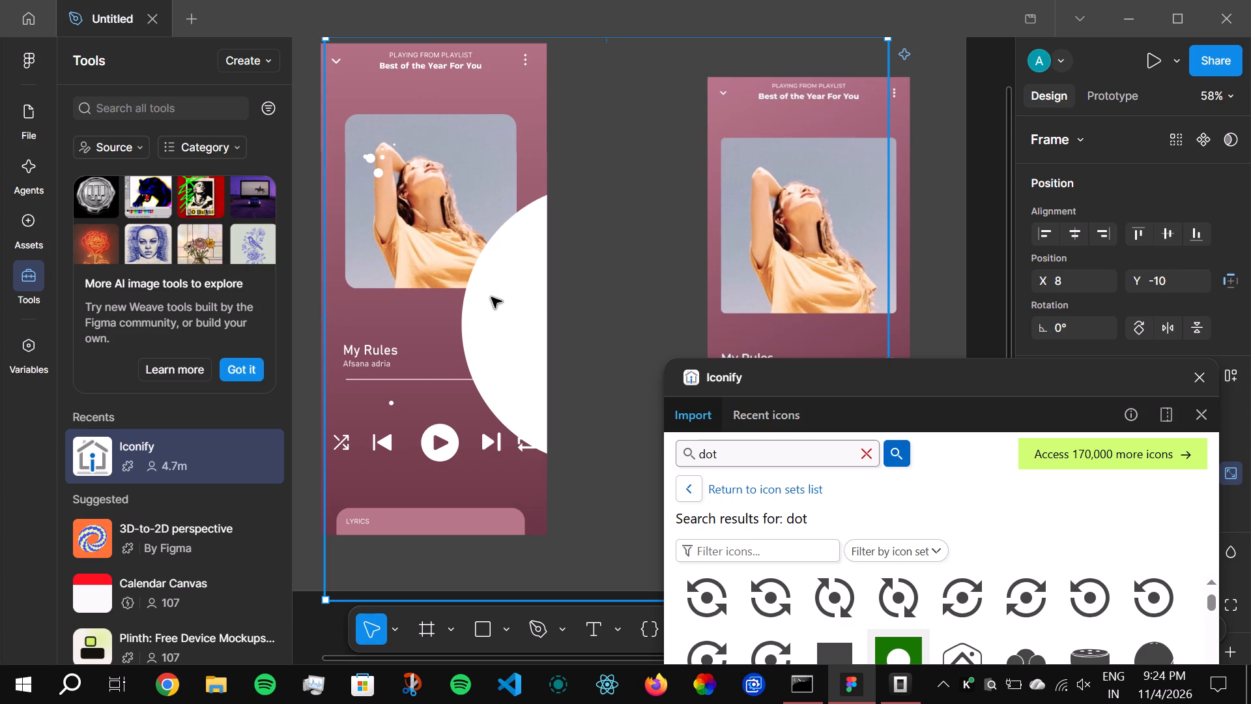
pyautogui.click(553, 308)
pyautogui.click(580, 325)
pyautogui.click(580, 325)
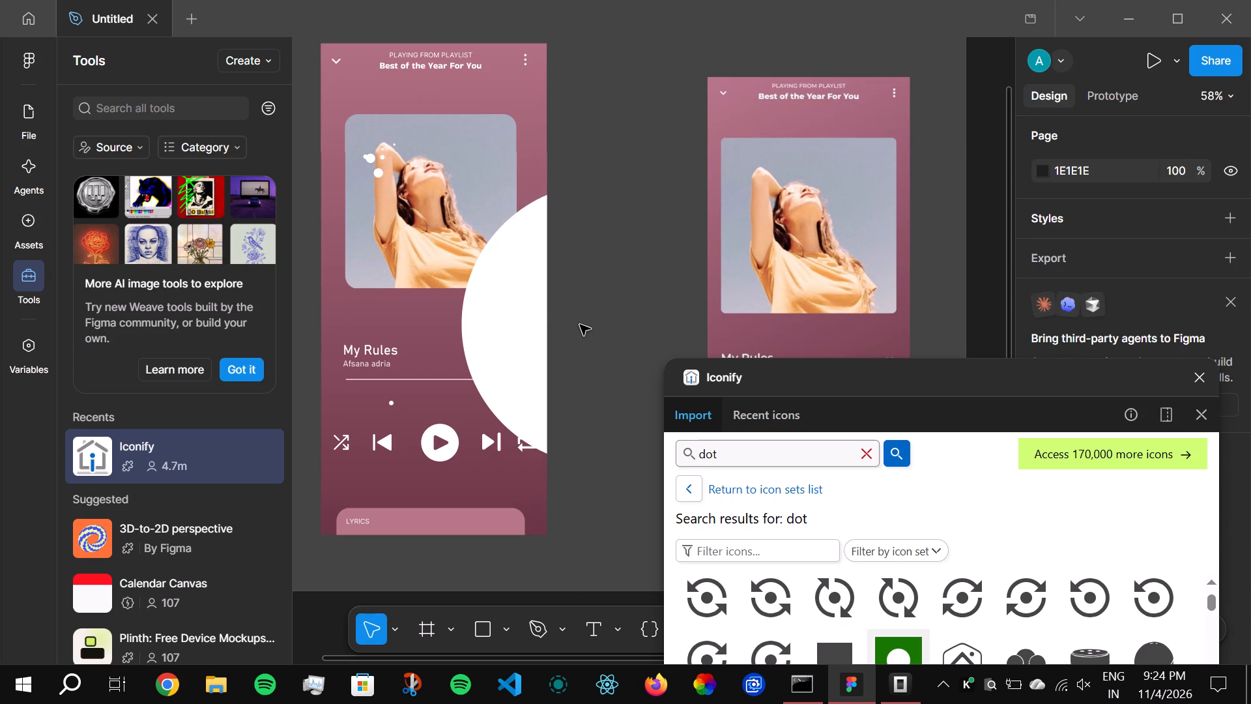
pyautogui.doubleClick(580, 325)
pyautogui.click(512, 318)
pyautogui.click(485, 315)
pyautogui.doubleClick(485, 315)
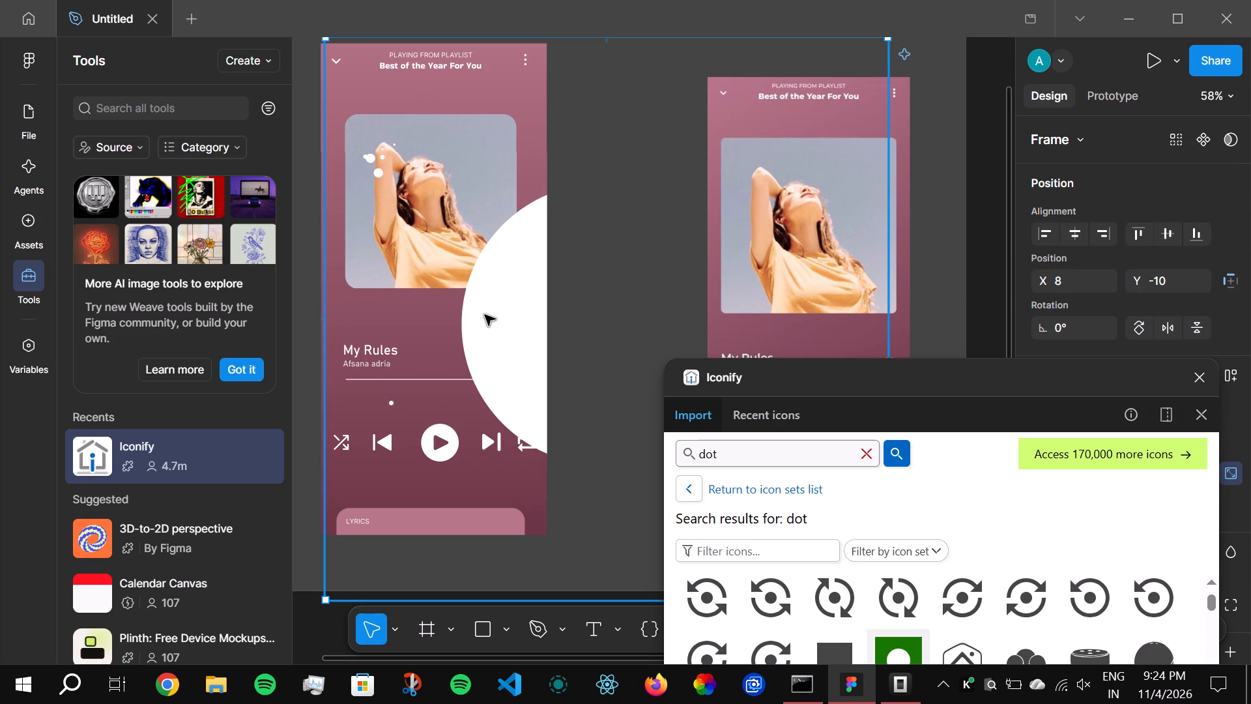
pyautogui.scroll(2, 478, 315)
pyautogui.tripleClick(508, 362)
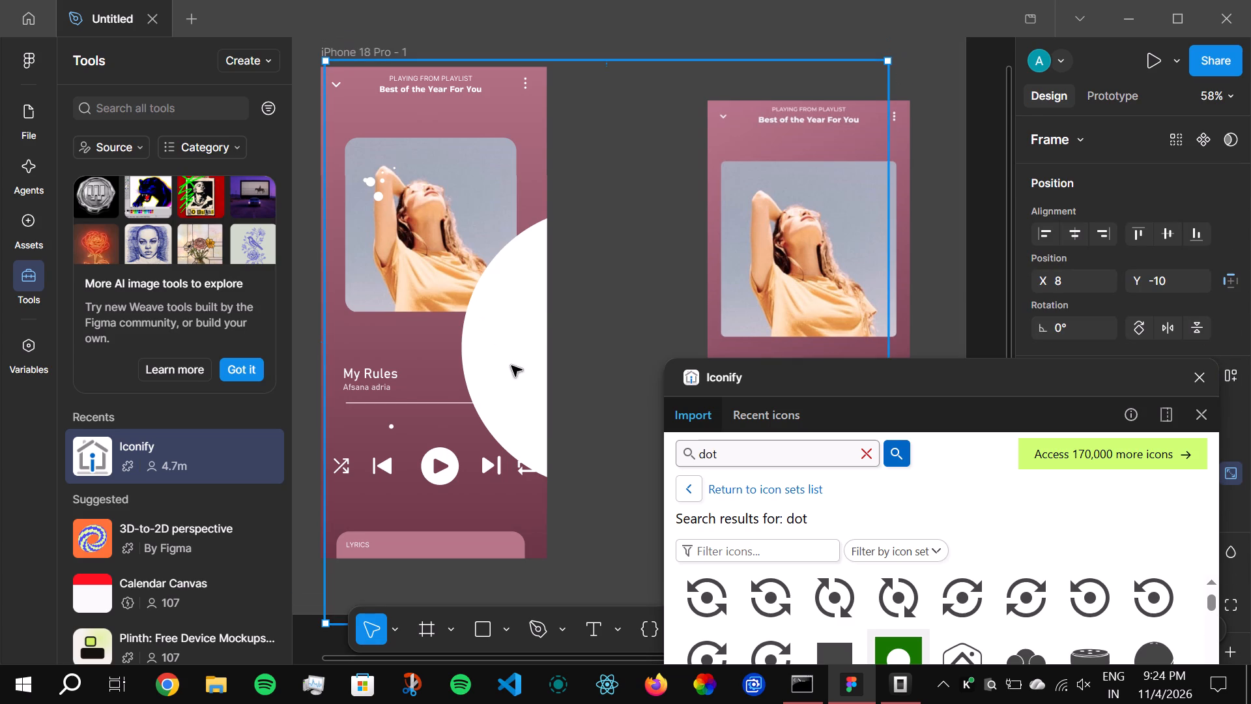
pyautogui.doubleClick(511, 366)
pyautogui.keyDown('ctrl'); pyautogui.scroll(-1, 511, 366); pyautogui.keyUp('ctrl')
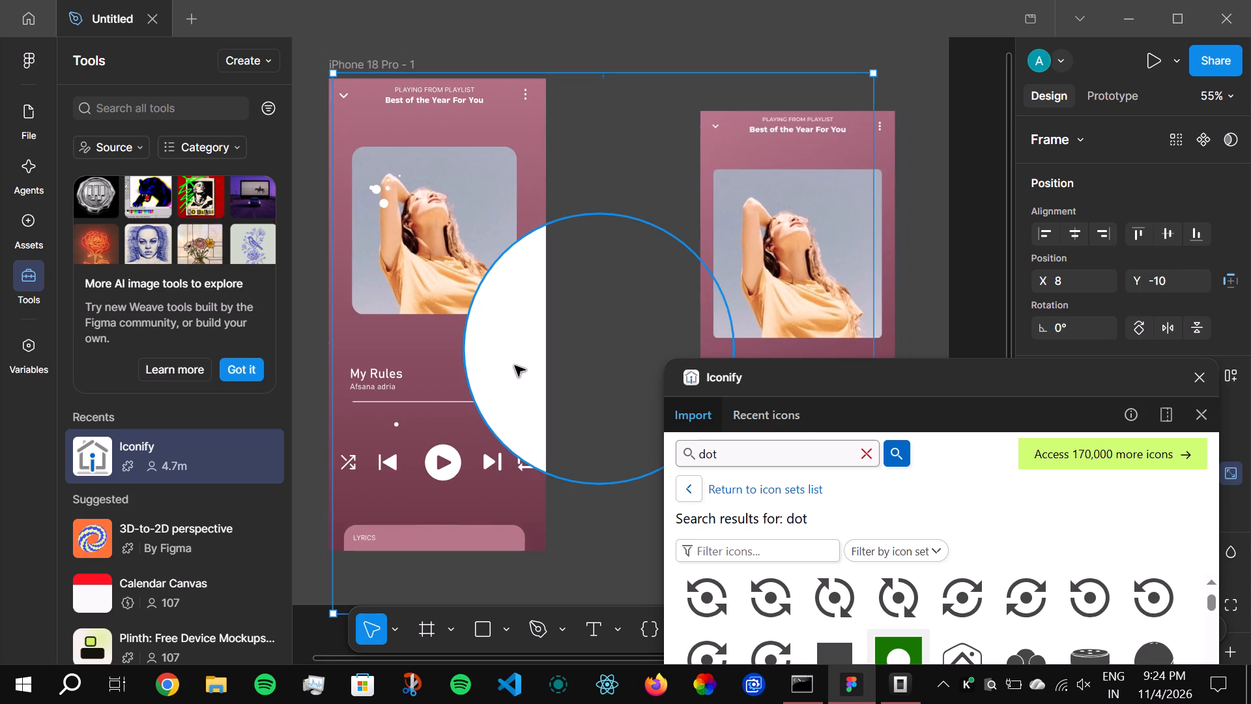
pyautogui.keyDown('ctrl'); pyautogui.click(515, 366); pyautogui.keyUp('ctrl')
pyautogui.press('Delete')
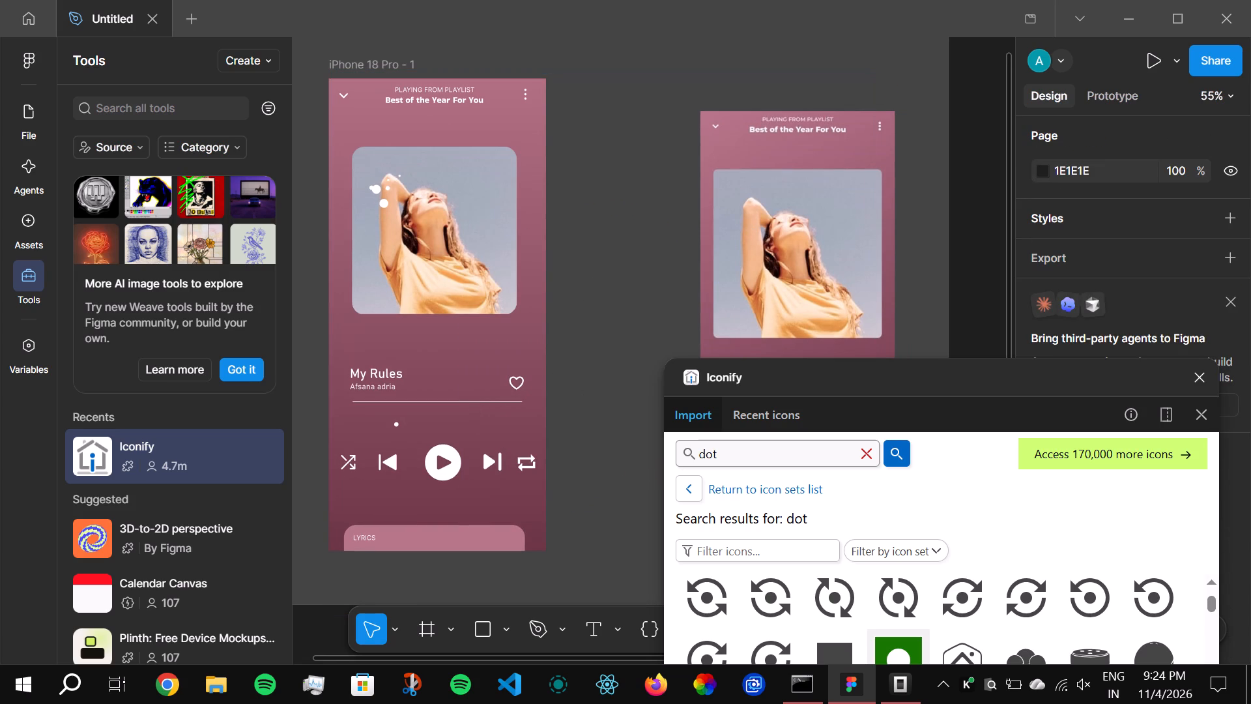
# Move the small white dot up onto the progress line, about a quarter of the way along it.
pyautogui.moveTo(778, 366); pyautogui.dragTo(833, 482)
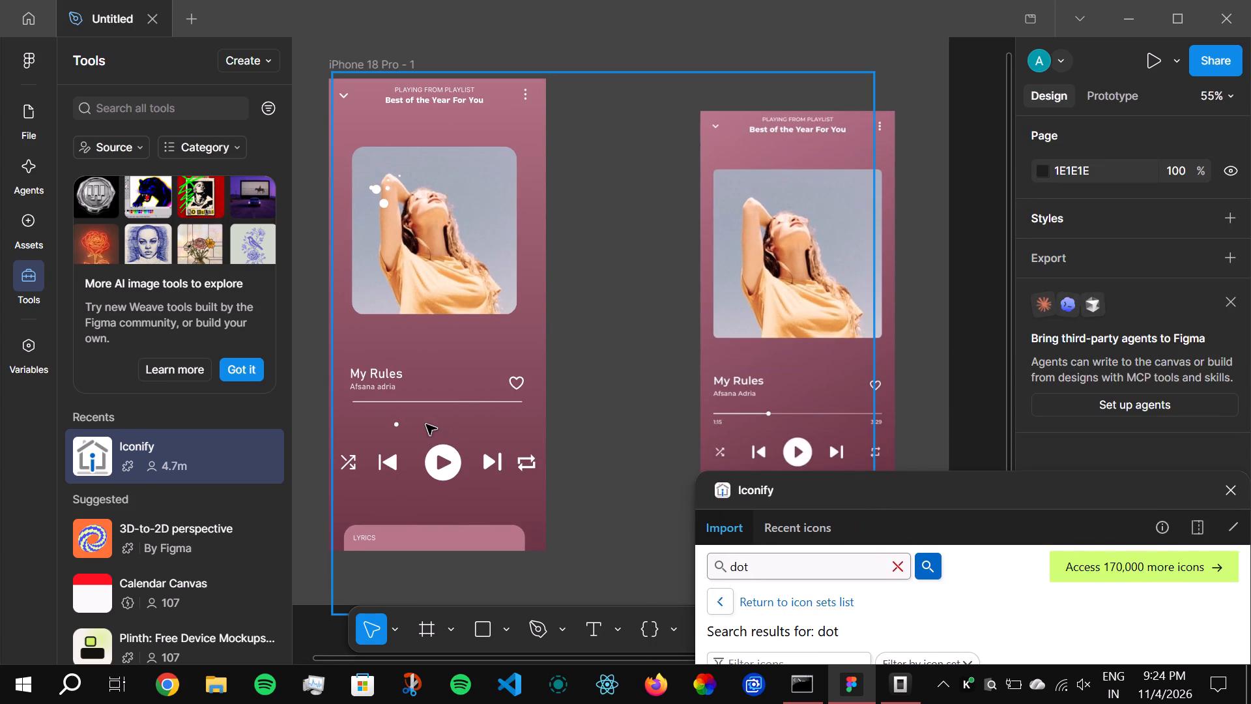
pyautogui.moveTo(395, 431); pyautogui.dragTo(395, 403)
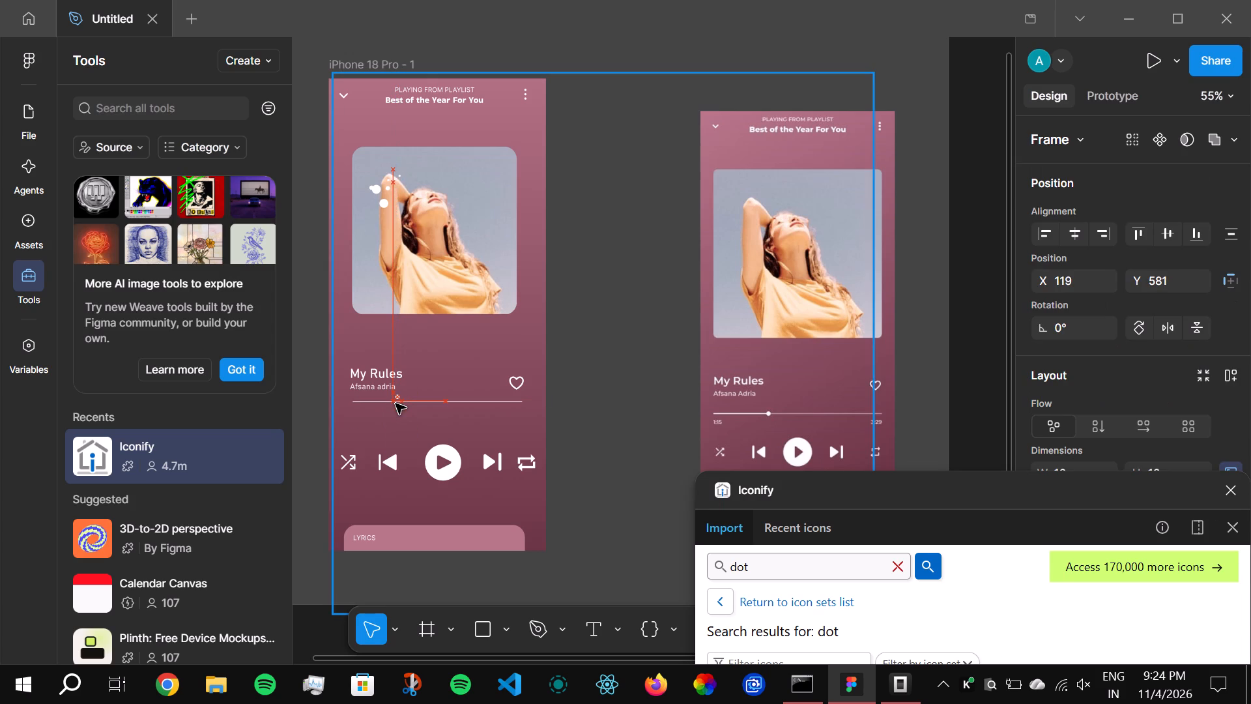
pyautogui.moveTo(395, 403); pyautogui.dragTo(395, 410)
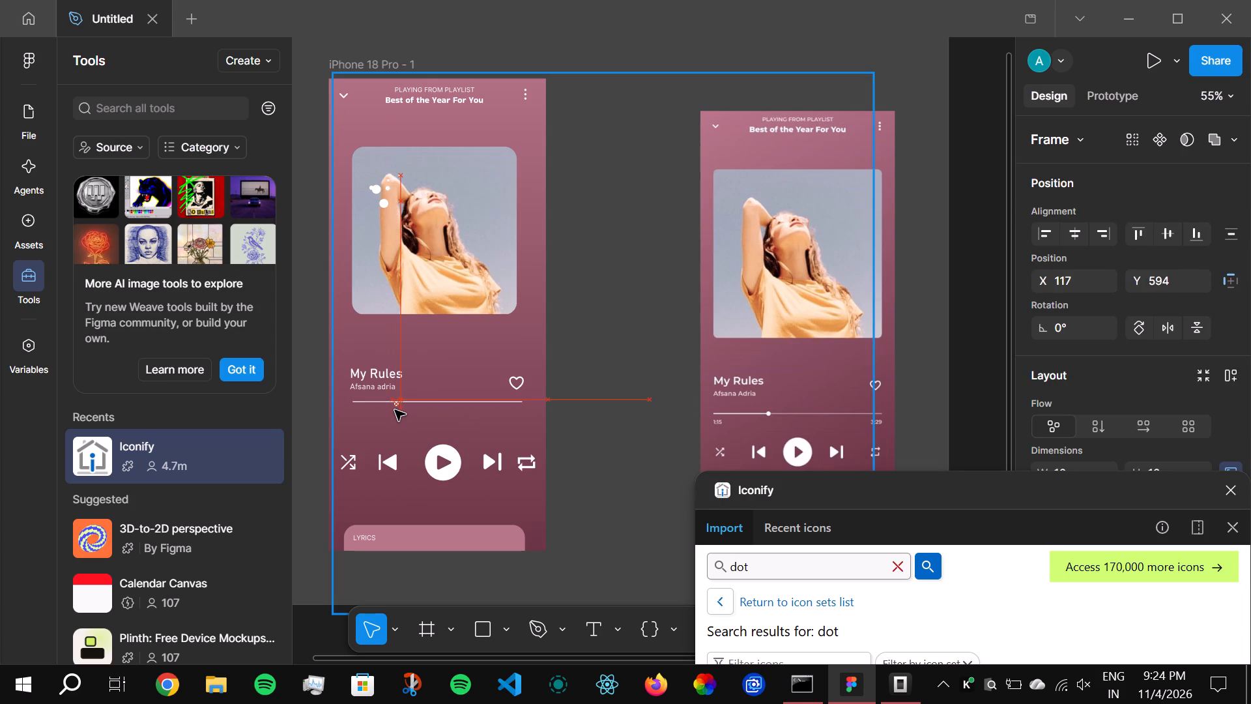
pyautogui.moveTo(395, 410); pyautogui.dragTo(395, 407)
pyautogui.click(586, 321)
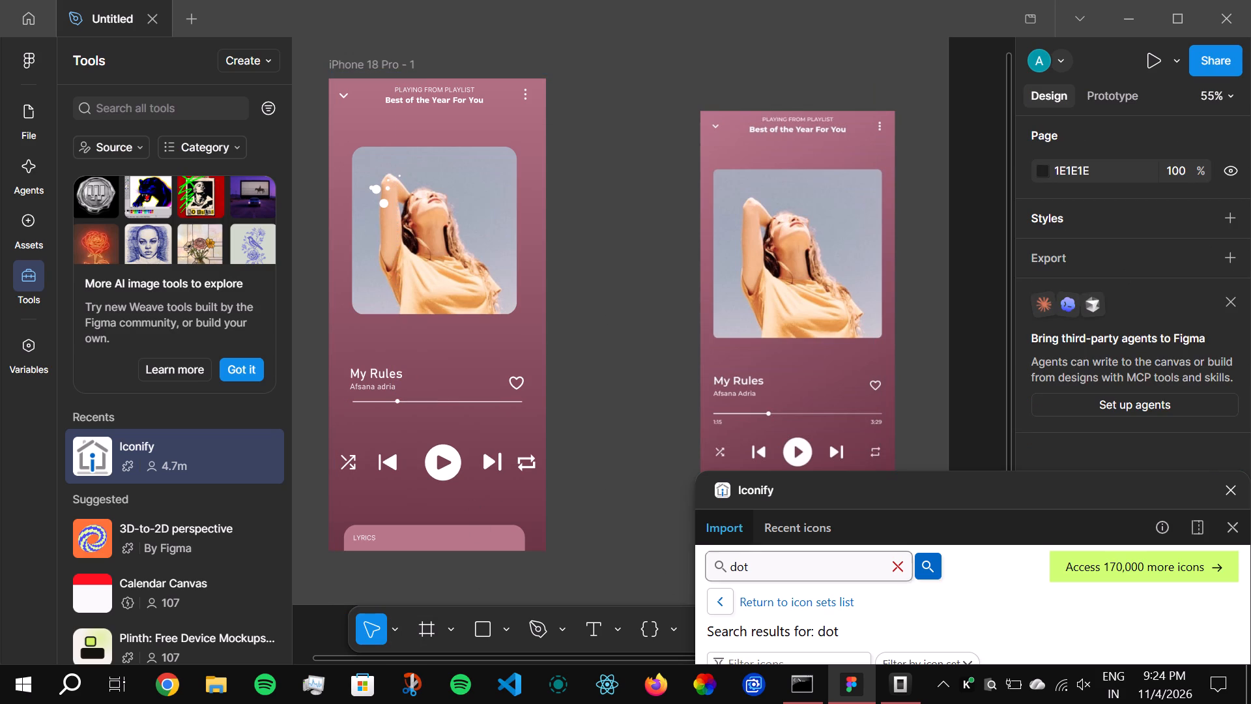
# Search Iconify for line and place the horizontal stroke line icon at auto (24) size just below the album art.
pyautogui.moveTo(1011, 503); pyautogui.dragTo(1005, 445)
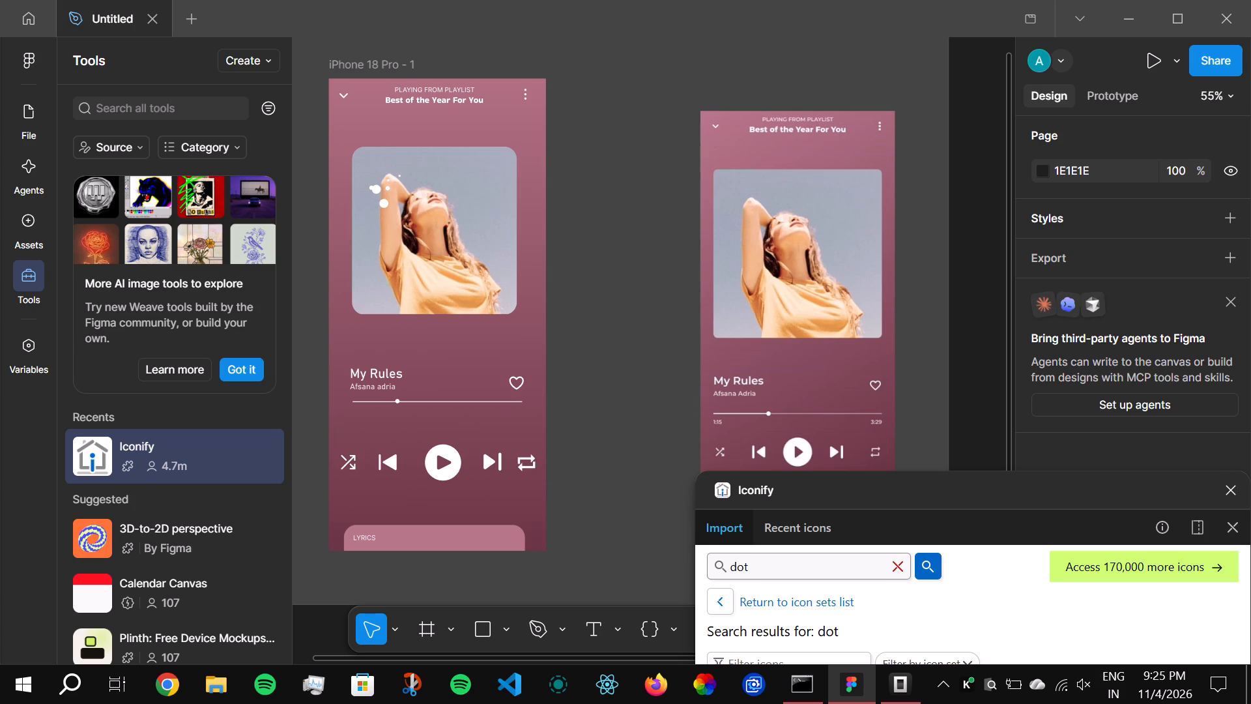
pyautogui.moveTo(1005, 445); pyautogui.dragTo(984, 178)
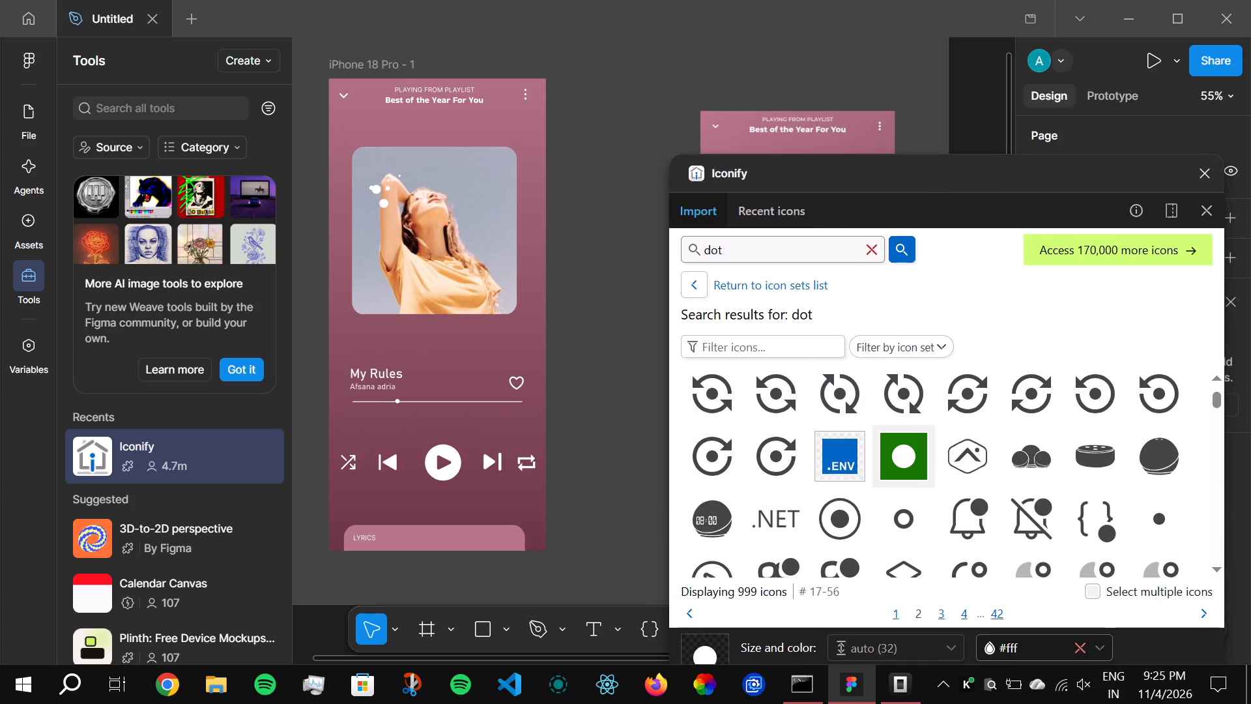
pyautogui.click(864, 257)
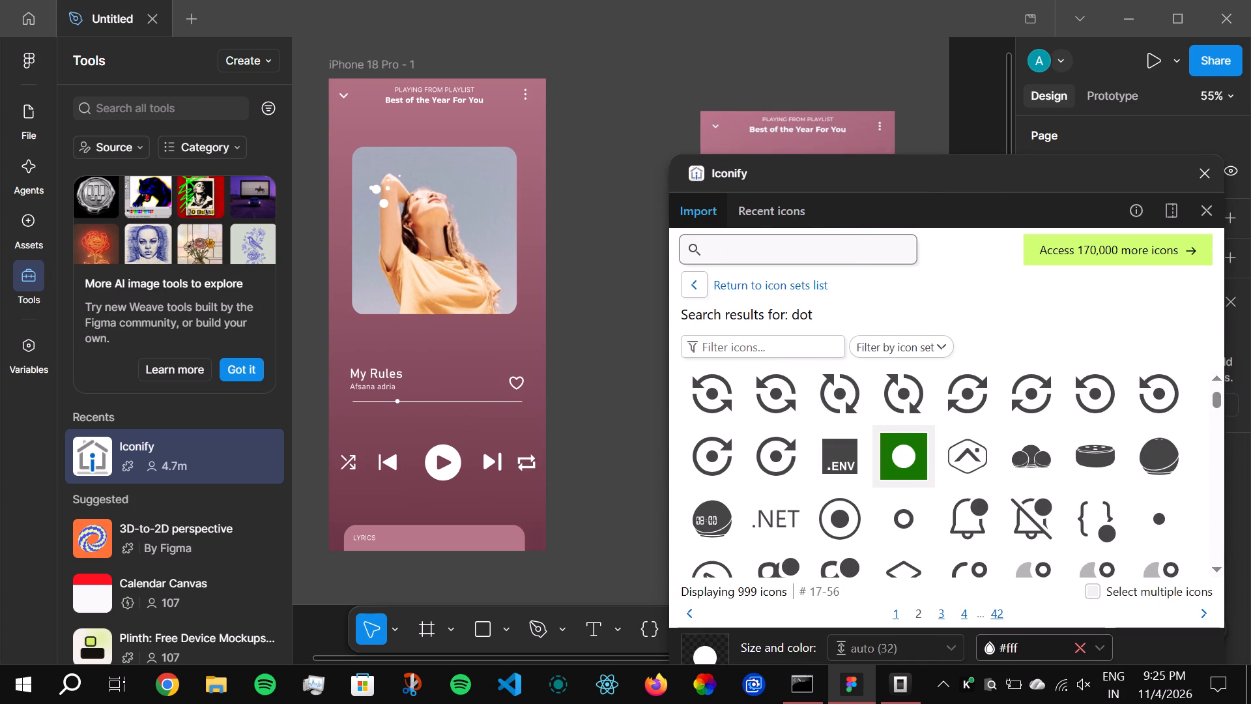
pyautogui.write('line')
pyautogui.press('Return')
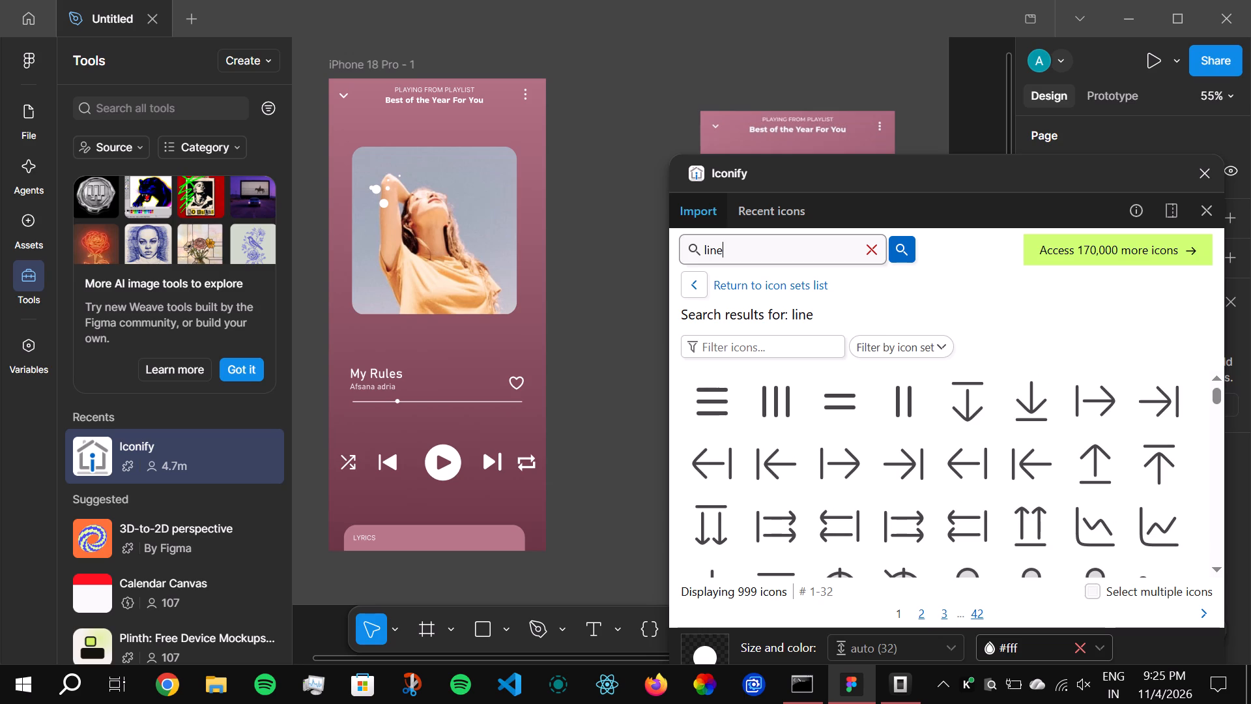
pyautogui.scroll(-2, 887, 489)
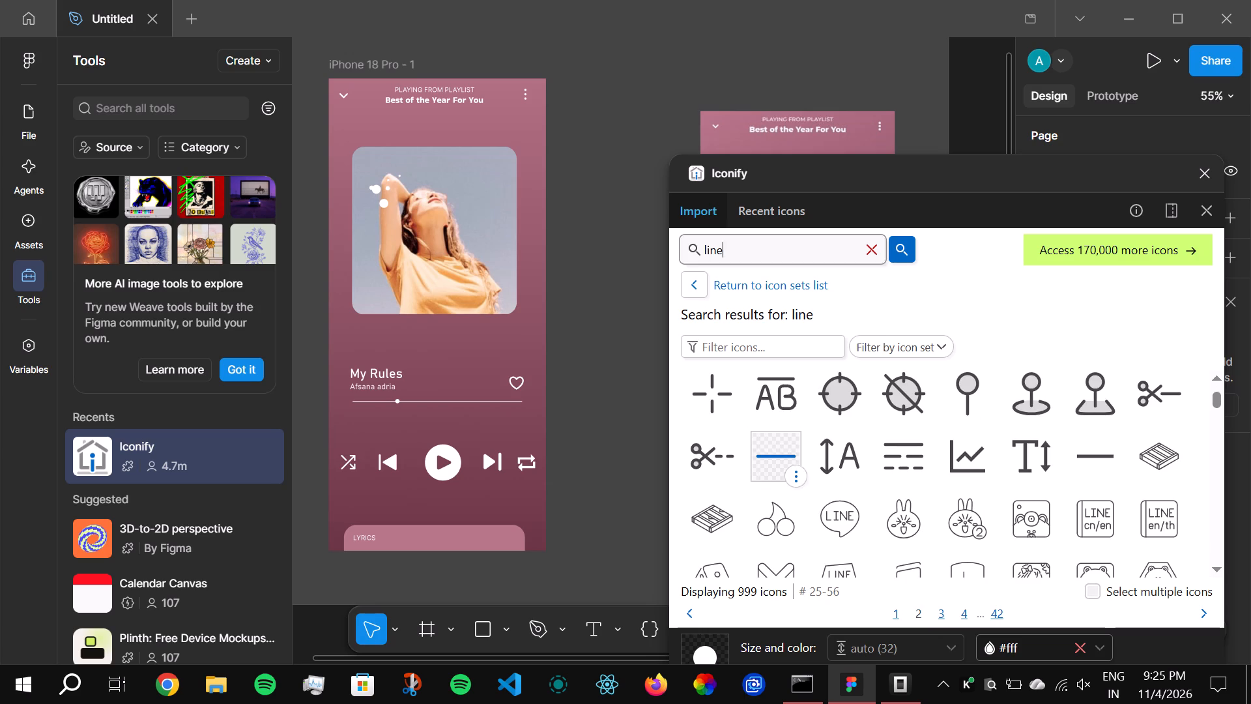
pyautogui.click(789, 441)
pyautogui.moveTo(786, 438); pyautogui.dragTo(433, 321)
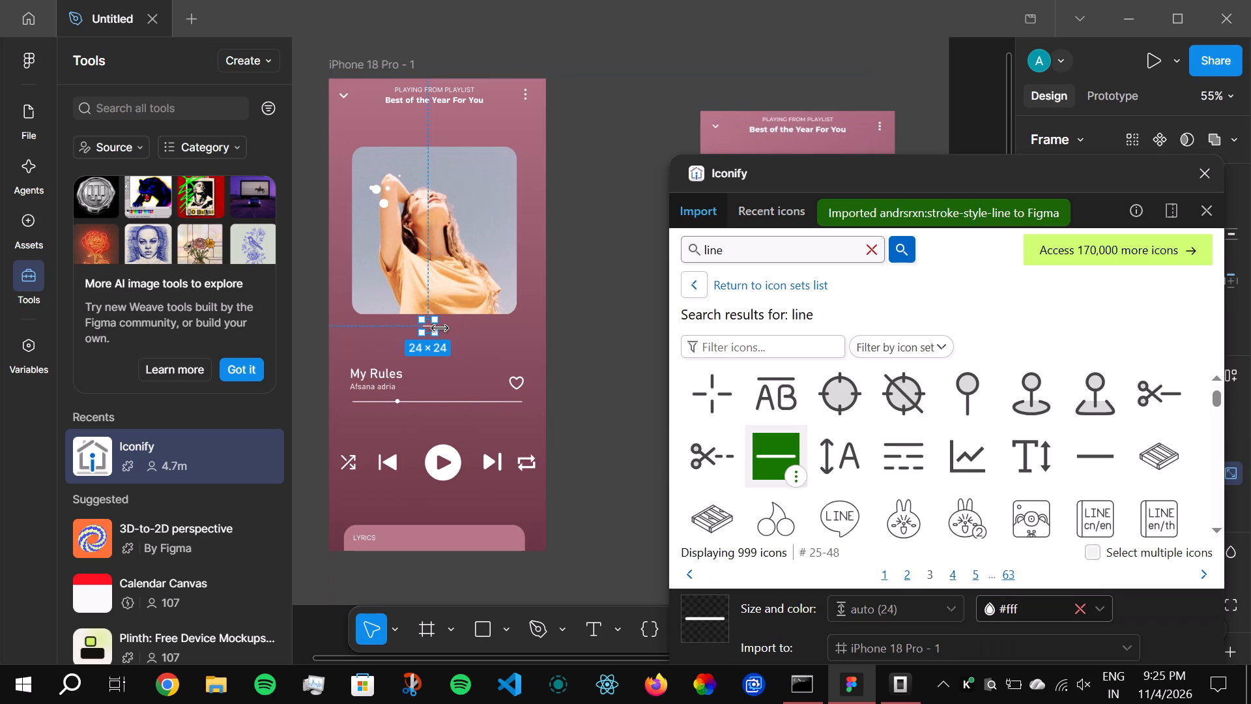
# Move the small stroke line icon from below the album art down to the start of the progress line, under the artist name.
pyautogui.click(423, 325)
pyautogui.moveTo(420, 325); pyautogui.dragTo(385, 359)
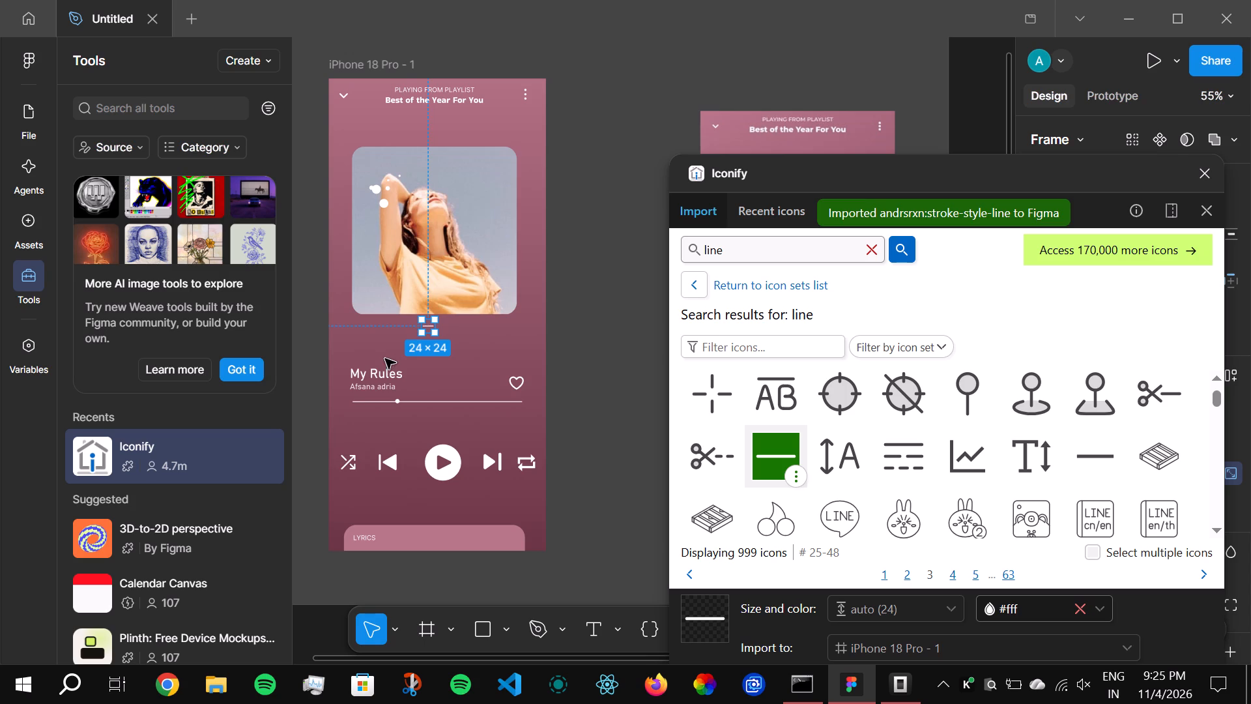
pyautogui.moveTo(385, 359); pyautogui.dragTo(358, 390)
pyautogui.moveTo(430, 321); pyautogui.dragTo(354, 403)
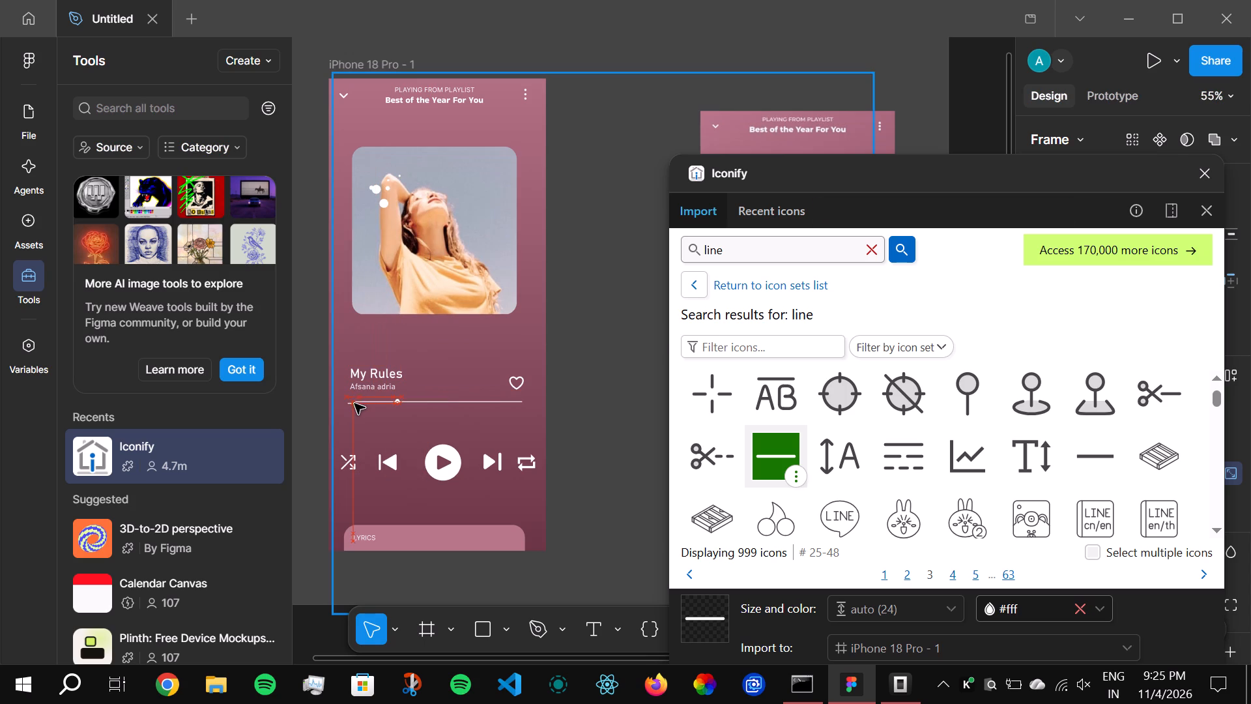
pyautogui.moveTo(354, 403); pyautogui.dragTo(351, 400)
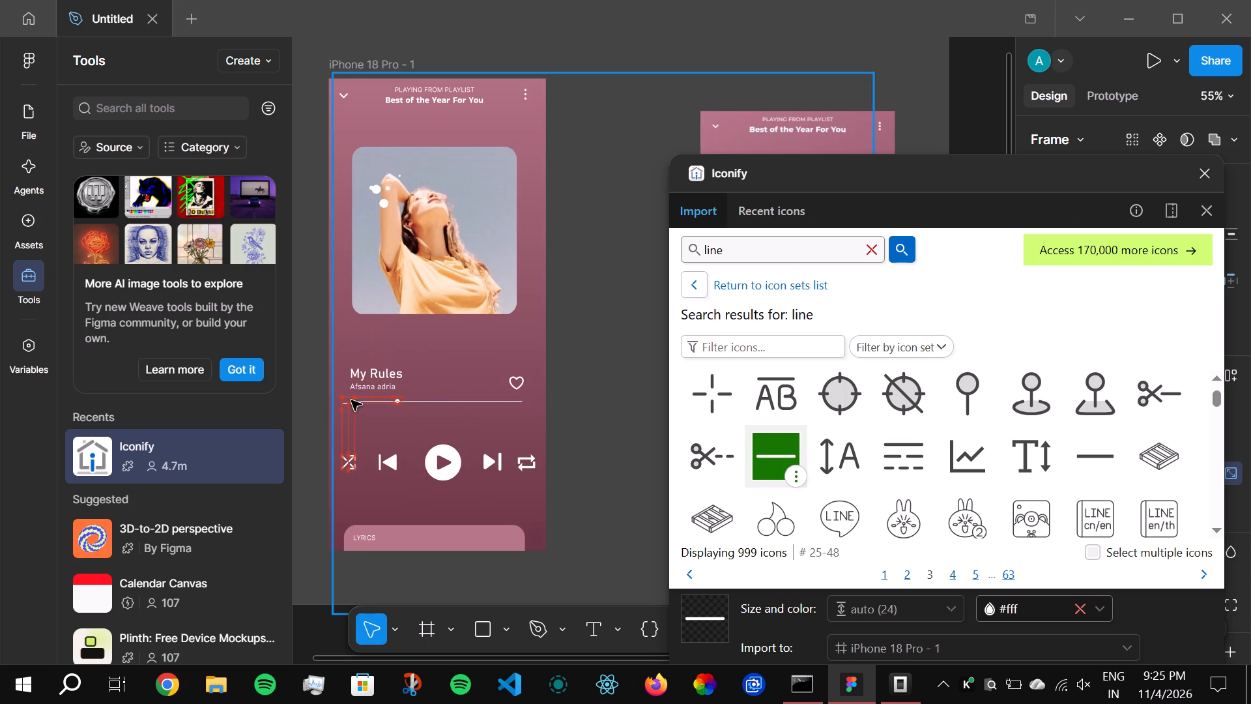
pyautogui.moveTo(351, 400); pyautogui.dragTo(364, 390)
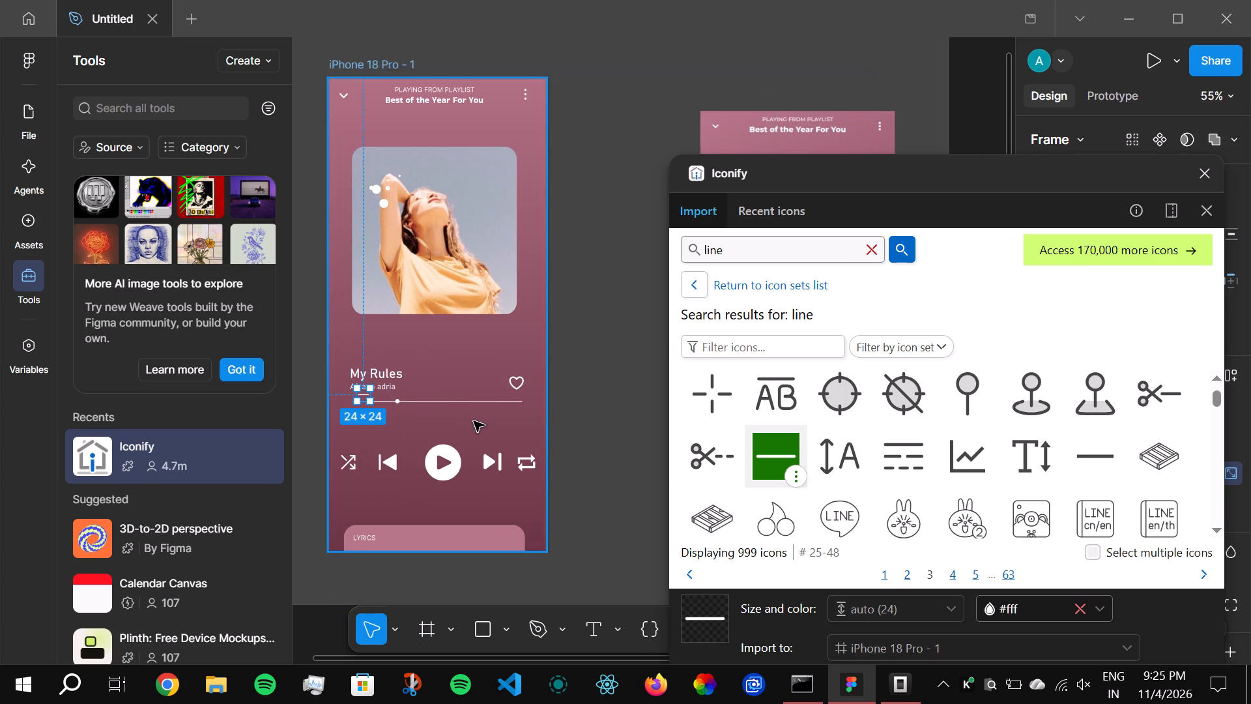
# Shift the short line icon down and sideways to sit just above the start of the progress line.
pyautogui.keyDown('ctrl'); pyautogui.scroll(12, 474, 421); pyautogui.keyUp('ctrl')
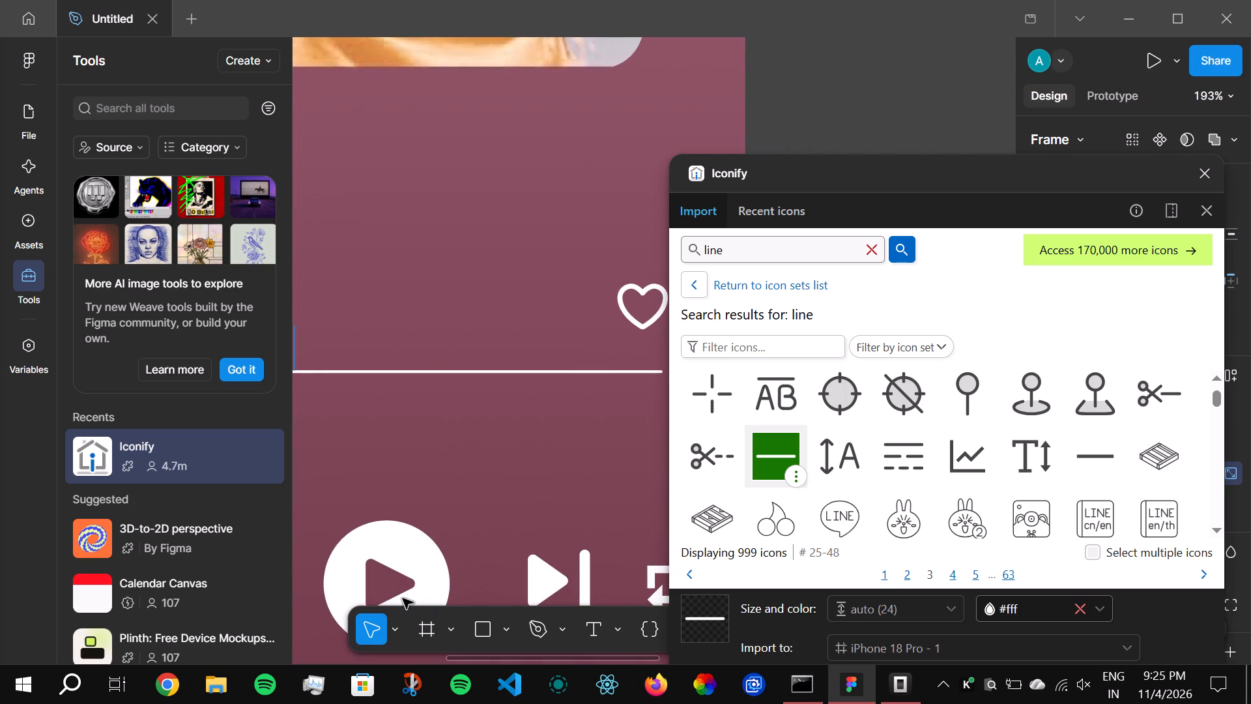
pyautogui.click(388, 626)
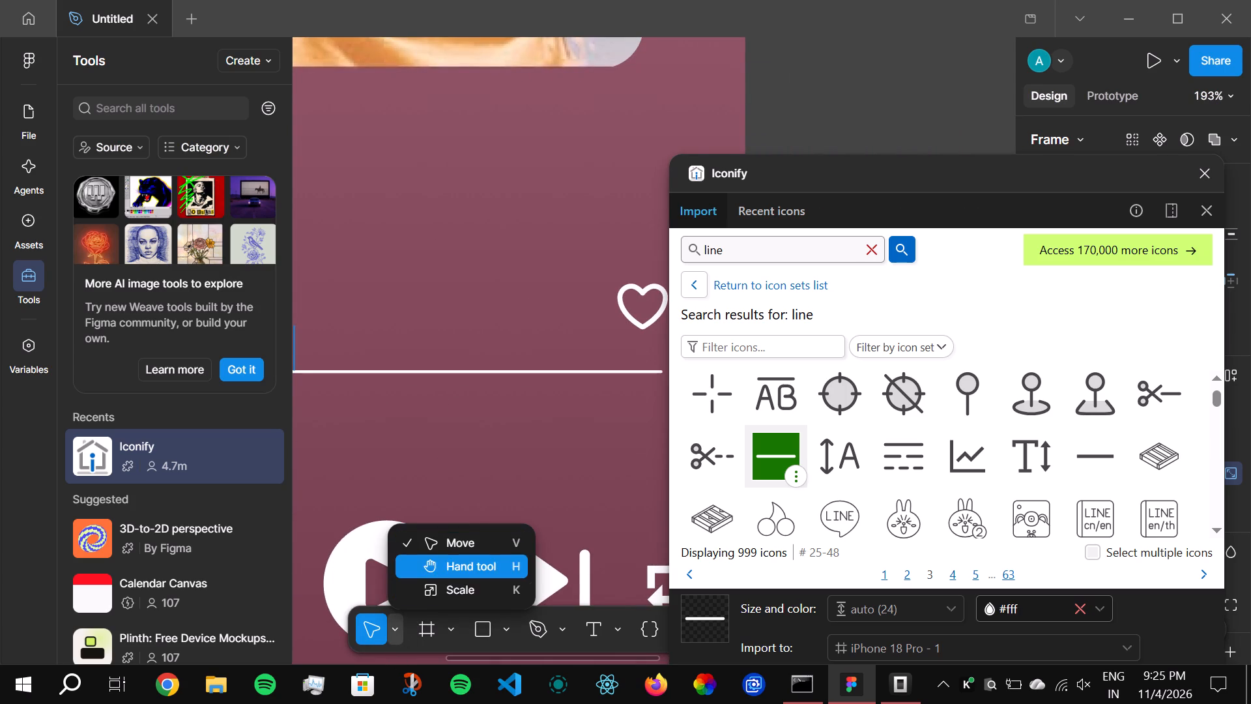
pyautogui.click(419, 568)
pyautogui.keyDown('ctrl'); pyautogui.moveTo(385, 291); pyautogui.dragTo(676, 317); pyautogui.keyUp('ctrl')
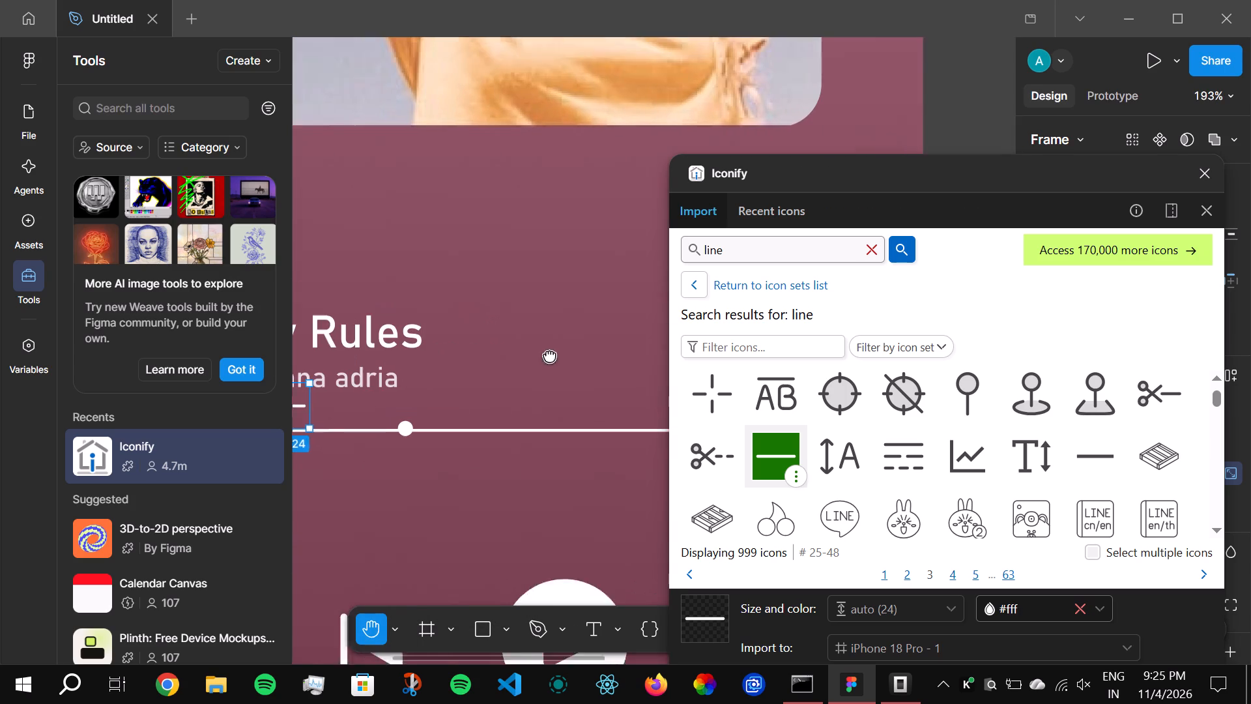
pyautogui.moveTo(447, 369); pyautogui.dragTo(706, 366)
pyautogui.click(399, 328)
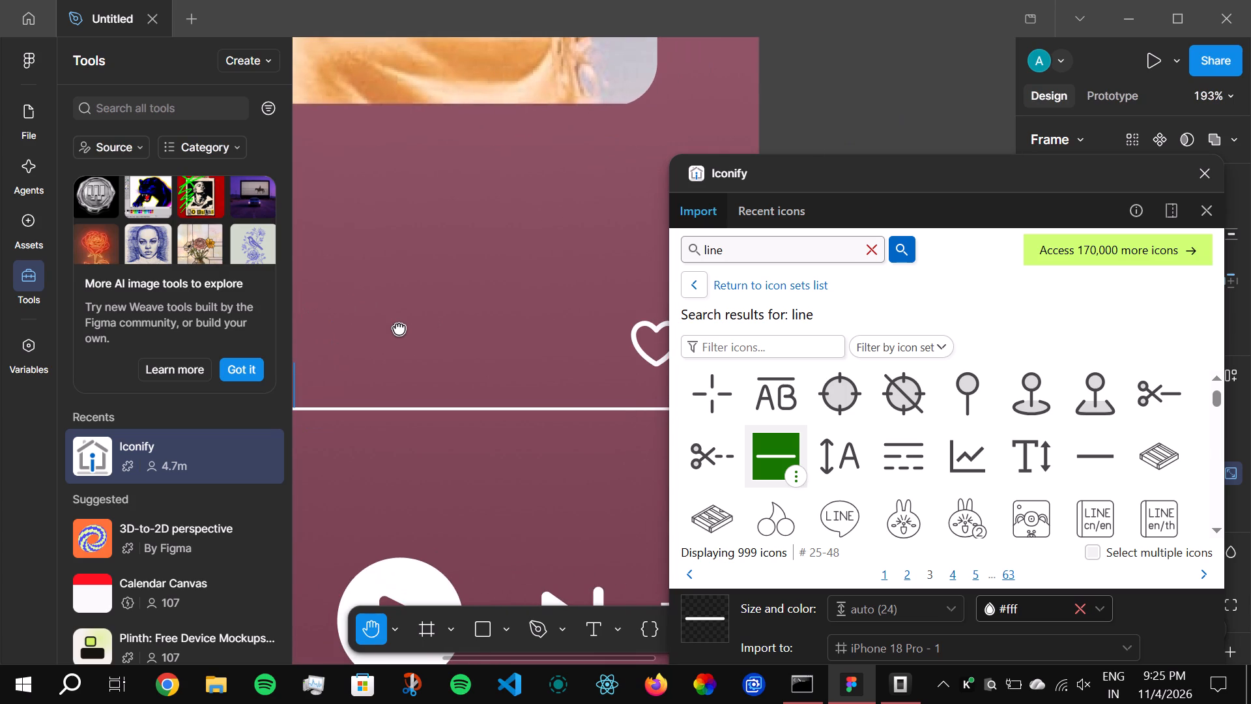
pyautogui.moveTo(362, 328); pyautogui.dragTo(771, 308)
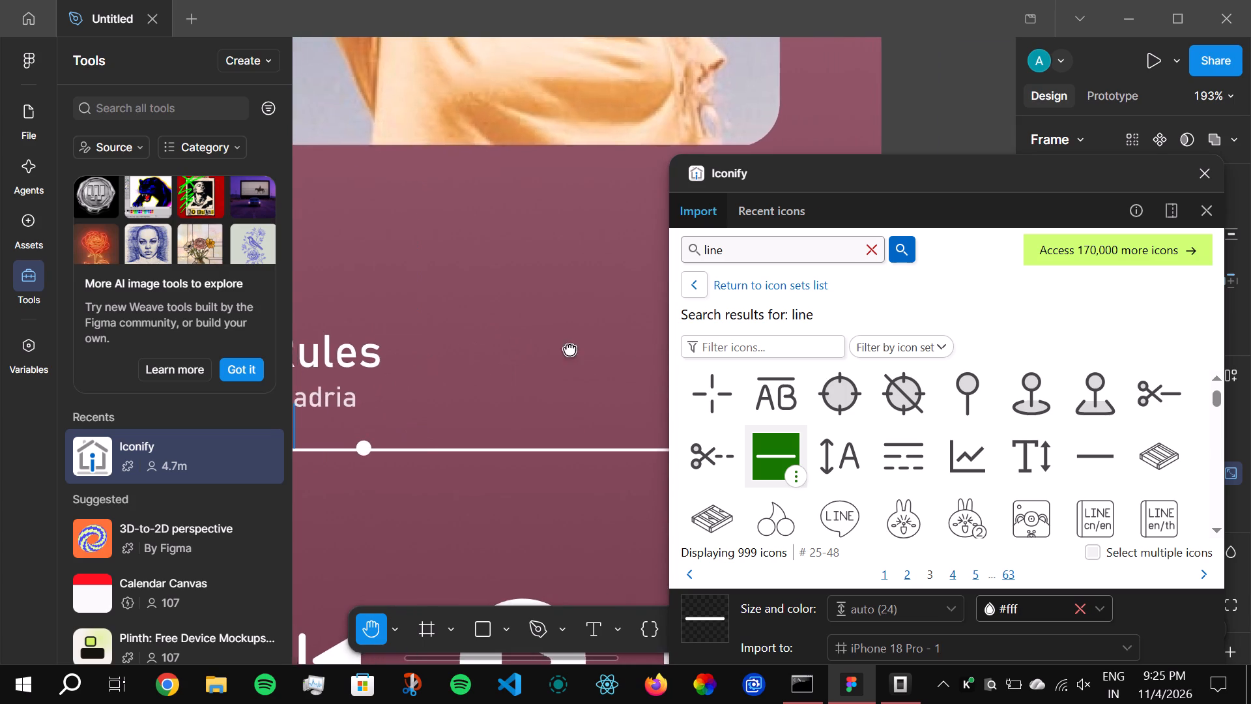
pyautogui.click(597, 339)
pyautogui.moveTo(313, 372); pyautogui.dragTo(460, 325)
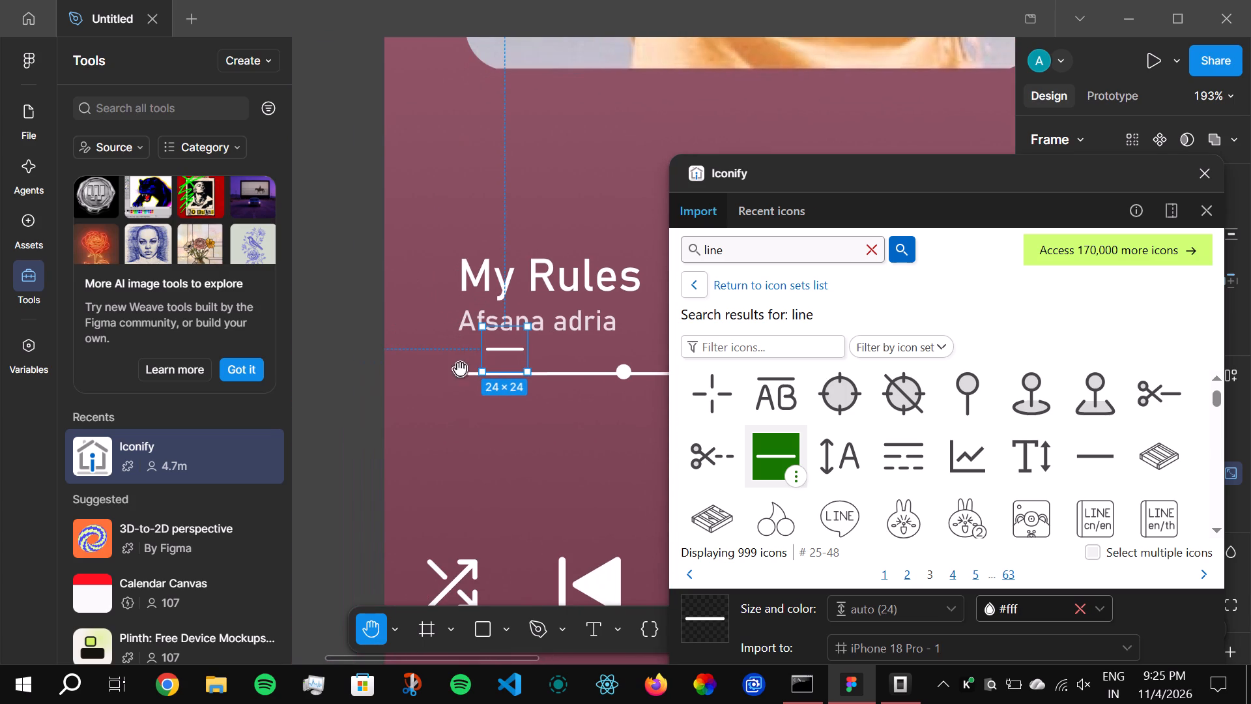
pyautogui.moveTo(501, 465); pyautogui.dragTo(403, 468)
pyautogui.moveTo(405, 362); pyautogui.dragTo(405, 366)
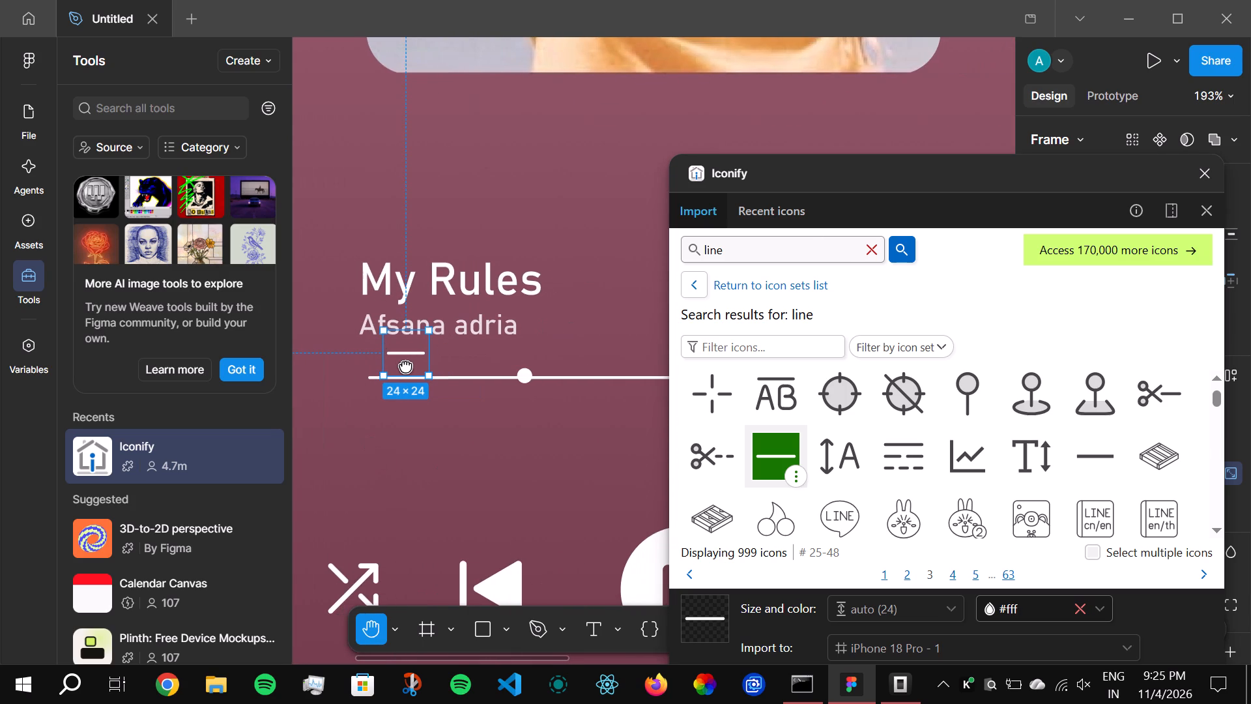
pyautogui.moveTo(405, 366); pyautogui.dragTo(392, 369)
pyautogui.click(385, 372)
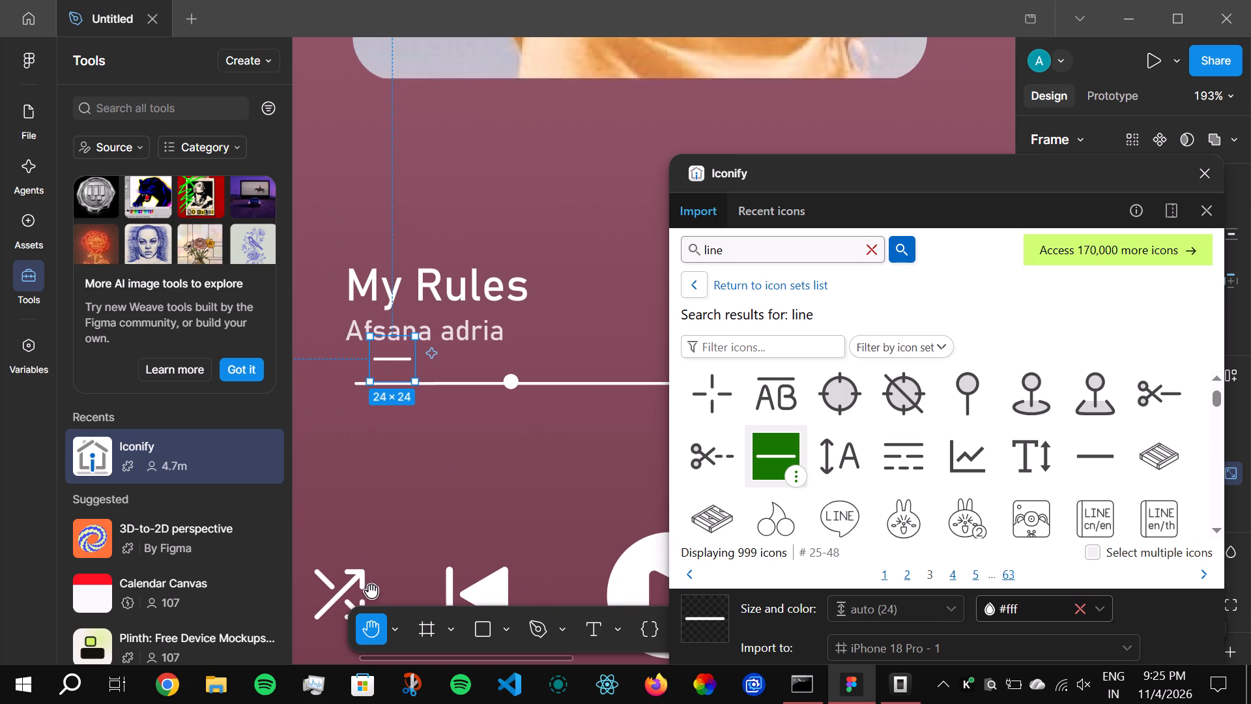
pyautogui.click(395, 612)
pyautogui.click(395, 615)
pyautogui.click(419, 540)
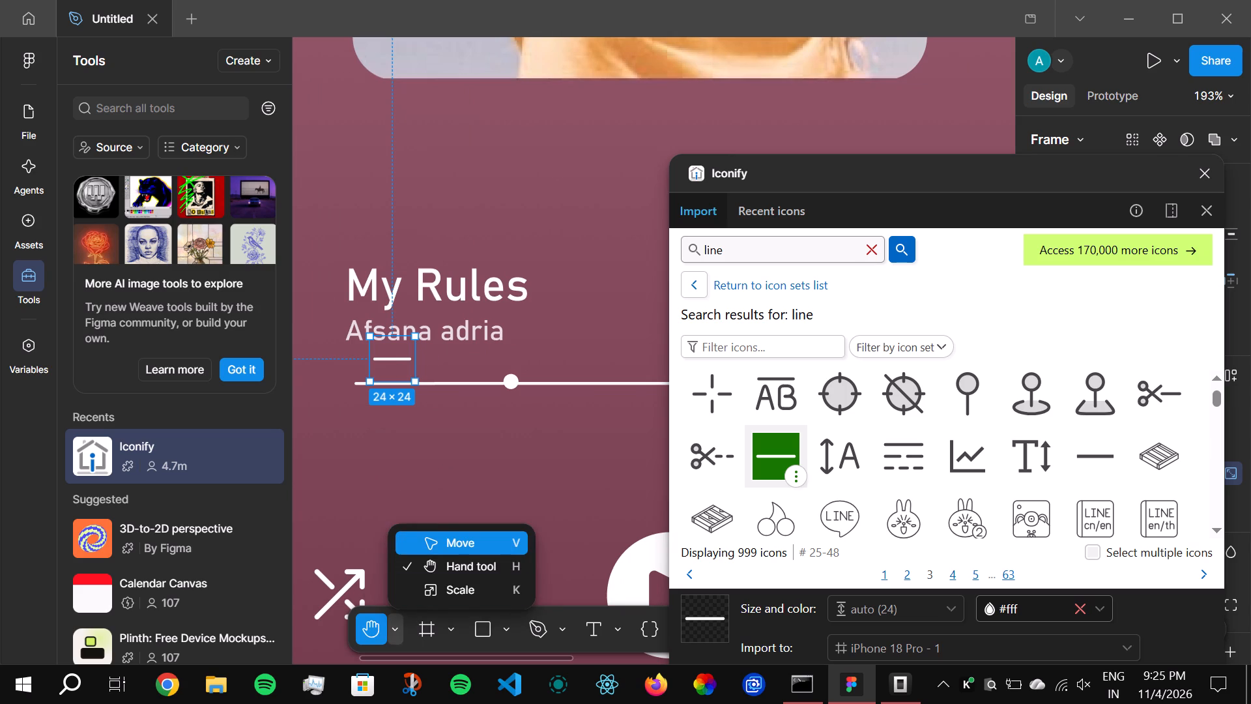
pyautogui.moveTo(375, 366); pyautogui.dragTo(358, 386)
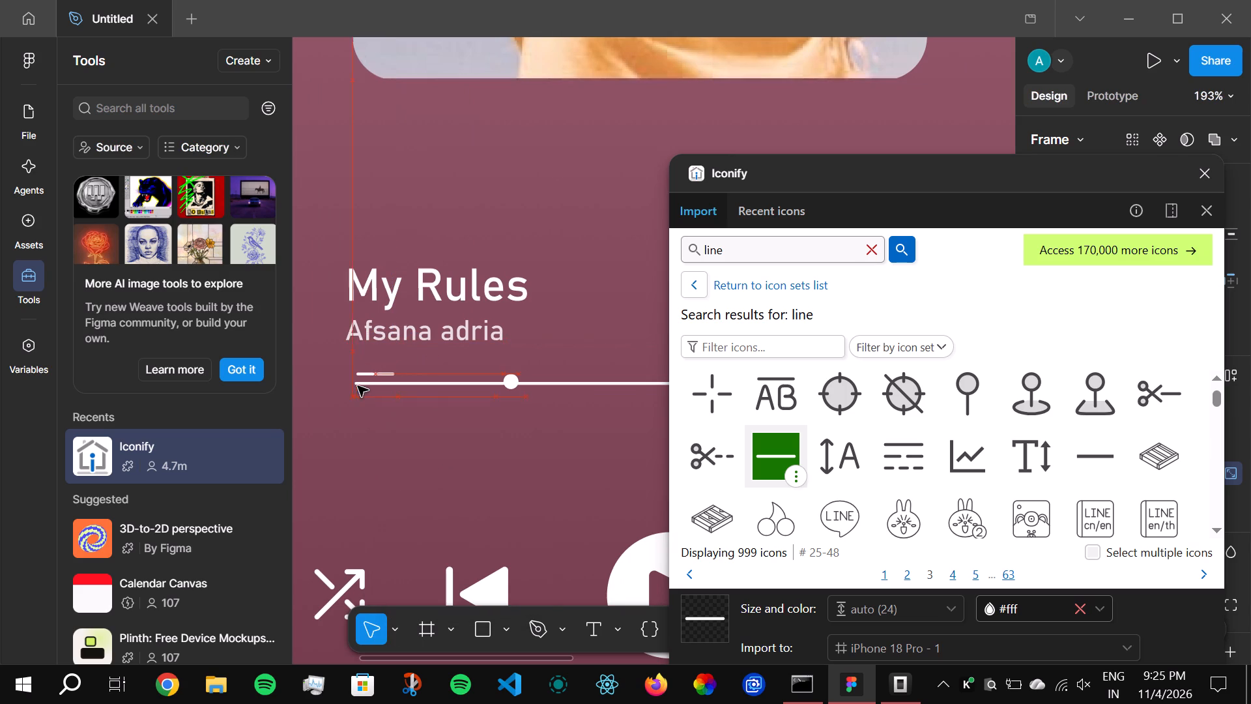
pyautogui.moveTo(358, 386); pyautogui.dragTo(358, 390)
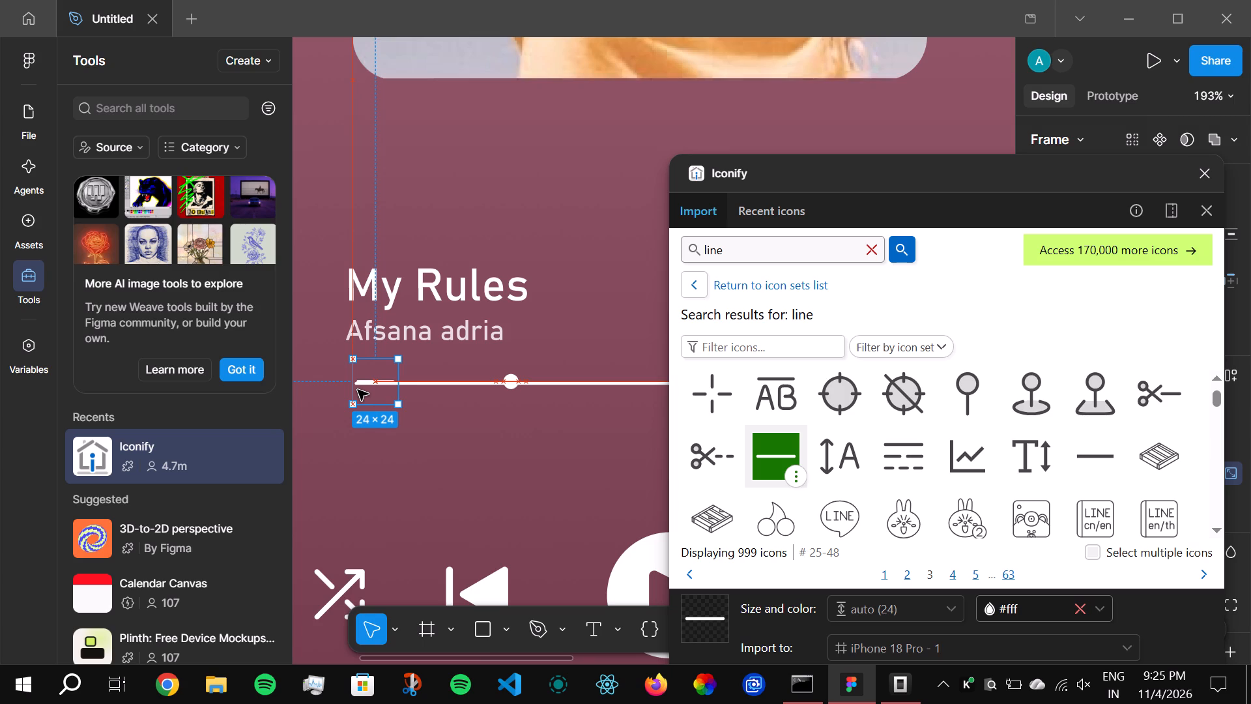
pyautogui.moveTo(358, 390); pyautogui.dragTo(358, 383)
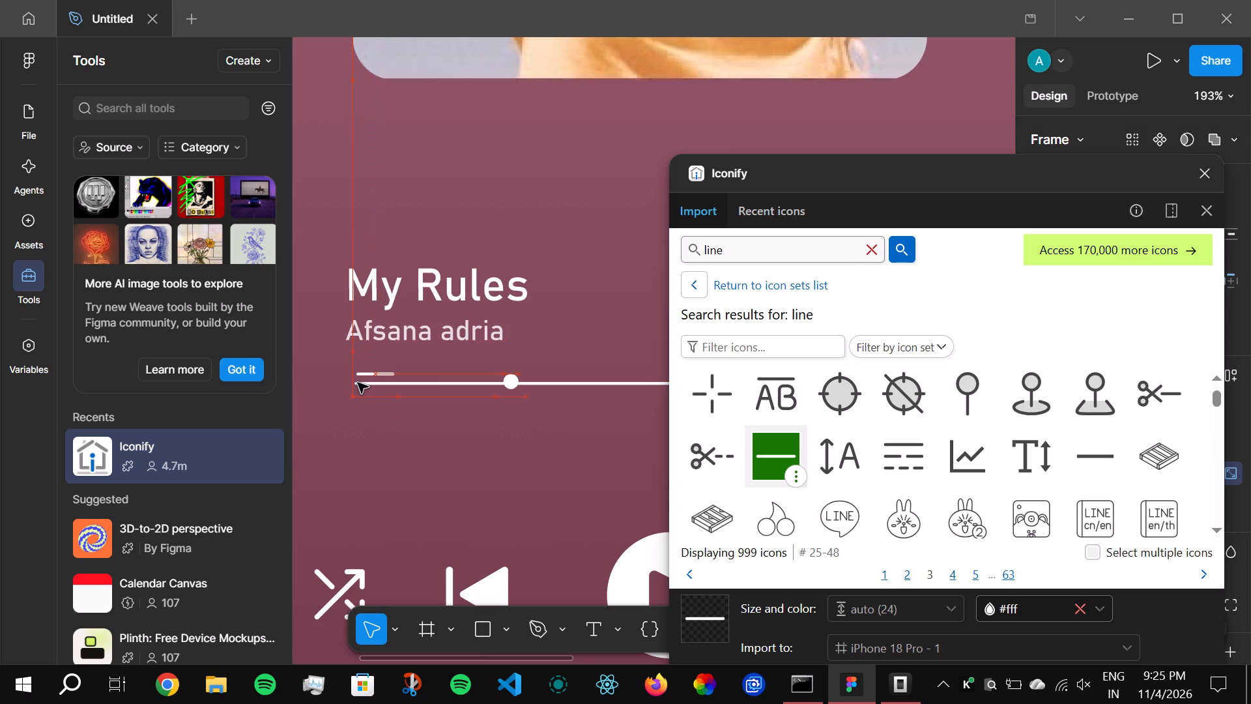
pyautogui.moveTo(358, 383); pyautogui.dragTo(358, 380)
pyautogui.moveTo(358, 380); pyautogui.dragTo(348, 393)
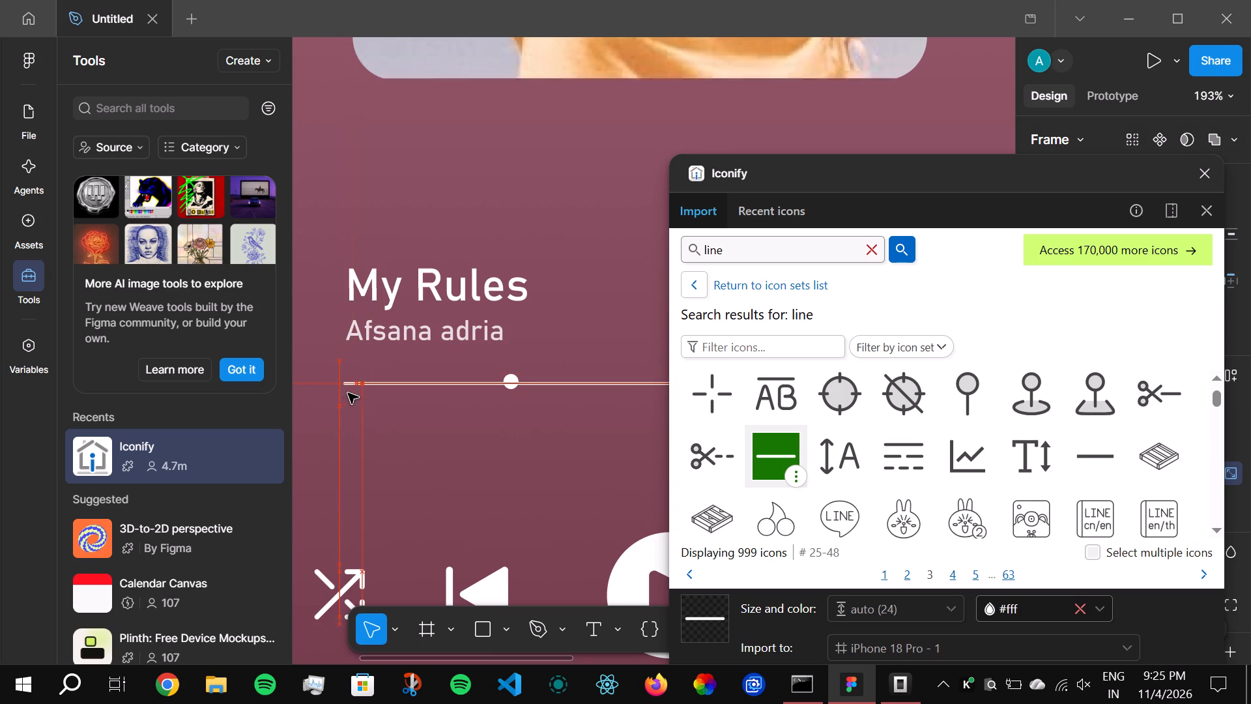
pyautogui.moveTo(348, 393); pyautogui.dragTo(364, 390)
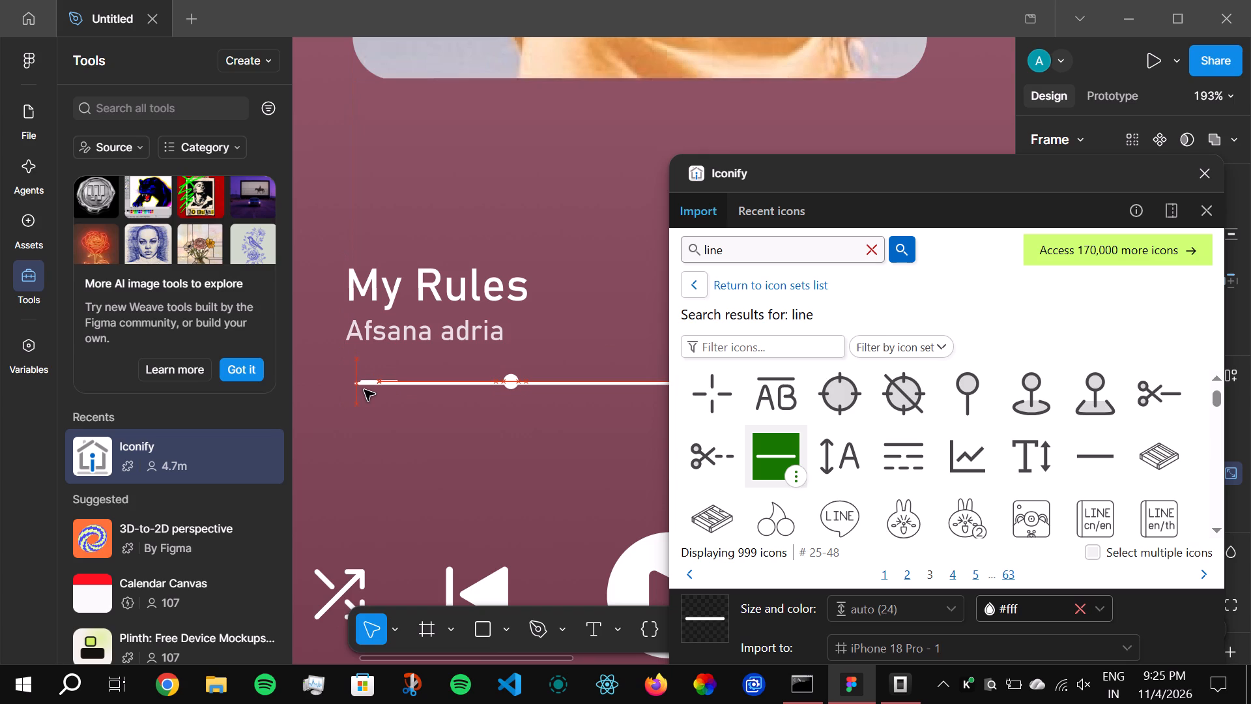
pyautogui.moveTo(364, 390); pyautogui.dragTo(362, 379)
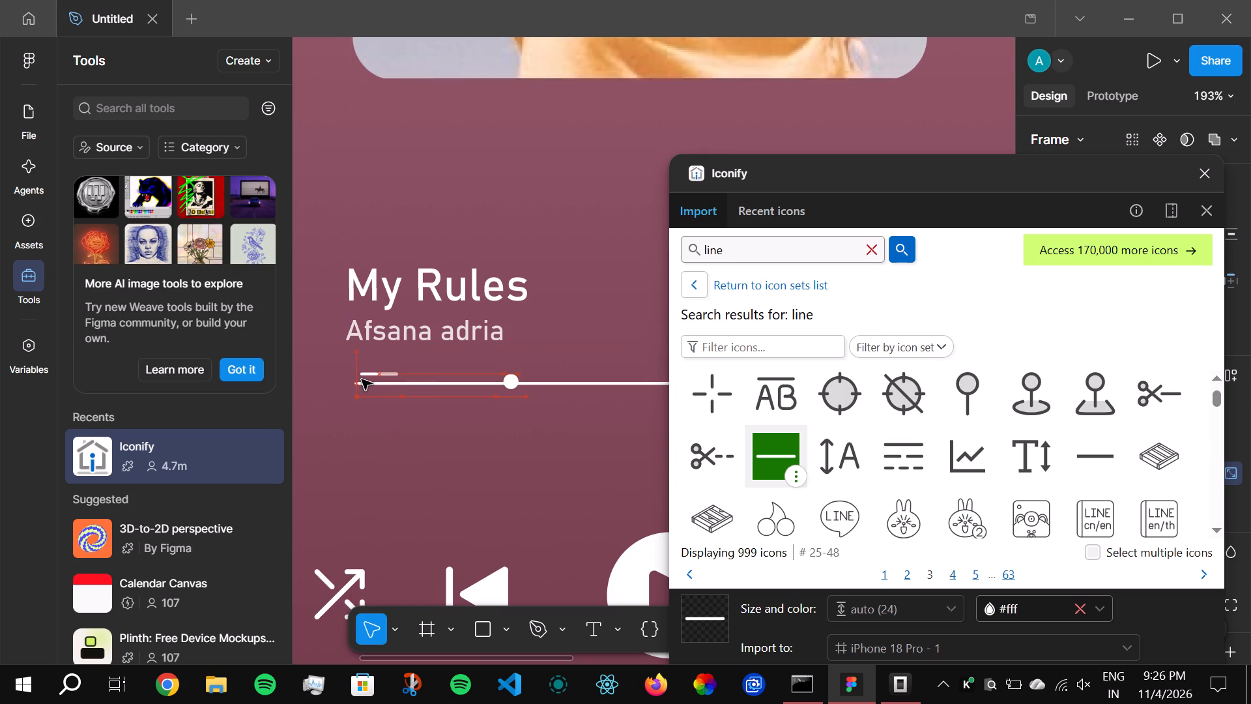
pyautogui.moveTo(362, 379); pyautogui.dragTo(351, 386)
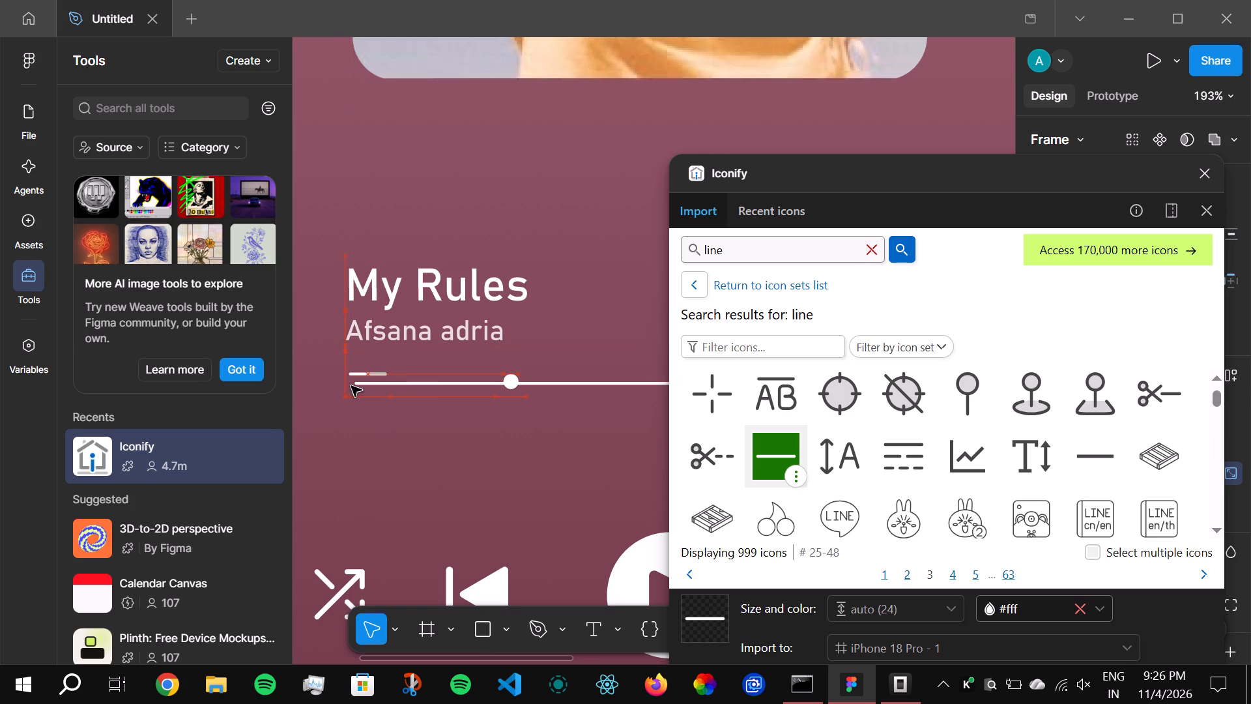
pyautogui.moveTo(351, 386); pyautogui.dragTo(361, 393)
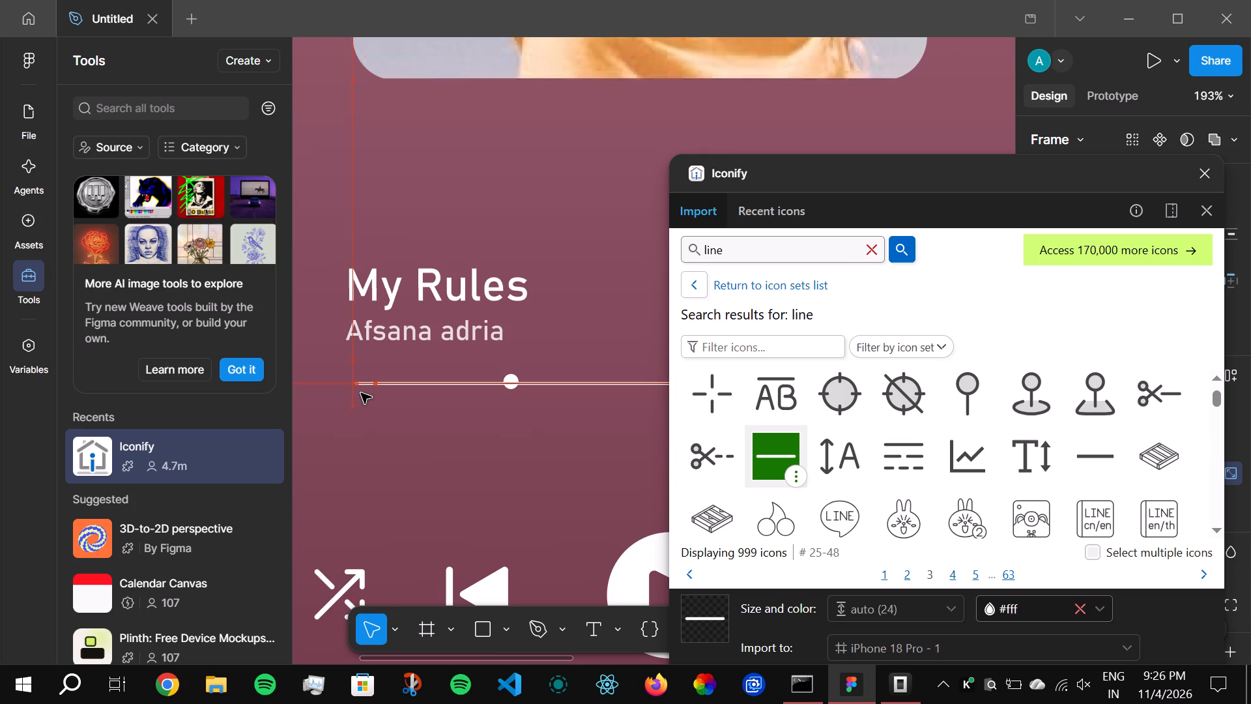
pyautogui.moveTo(361, 393); pyautogui.dragTo(358, 386)
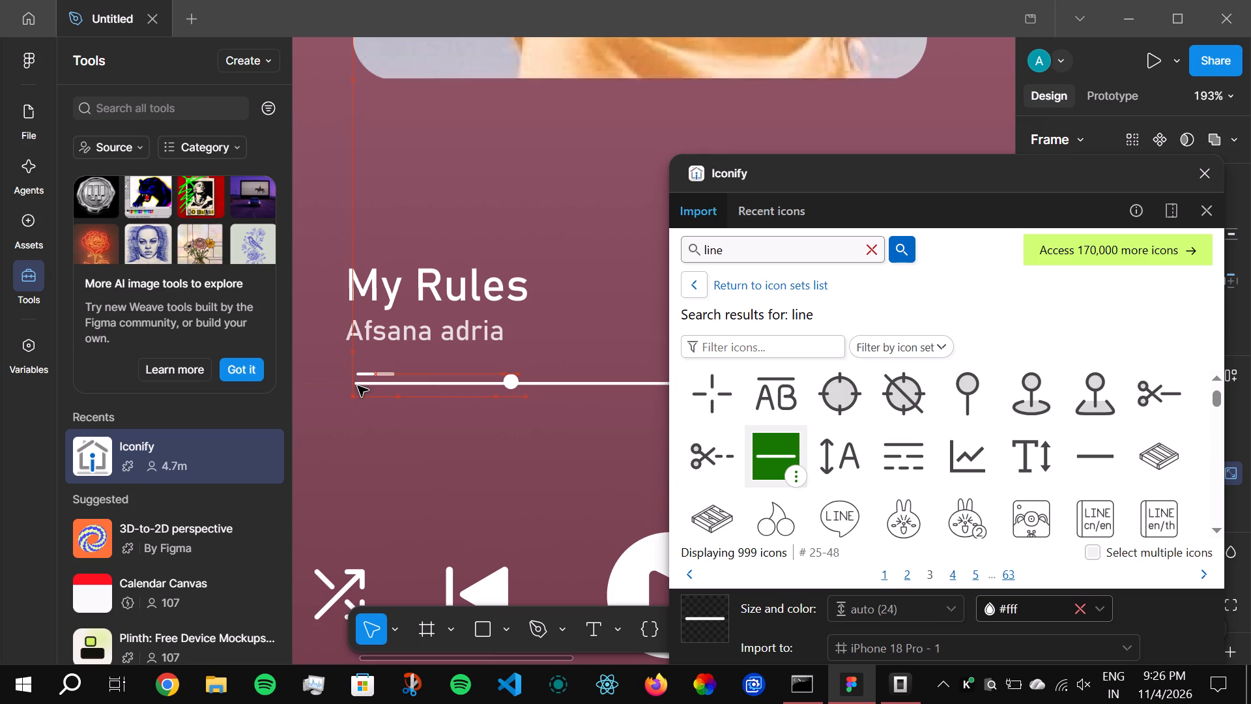
pyautogui.moveTo(358, 386); pyautogui.dragTo(354, 397)
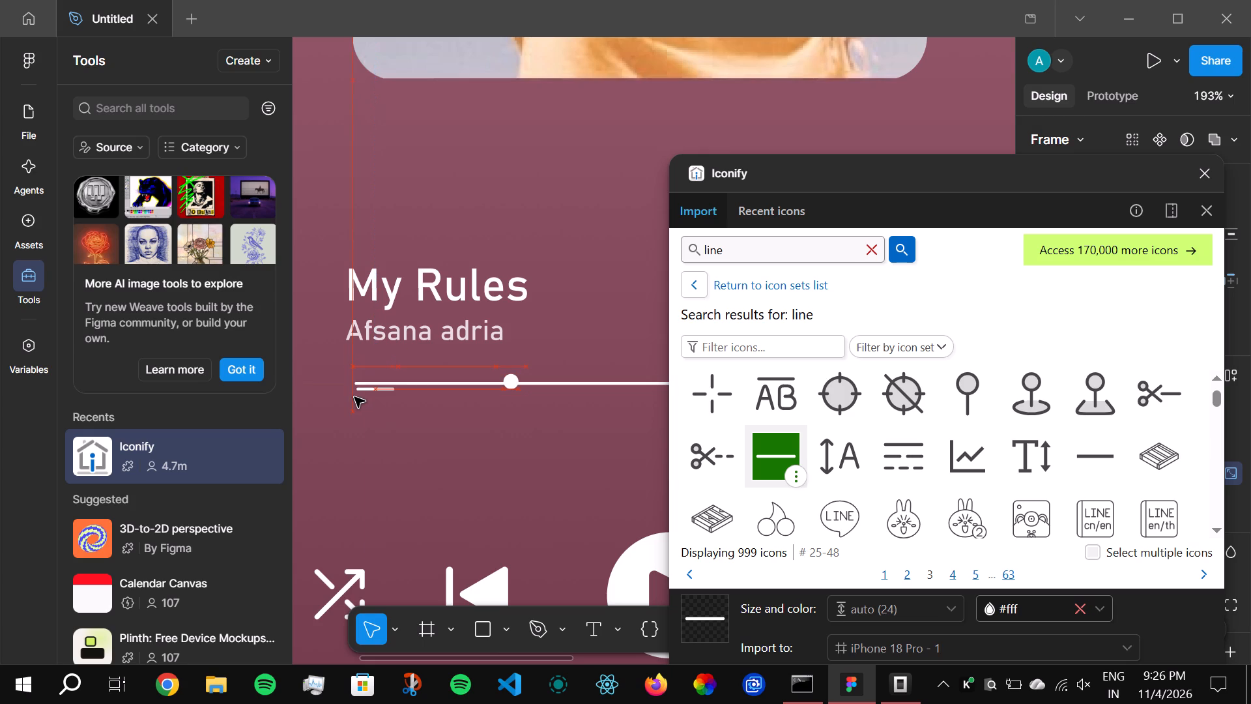
pyautogui.moveTo(354, 397); pyautogui.dragTo(354, 383)
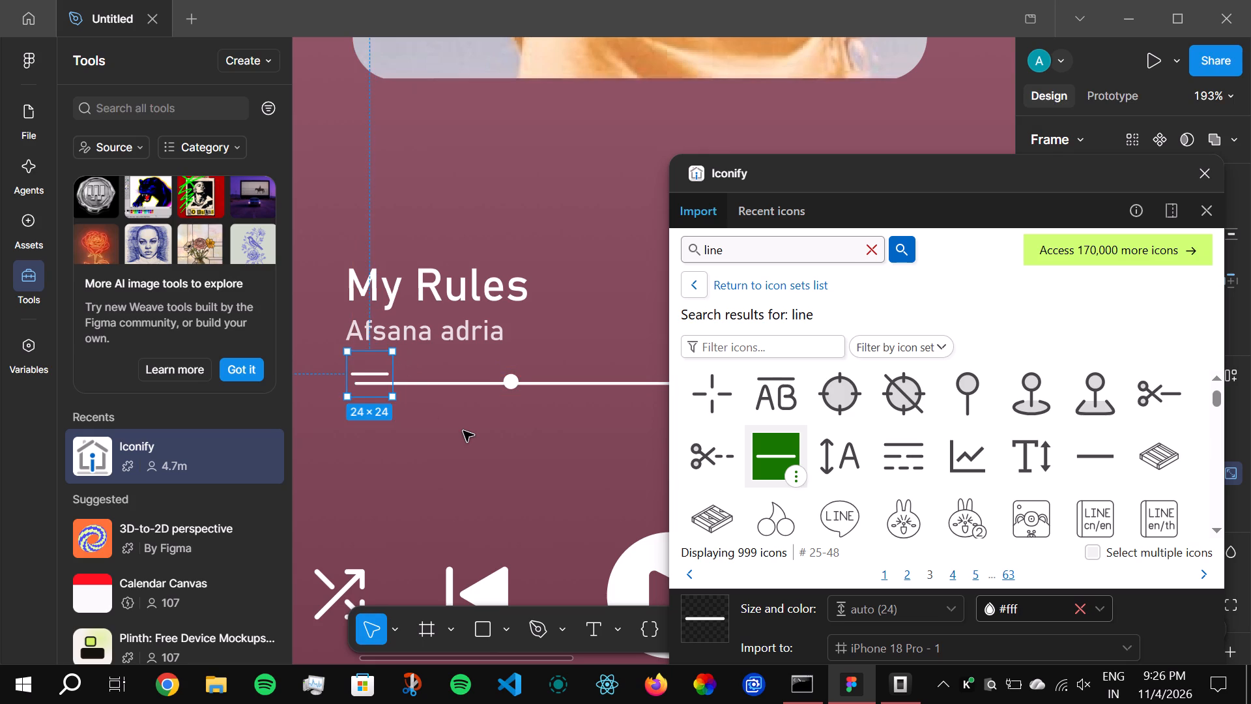
# Move the short line icon onto the start of the progress line, at X 42 and Y 585, so their starting ends align.
pyautogui.keyDown('ctrl'); pyautogui.scroll(14, 463, 434); pyautogui.keyUp('ctrl')
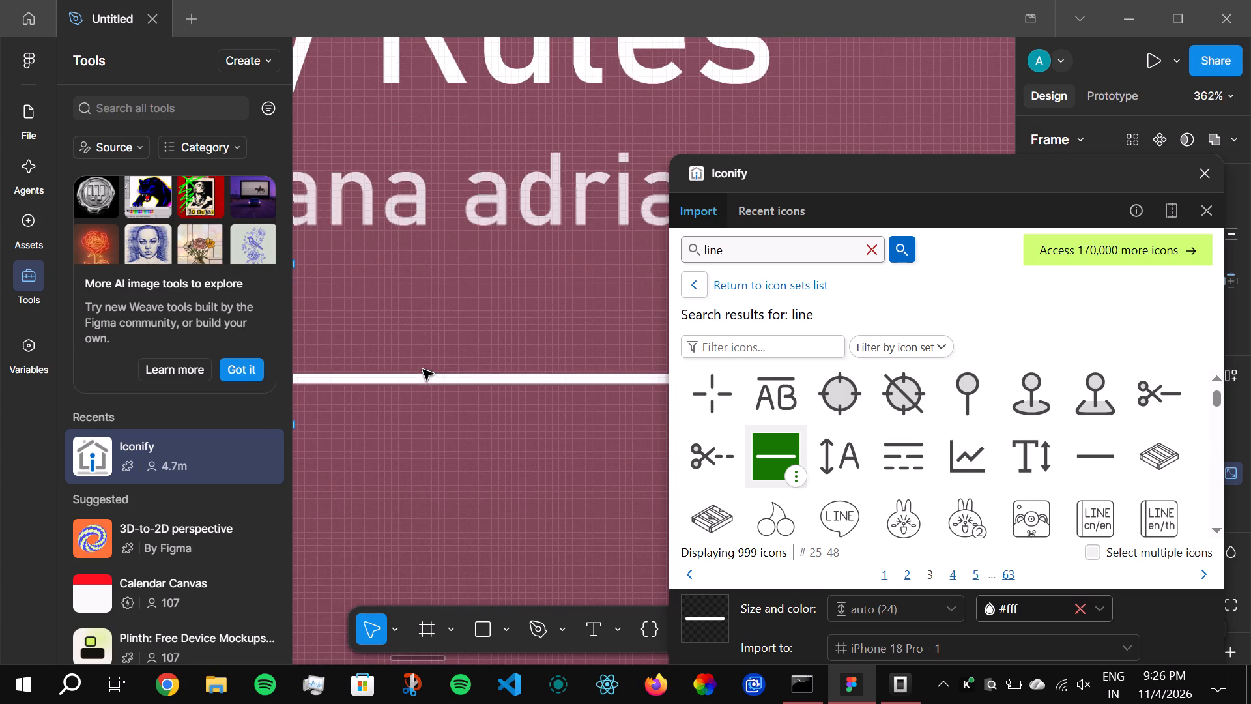
pyautogui.click(392, 626)
pyautogui.click(416, 575)
pyautogui.moveTo(392, 472); pyautogui.dragTo(573, 465)
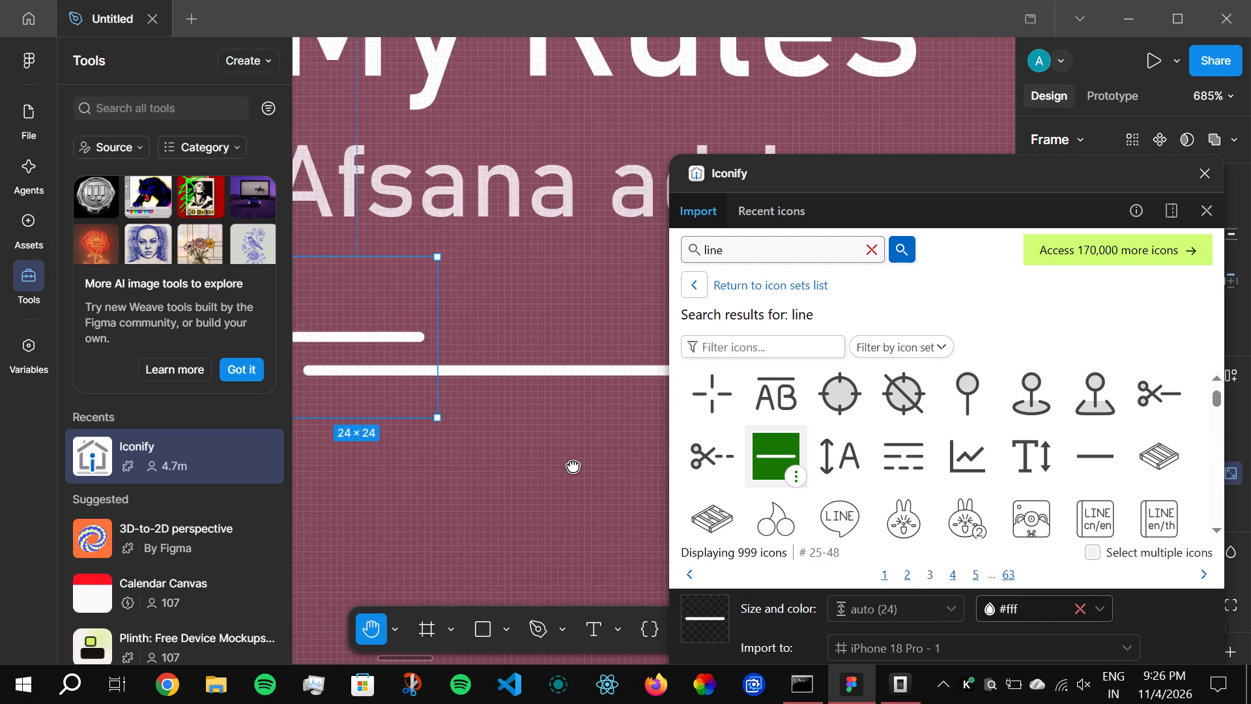
pyautogui.moveTo(573, 465); pyautogui.dragTo(622, 489)
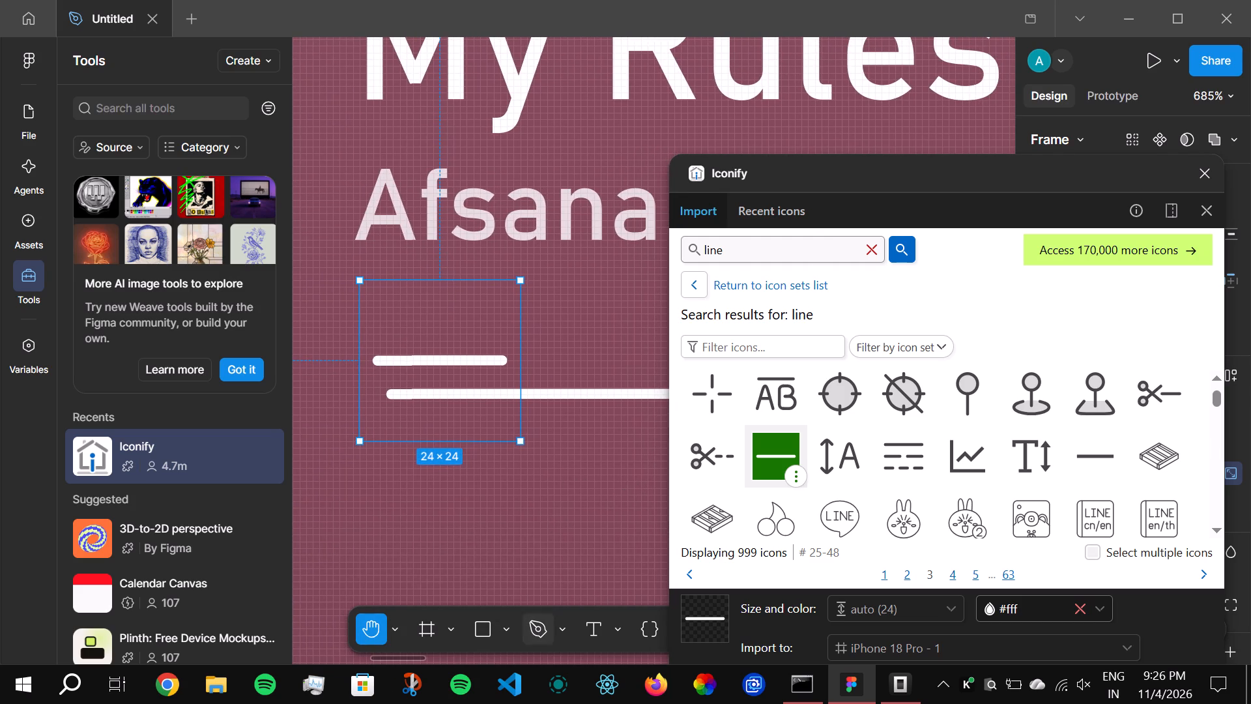
pyautogui.click(392, 633)
pyautogui.click(419, 561)
pyautogui.click(422, 544)
pyautogui.click(389, 639)
pyautogui.click(429, 551)
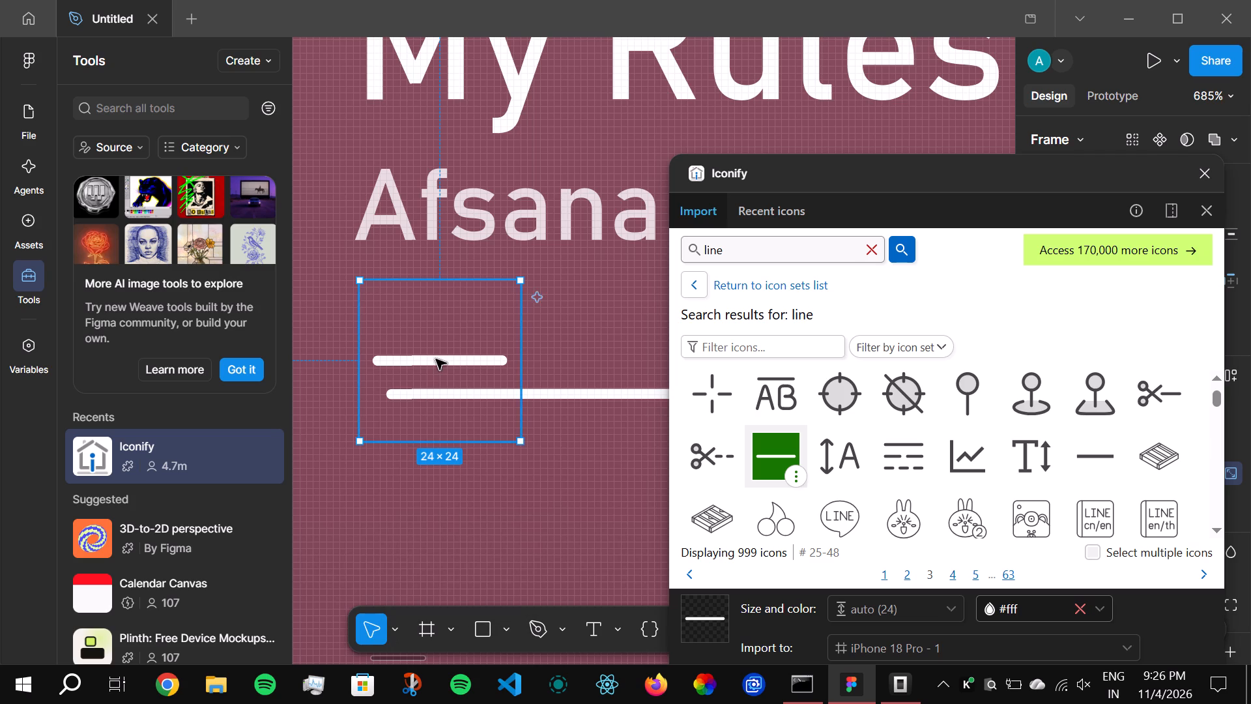
pyautogui.moveTo(436, 359); pyautogui.dragTo(446, 383)
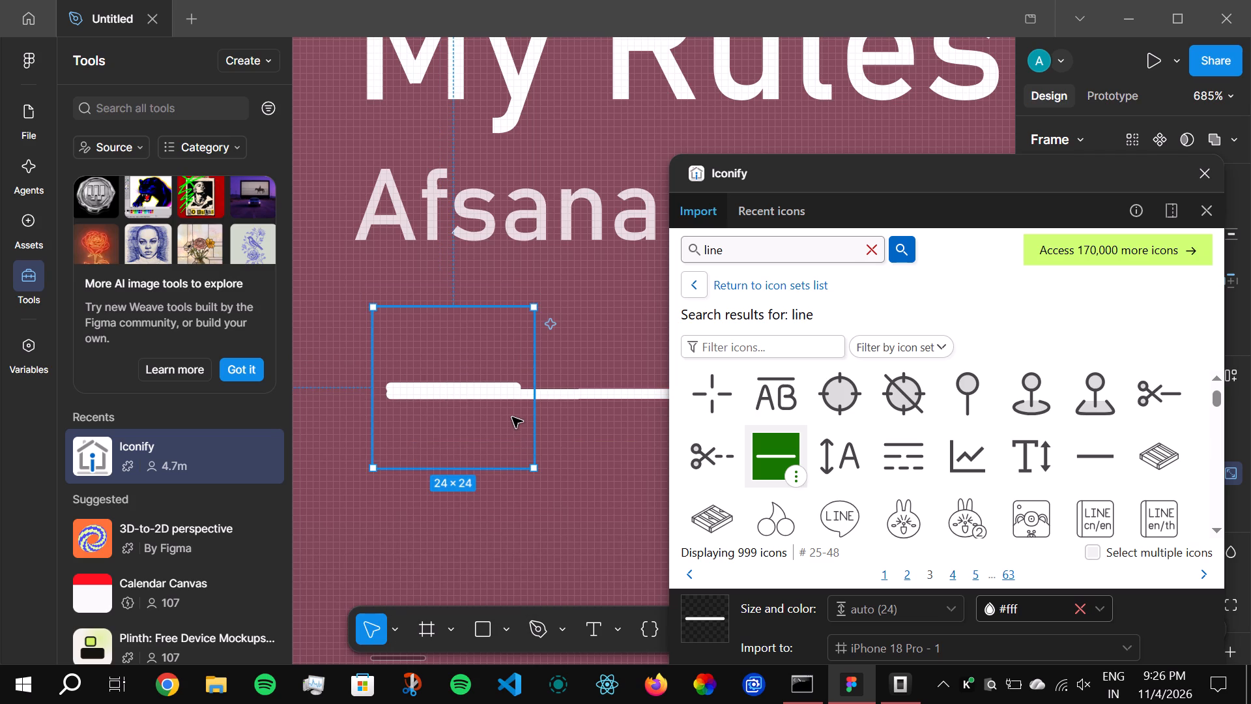
# Move the Iconify window clear of the progress bar and enlarge the short line icon until its stroke reaches the white dot.
pyautogui.moveTo(888, 167); pyautogui.dragTo(1022, 462)
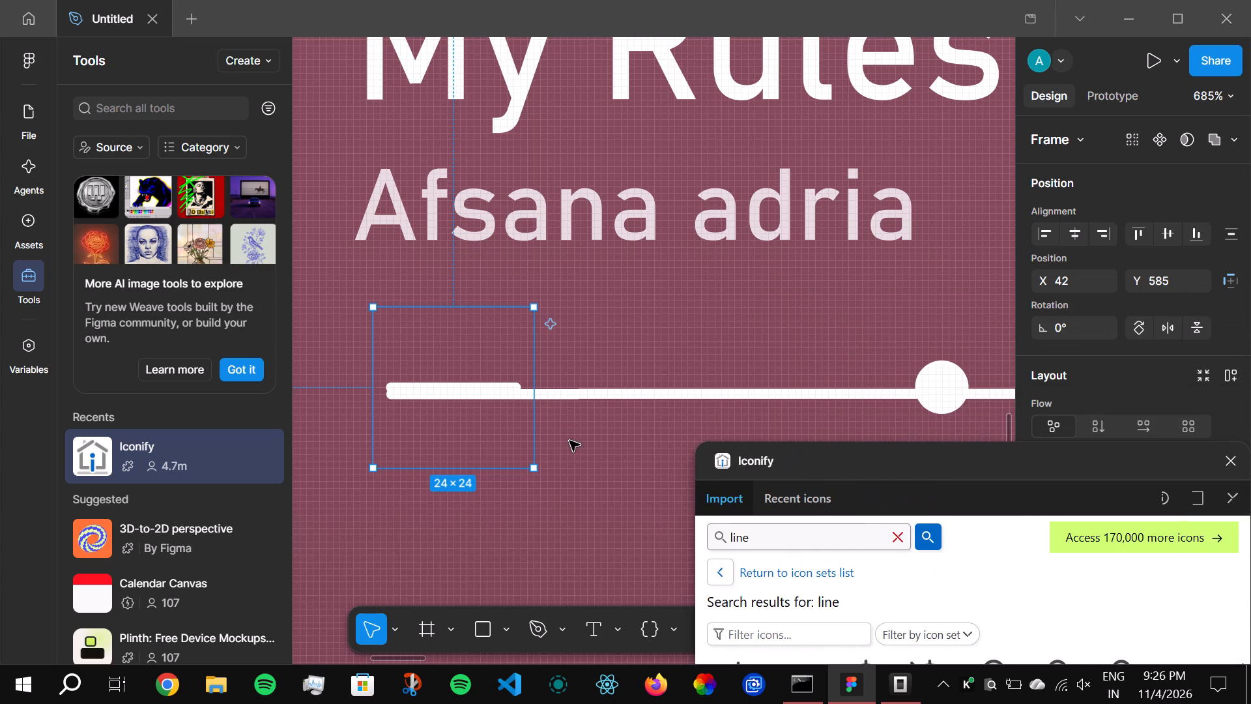
pyautogui.moveTo(536, 411); pyautogui.dragTo(881, 428)
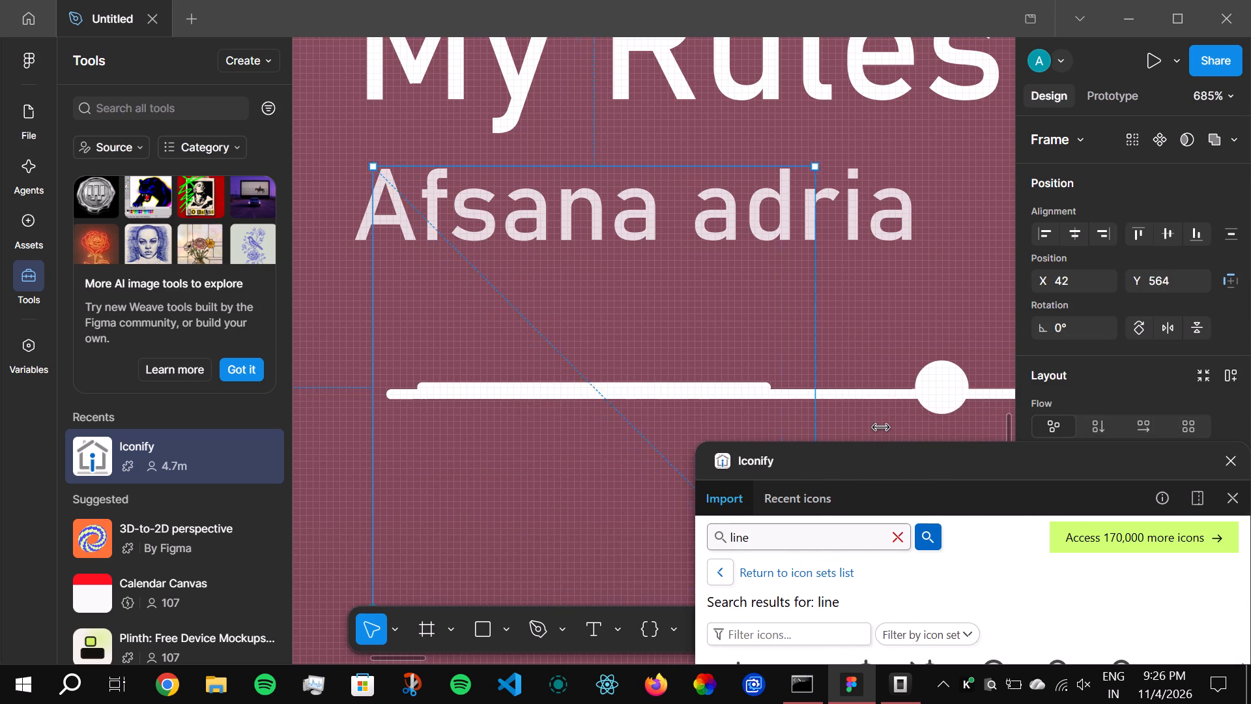
pyautogui.moveTo(881, 428); pyautogui.dragTo(973, 403)
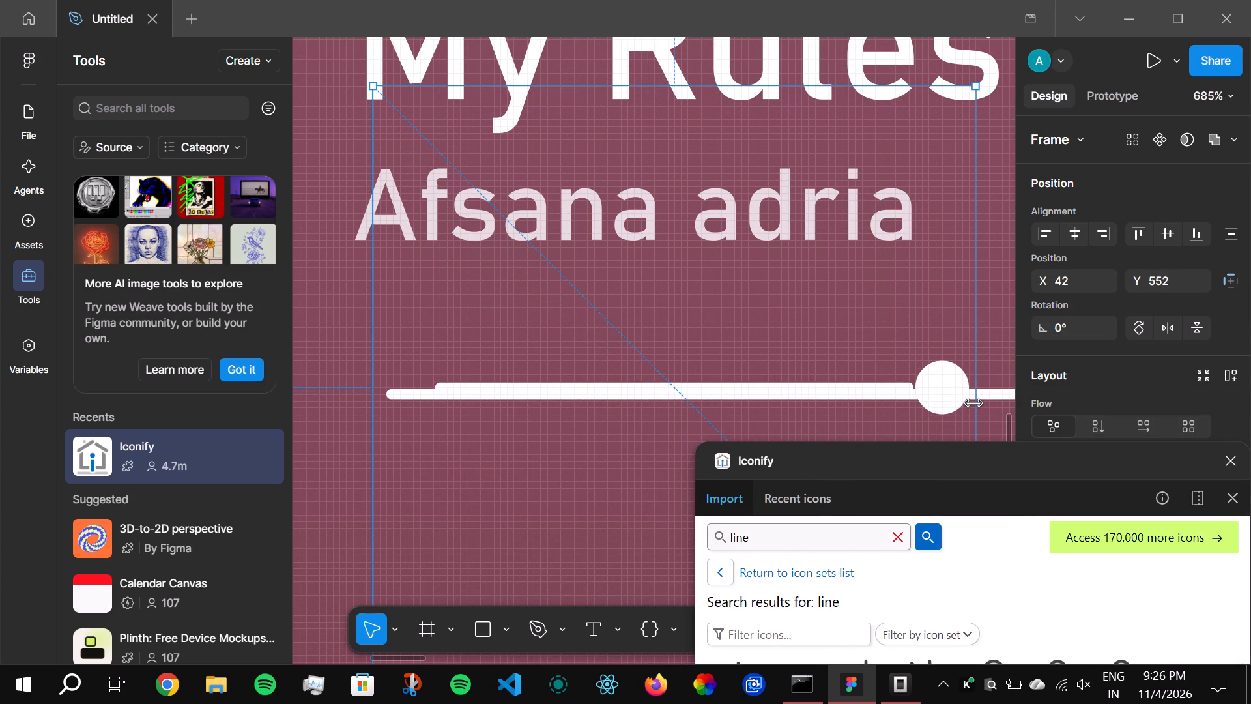
pyautogui.moveTo(973, 403); pyautogui.dragTo(983, 400)
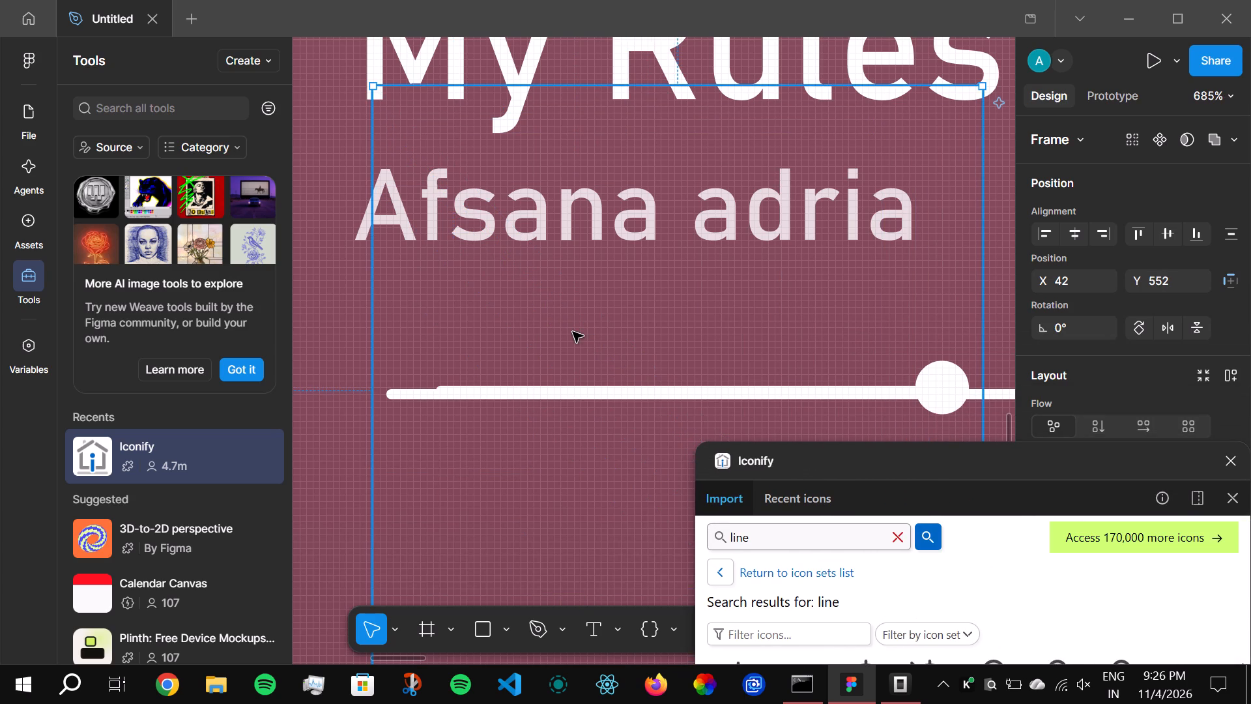
# Resize the upper line icon from its starting edge to X 34, Y 547, so its stroke begins level with the progress line.
pyautogui.moveTo(577, 332); pyautogui.dragTo(580, 321)
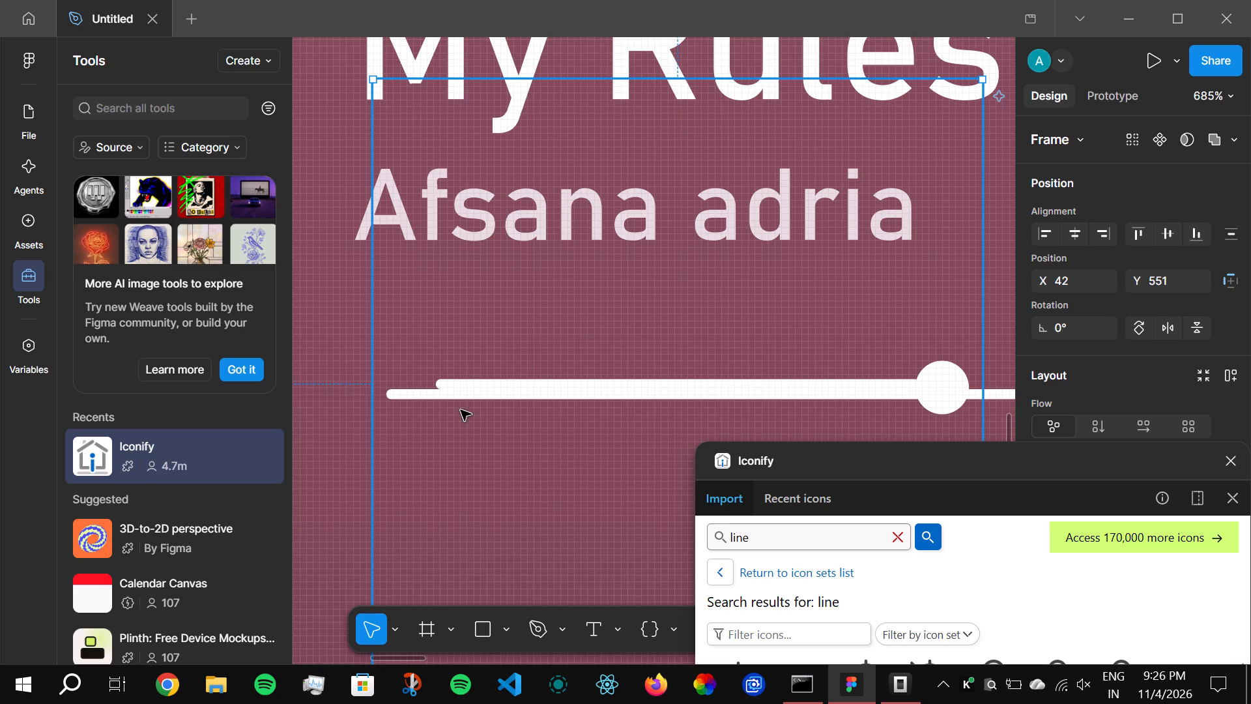
pyautogui.moveTo(426, 335); pyautogui.dragTo(416, 329)
pyautogui.moveTo(450, 332); pyautogui.dragTo(457, 335)
pyautogui.moveTo(371, 370); pyautogui.dragTo(358, 369)
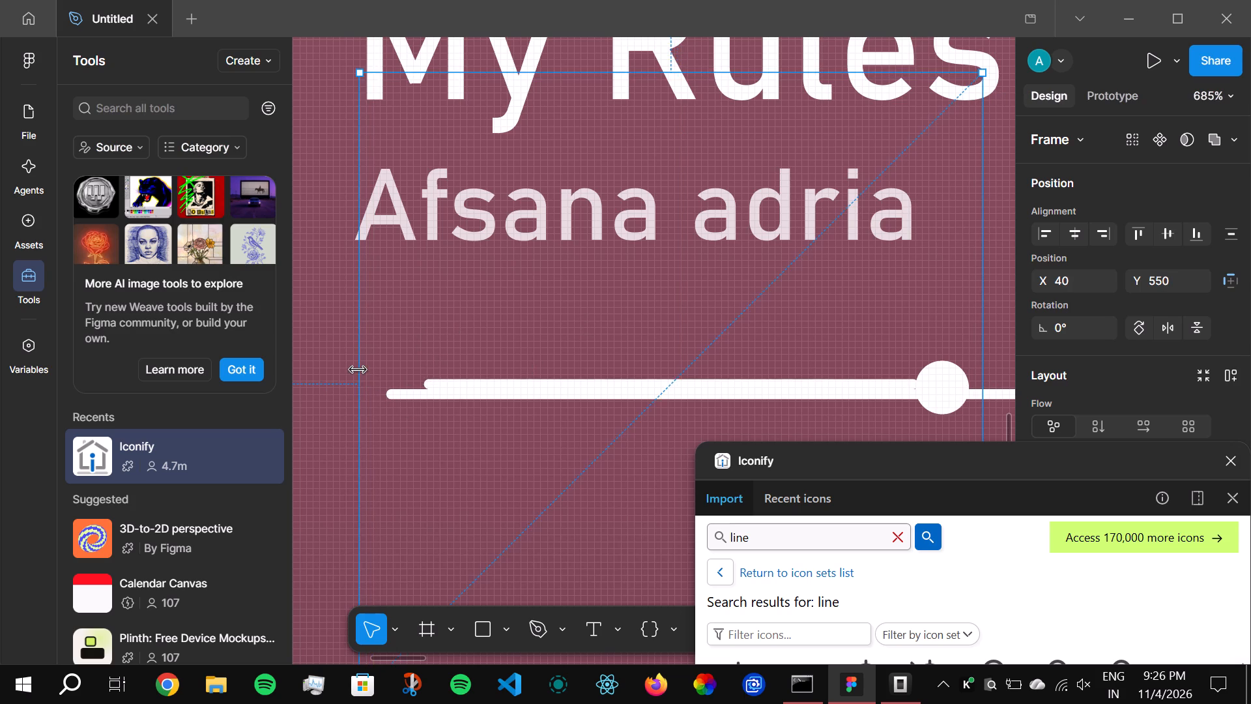
pyautogui.moveTo(358, 369); pyautogui.dragTo(327, 372)
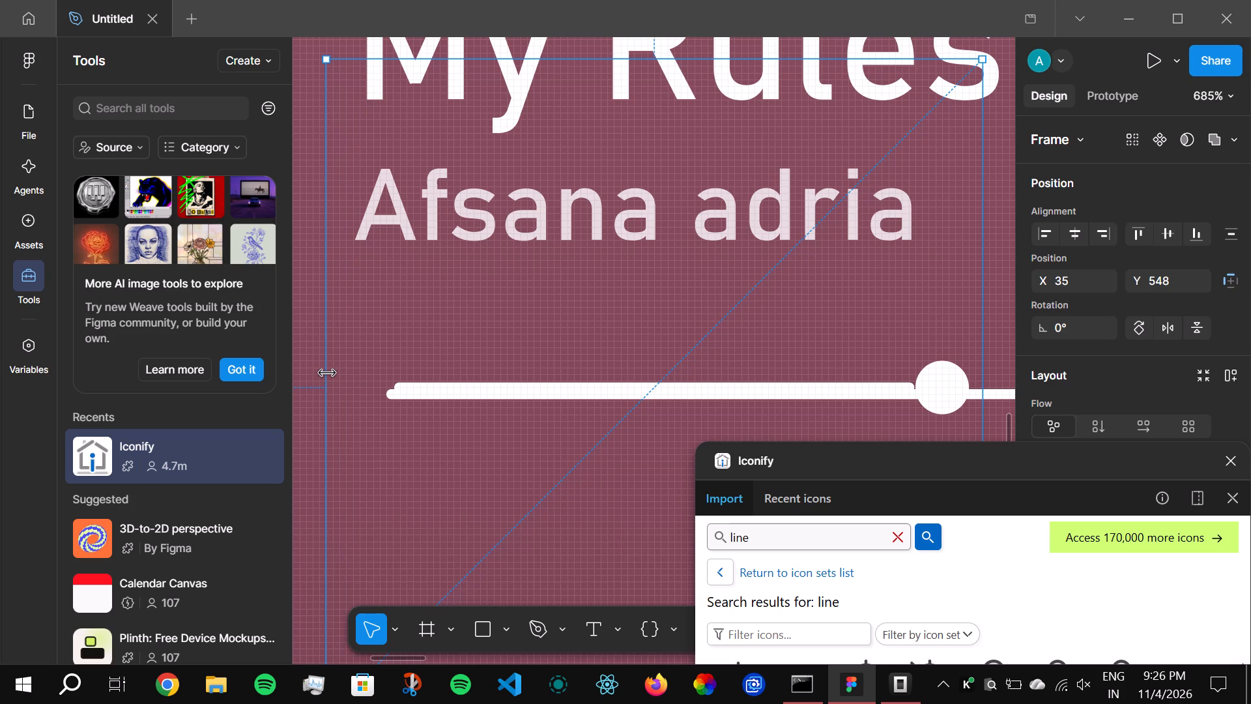
pyautogui.moveTo(327, 372); pyautogui.dragTo(309, 366)
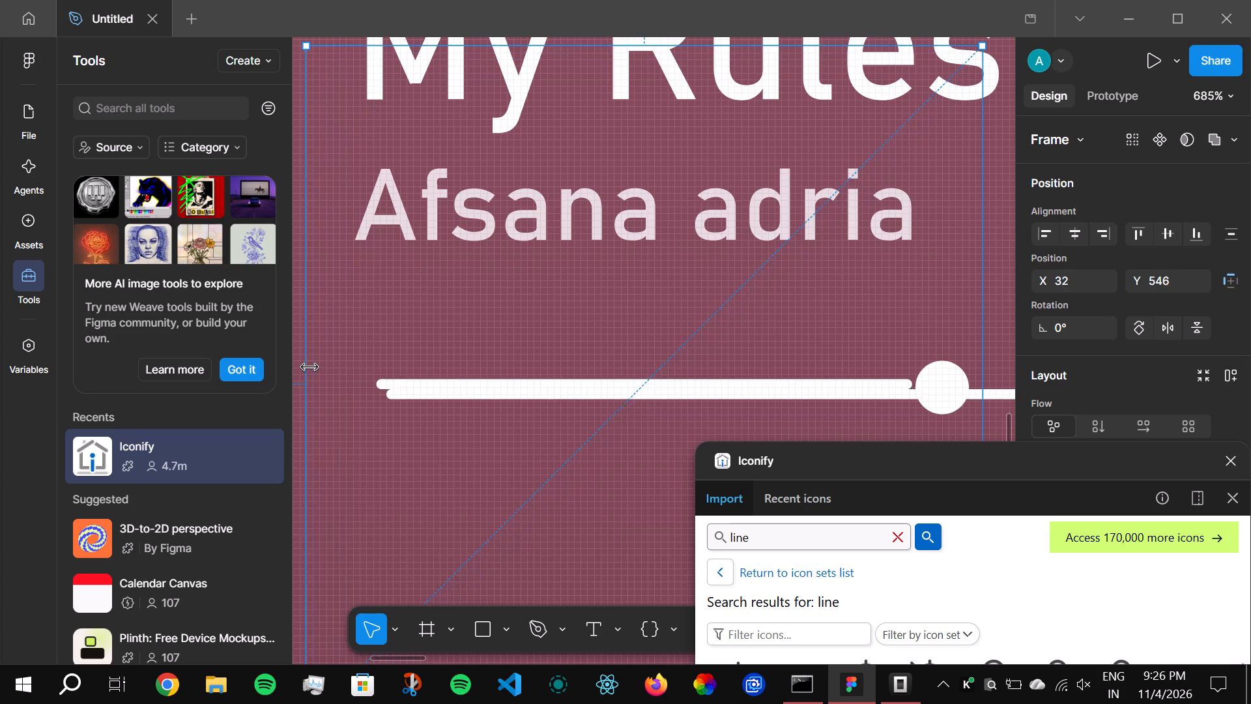
pyautogui.moveTo(309, 366); pyautogui.dragTo(317, 366)
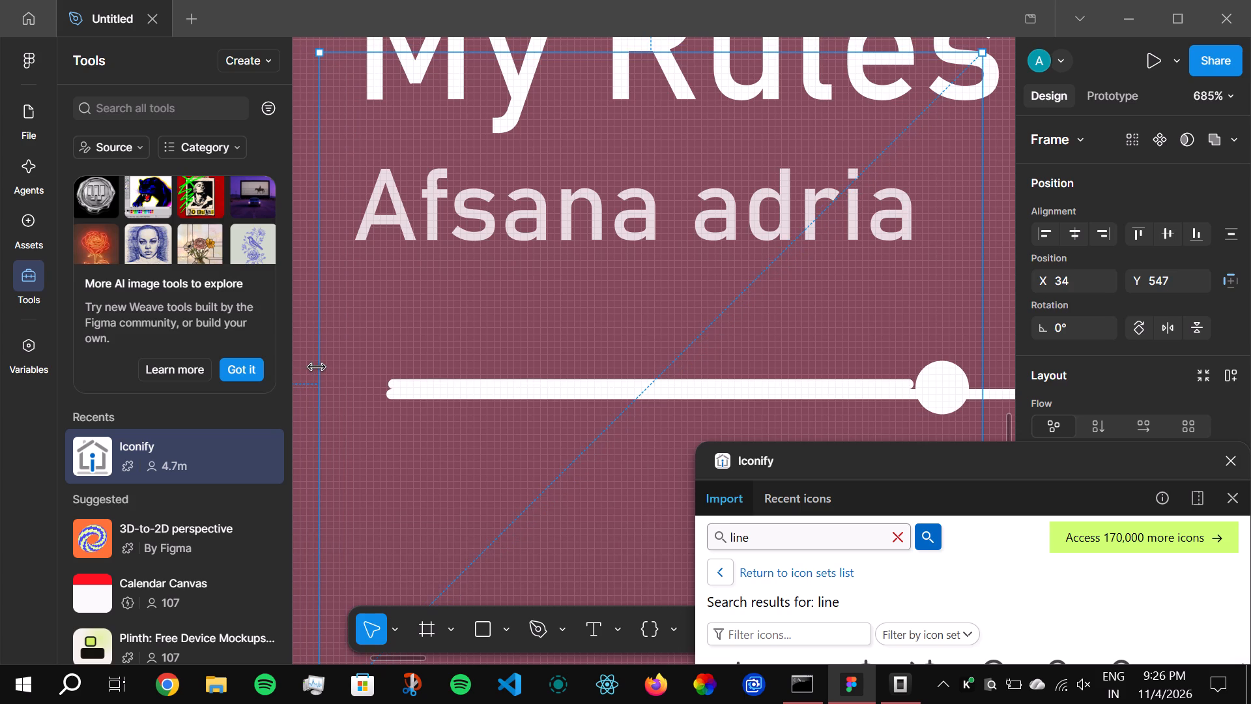
pyautogui.moveTo(317, 366); pyautogui.dragTo(323, 362)
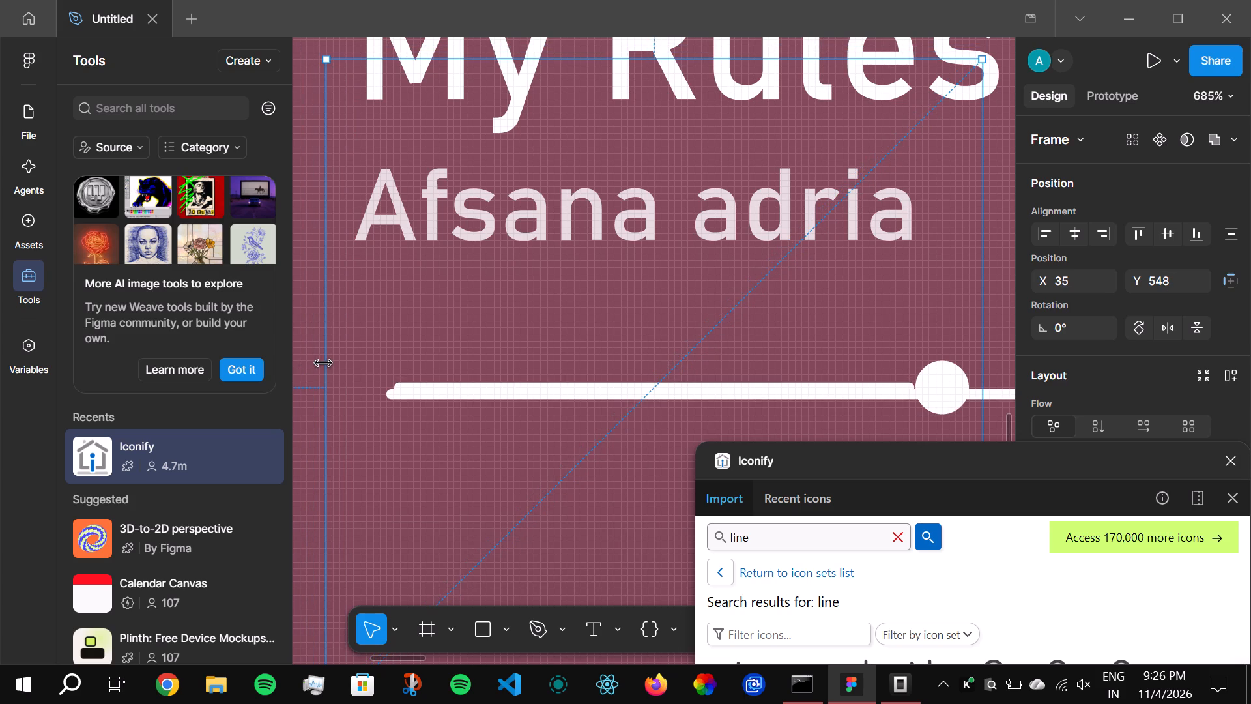
pyautogui.moveTo(323, 362); pyautogui.dragTo(317, 353)
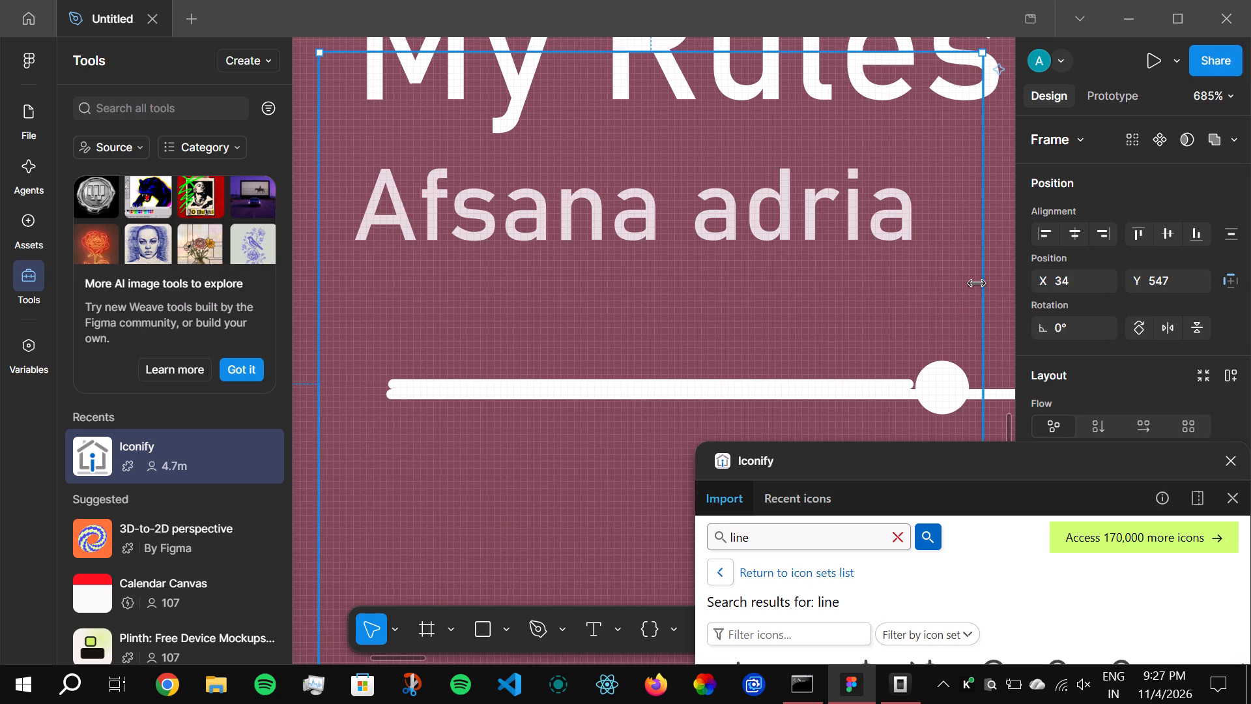
# Extend the upper line icon's far edge until its stroke meets the white dot, leaving the icon at X 34, Y 546.
pyautogui.moveTo(980, 284); pyautogui.dragTo(987, 290)
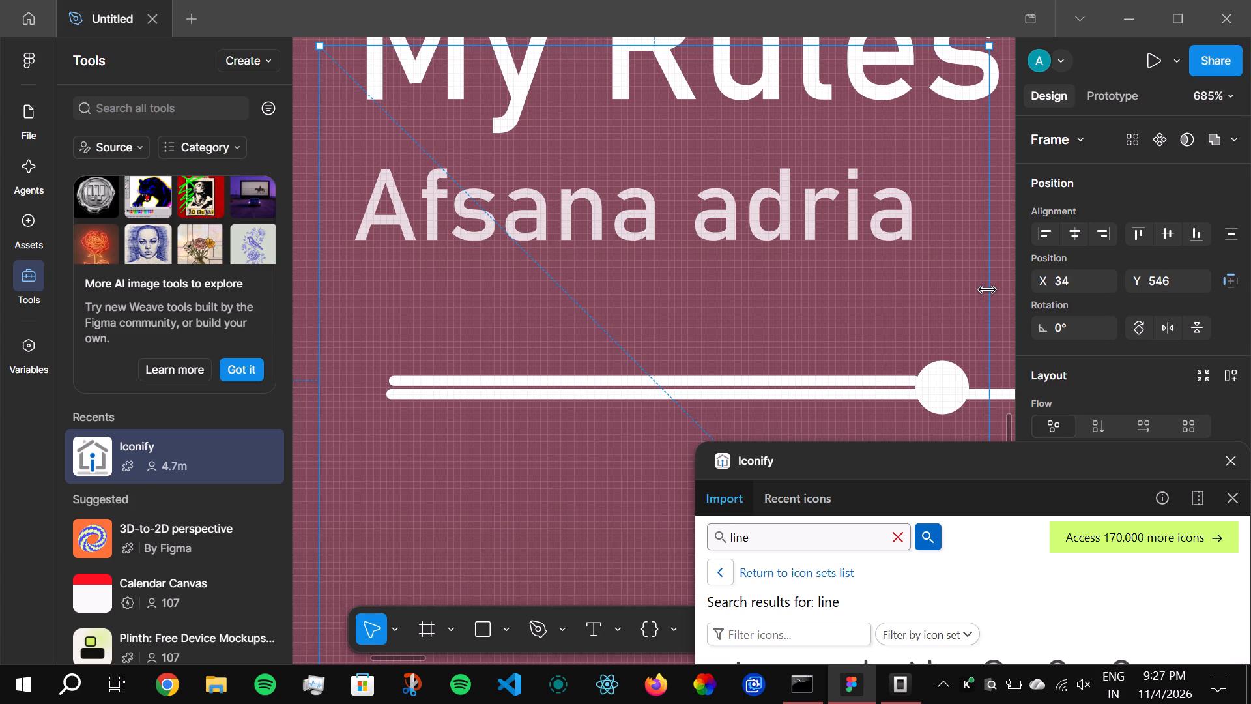
pyautogui.moveTo(987, 290); pyautogui.dragTo(984, 317)
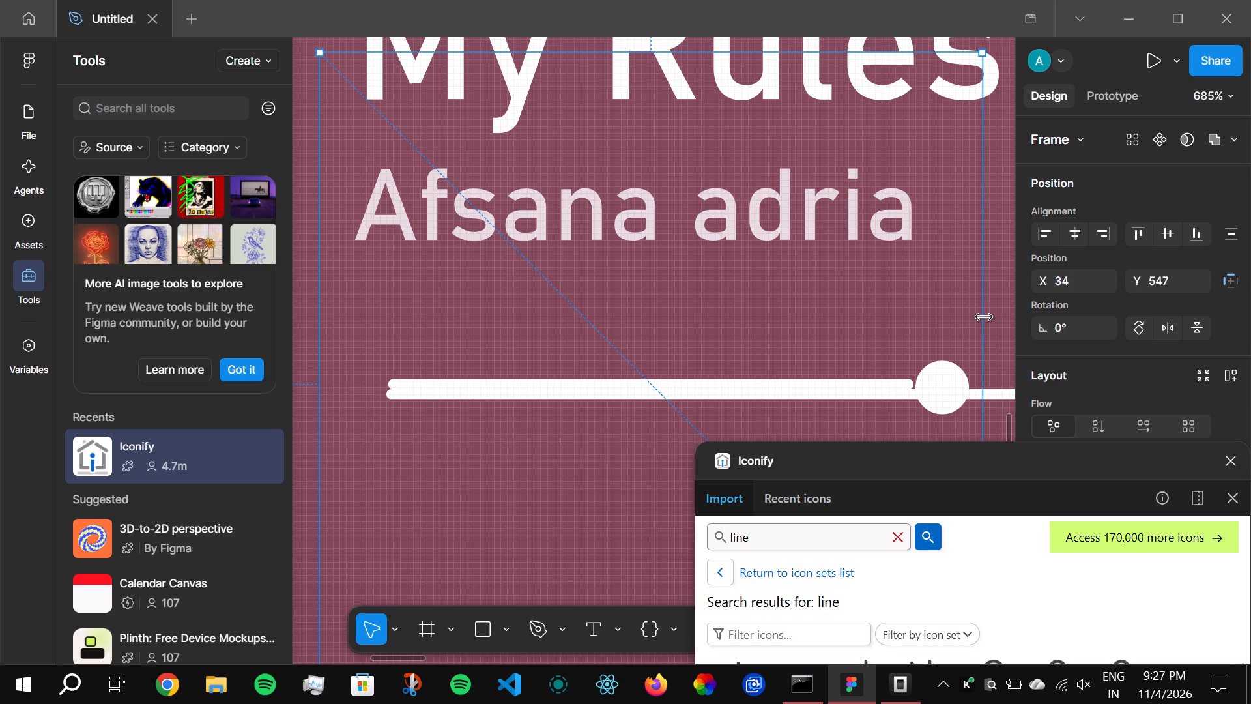
pyautogui.moveTo(984, 317); pyautogui.dragTo(994, 328)
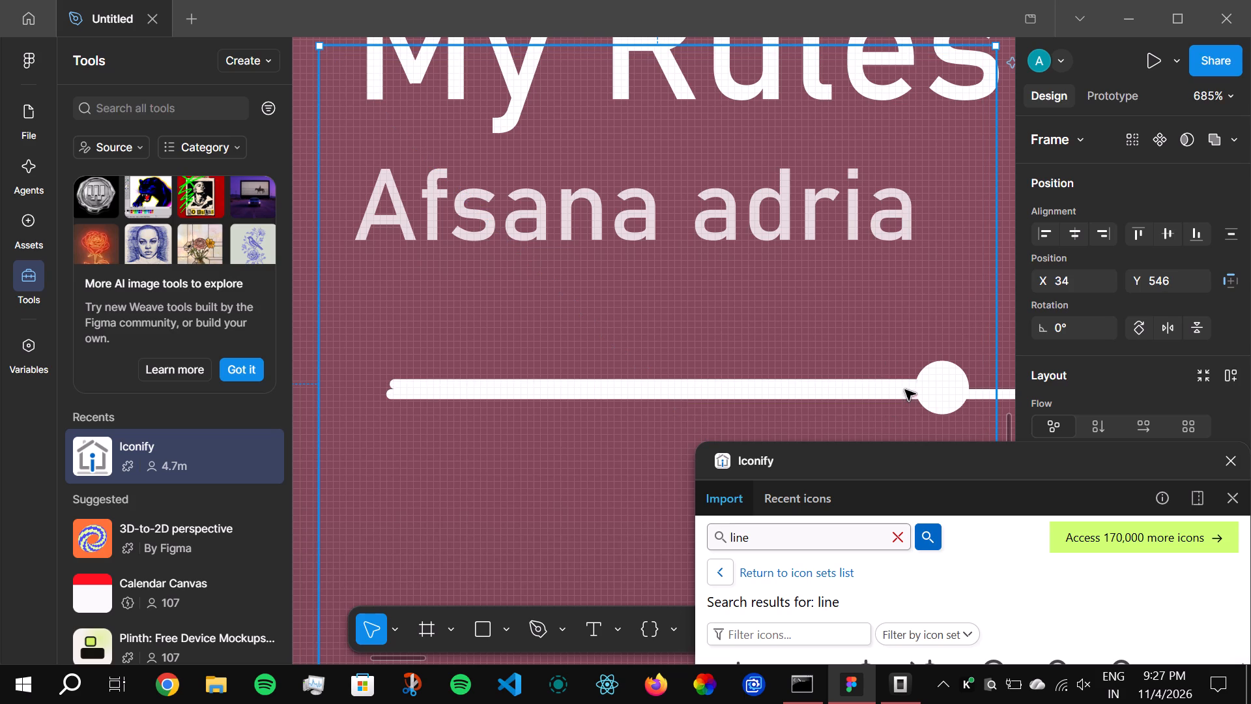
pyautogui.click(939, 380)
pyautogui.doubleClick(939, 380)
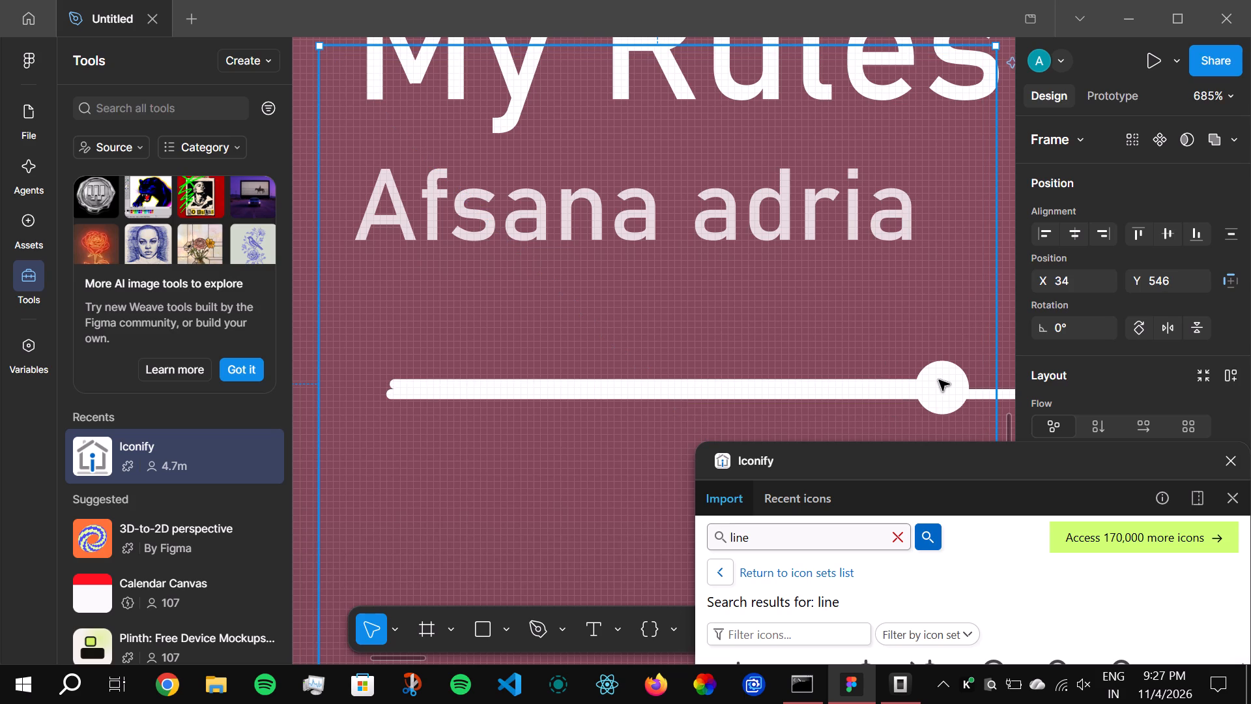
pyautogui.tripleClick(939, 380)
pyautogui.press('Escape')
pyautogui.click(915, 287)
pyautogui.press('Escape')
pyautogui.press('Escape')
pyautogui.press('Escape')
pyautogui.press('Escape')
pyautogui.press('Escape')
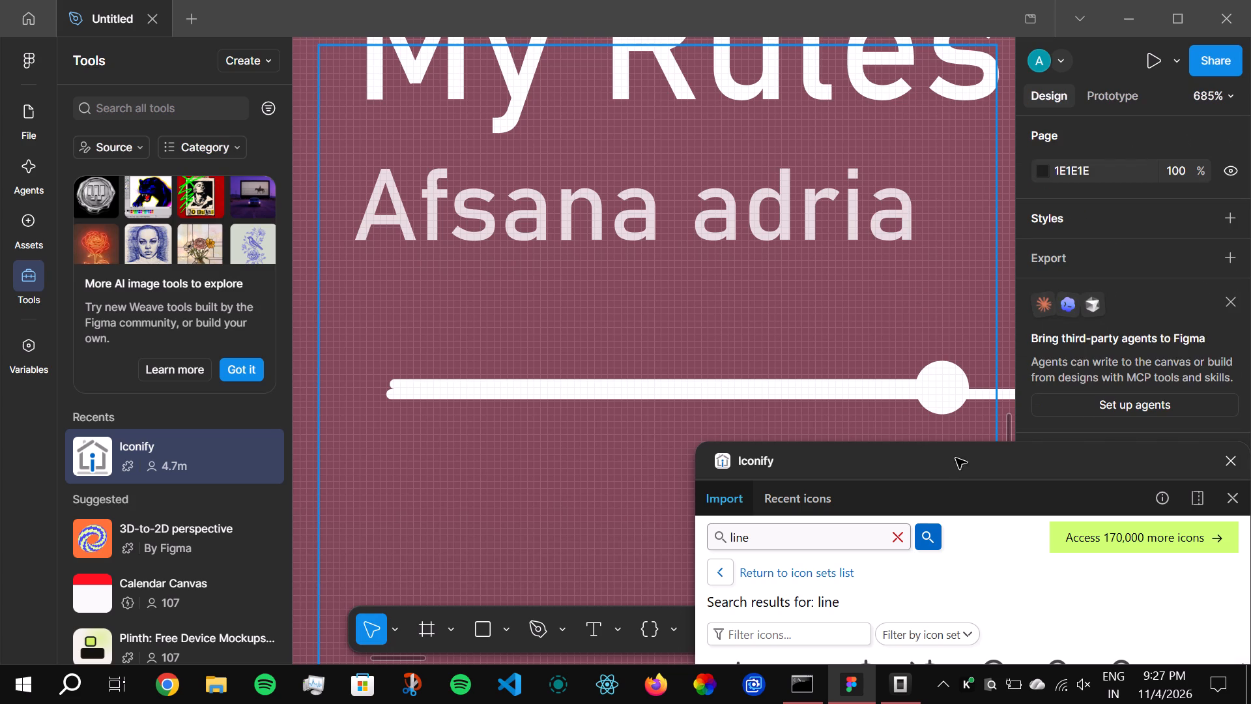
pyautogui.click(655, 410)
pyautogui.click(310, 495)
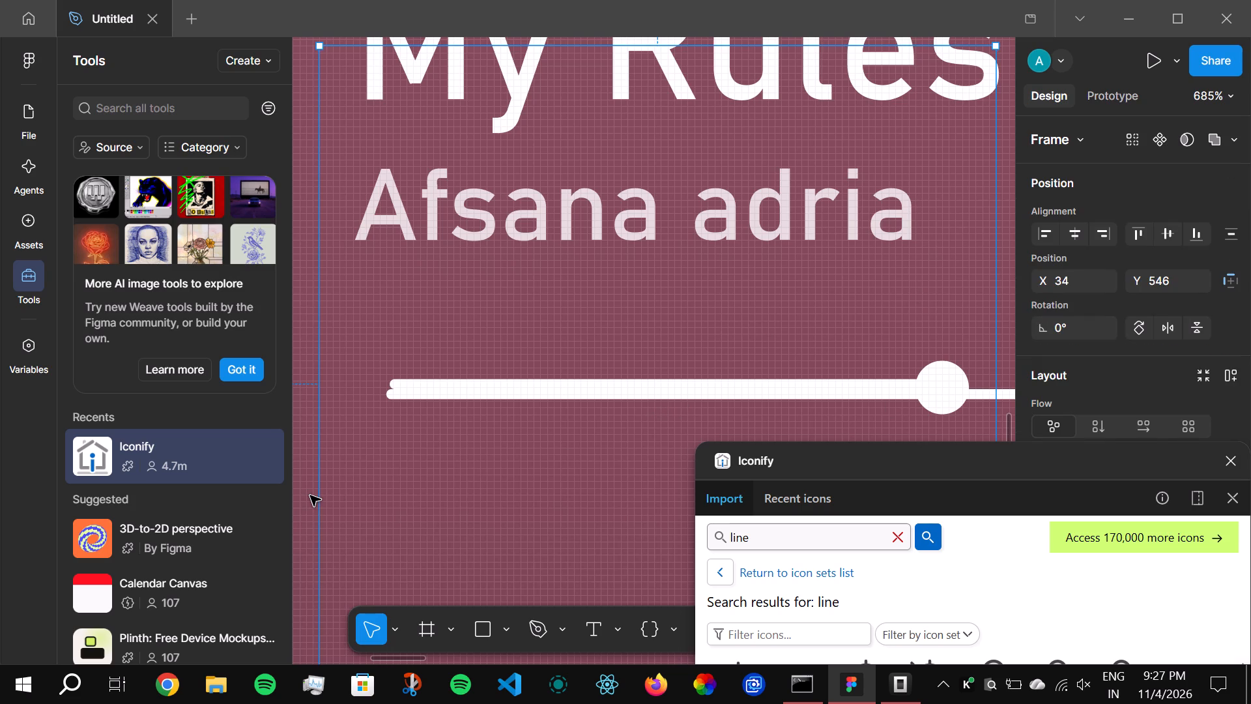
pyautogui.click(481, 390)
# Search Iconify for "dot" and import the solid carbon:dot-mark icon into the iPhone 18 Pro - 1 frame.
pyautogui.moveTo(895, 465); pyautogui.dragTo(915, 403)
pyautogui.click(912, 475)
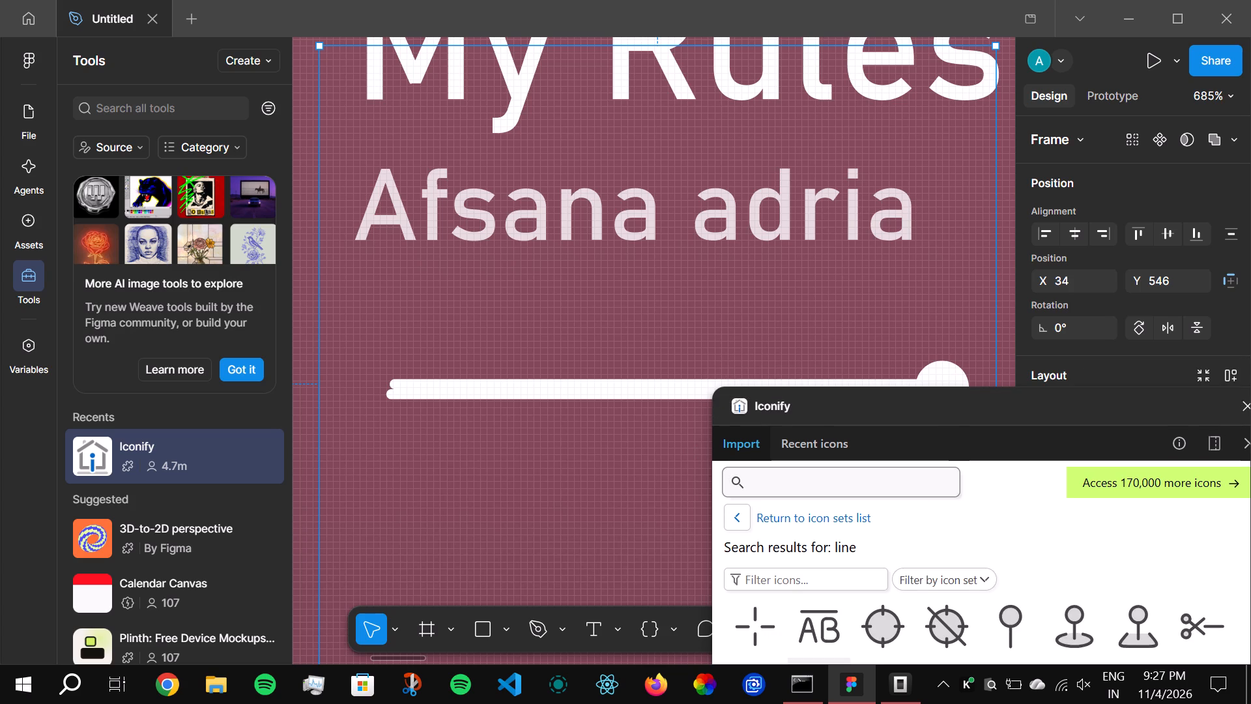
pyautogui.write('dot')
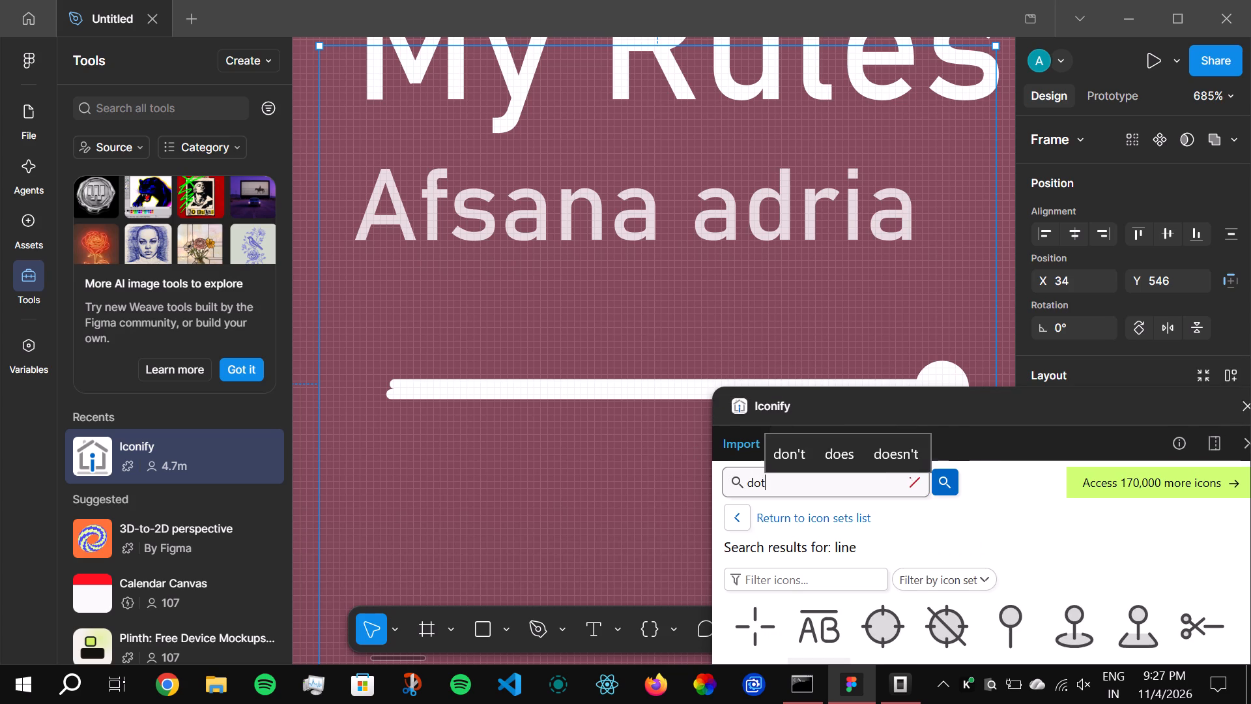
pyautogui.press('Return')
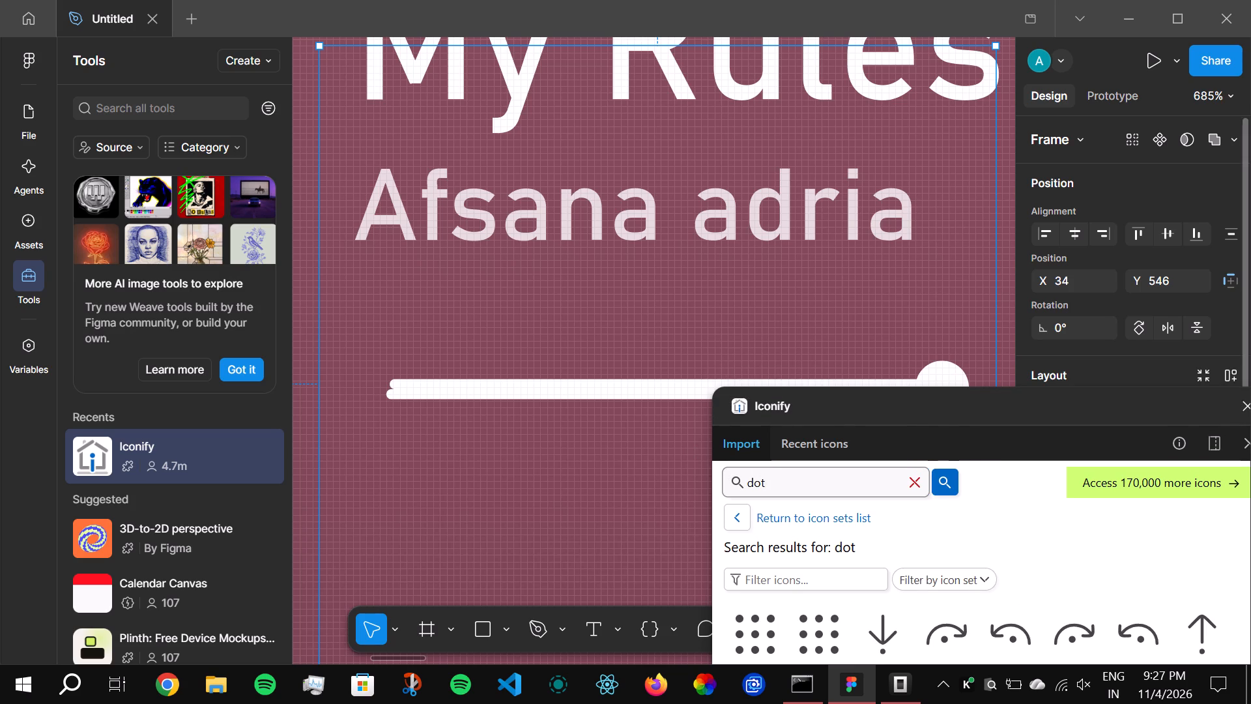
pyautogui.moveTo(1028, 396); pyautogui.dragTo(926, 110)
pyautogui.scroll(-1, 833, 434)
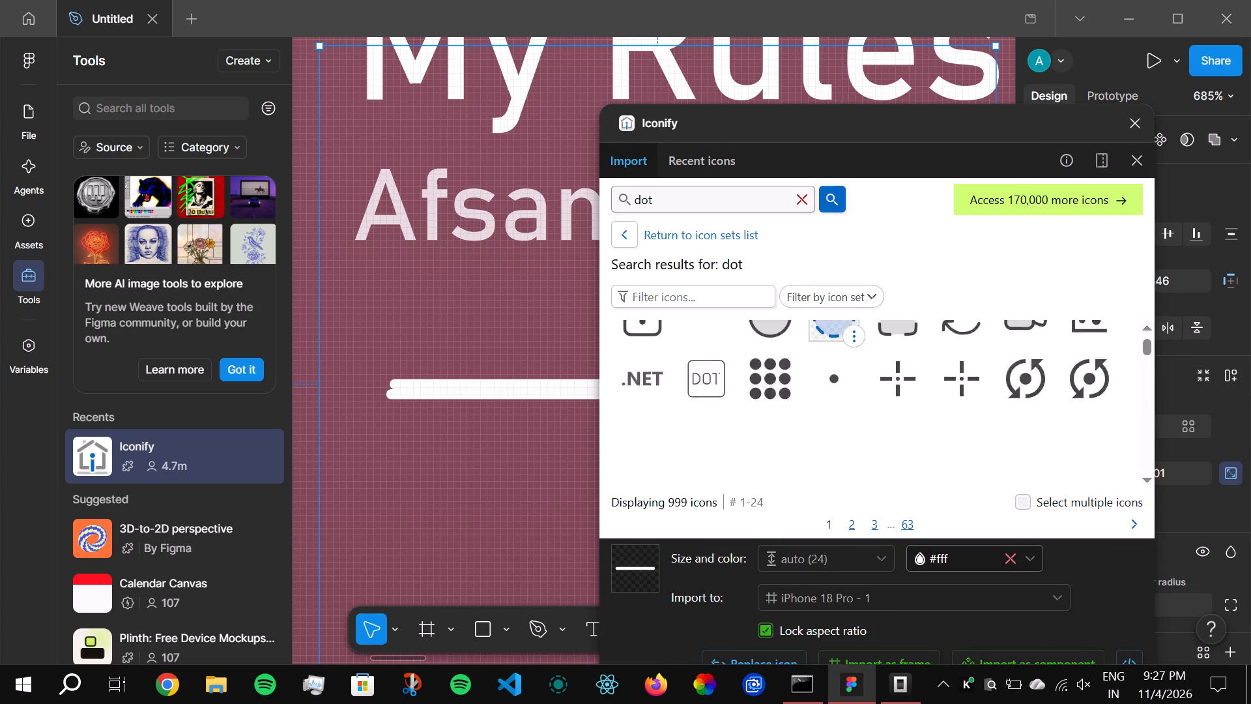
pyautogui.scroll(-1, 833, 434)
pyautogui.moveTo(820, 394); pyautogui.dragTo(382, 397)
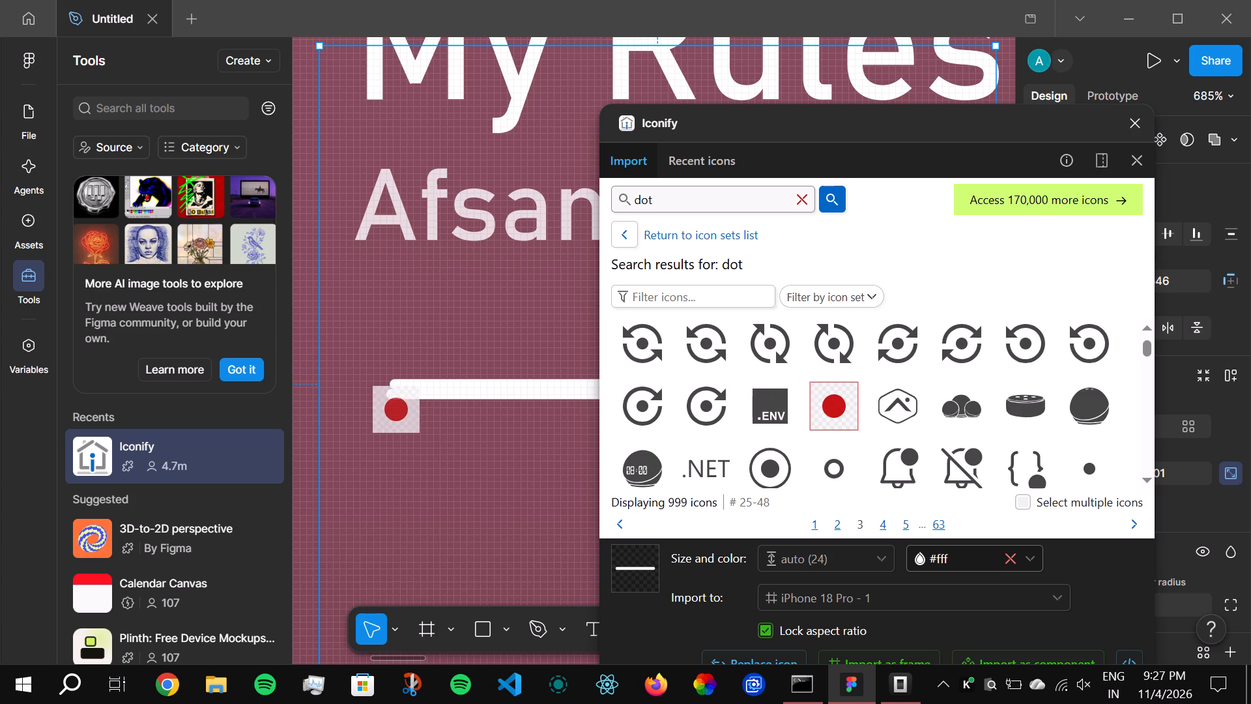
pyautogui.moveTo(382, 397); pyautogui.dragTo(371, 325)
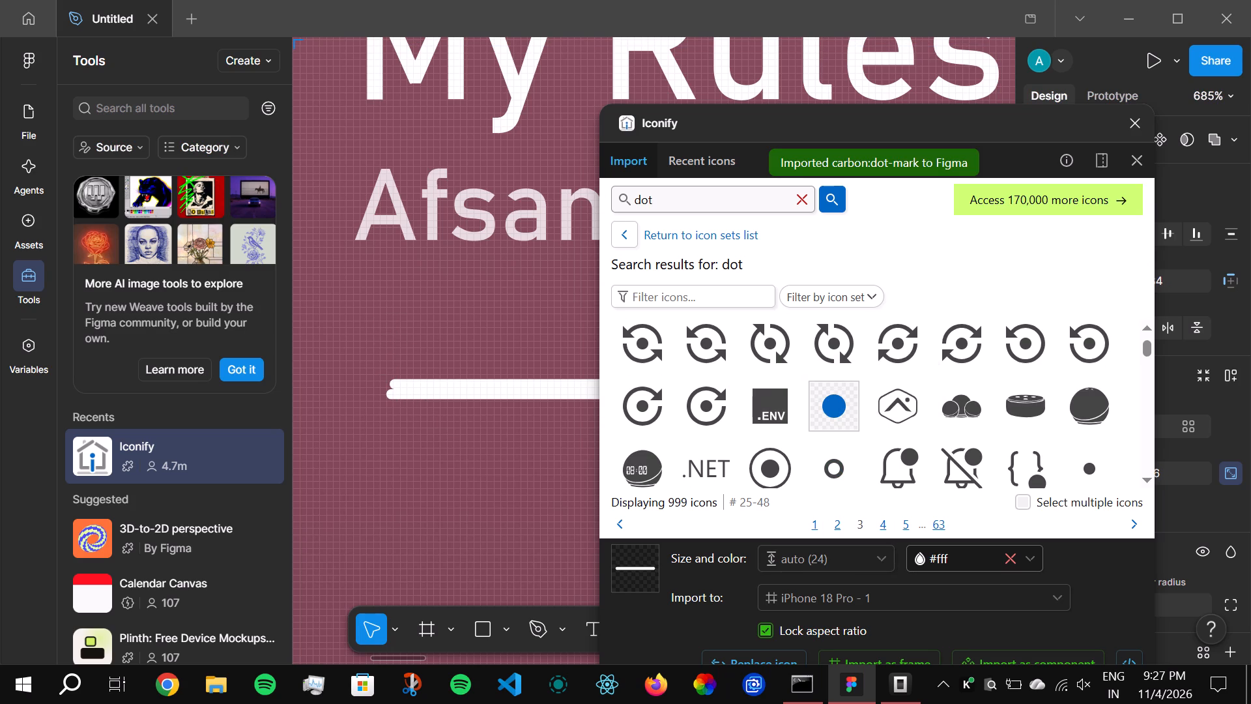
pyautogui.moveTo(833, 411); pyautogui.dragTo(478, 318)
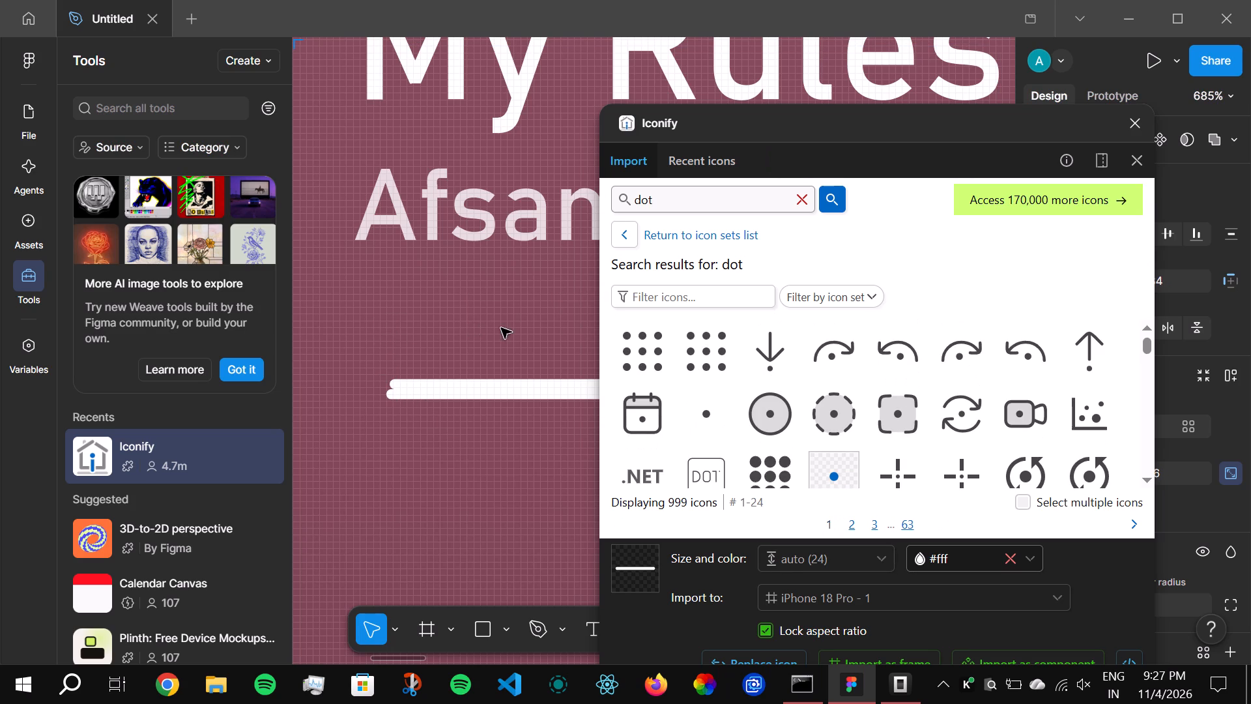
# Bring the full progress bar into view and import another solid carbon:dot-mark icon from the "dot" results.
pyautogui.moveTo(1011, 133); pyautogui.dragTo(1072, 547)
pyautogui.moveTo(1072, 547); pyautogui.dragTo(1072, 550)
pyautogui.moveTo(970, 120); pyautogui.dragTo(1031, 530)
pyautogui.moveTo(905, 120); pyautogui.dragTo(981, 531)
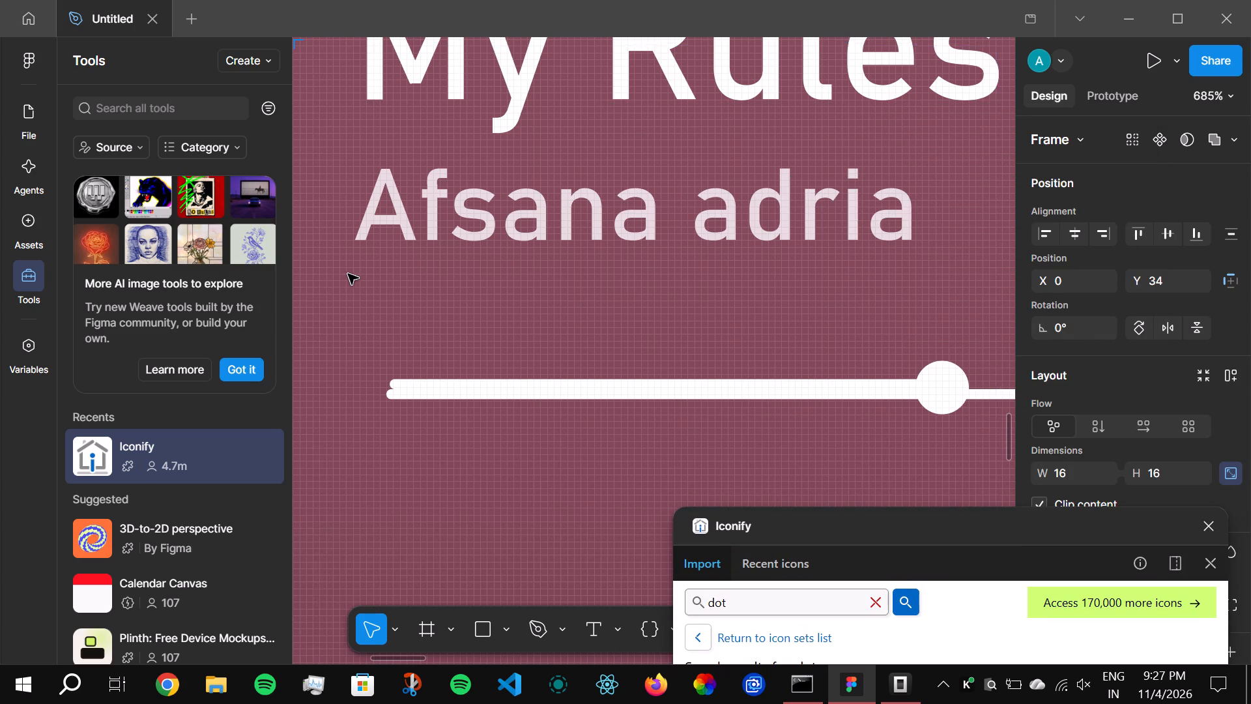
pyautogui.keyDown('ctrl'); pyautogui.scroll(-17, 348, 274); pyautogui.keyUp('ctrl')
pyautogui.keyDown('ctrl'); pyautogui.scroll(-2, 474, 317); pyautogui.keyUp('ctrl')
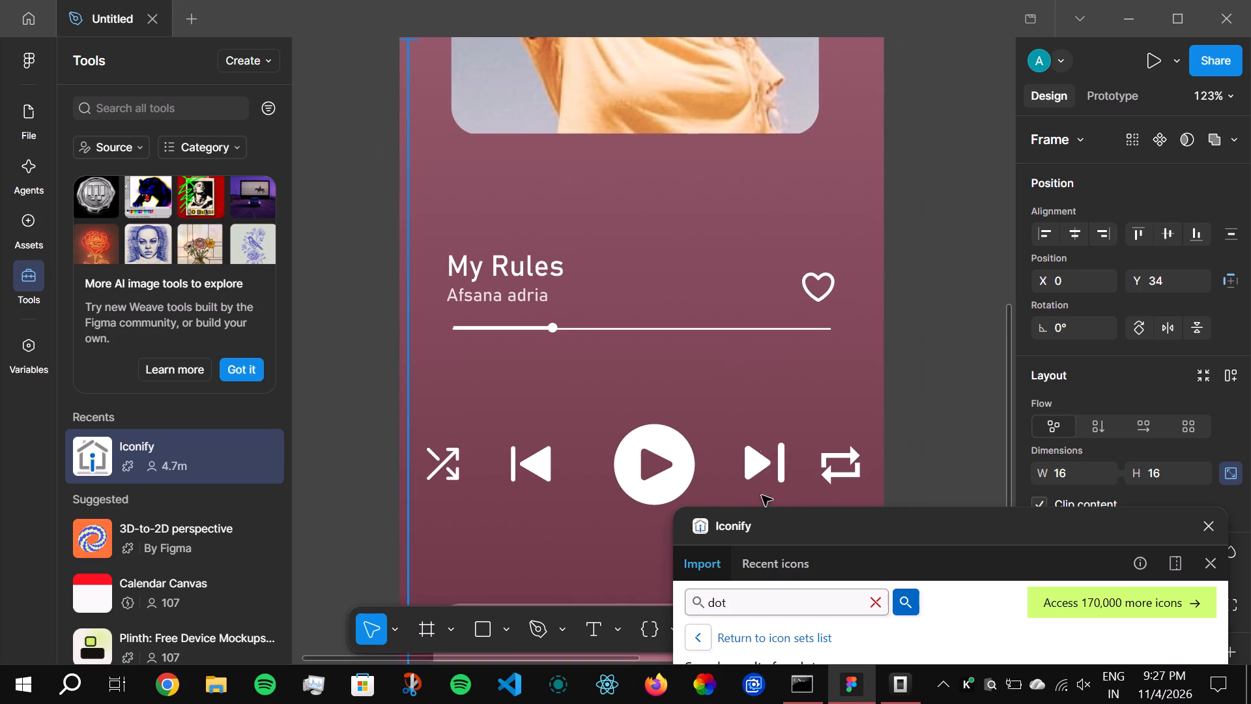
pyautogui.moveTo(939, 513); pyautogui.dragTo(936, 164)
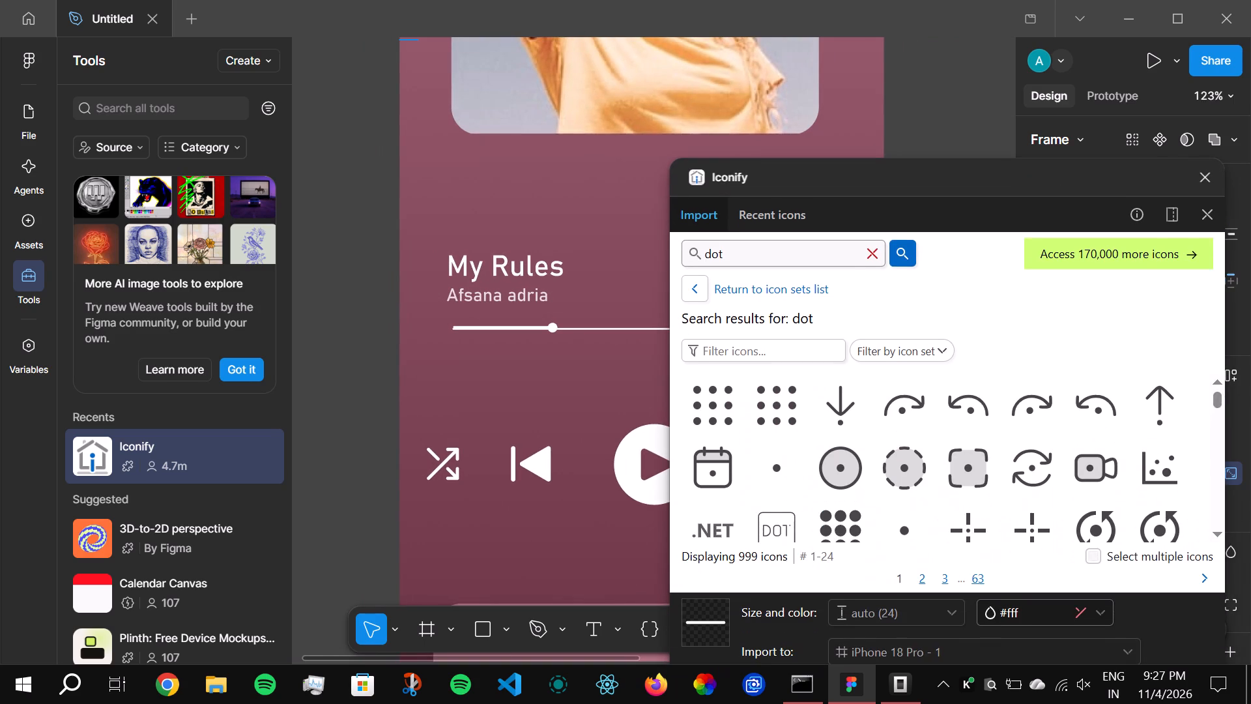
pyautogui.click(905, 536)
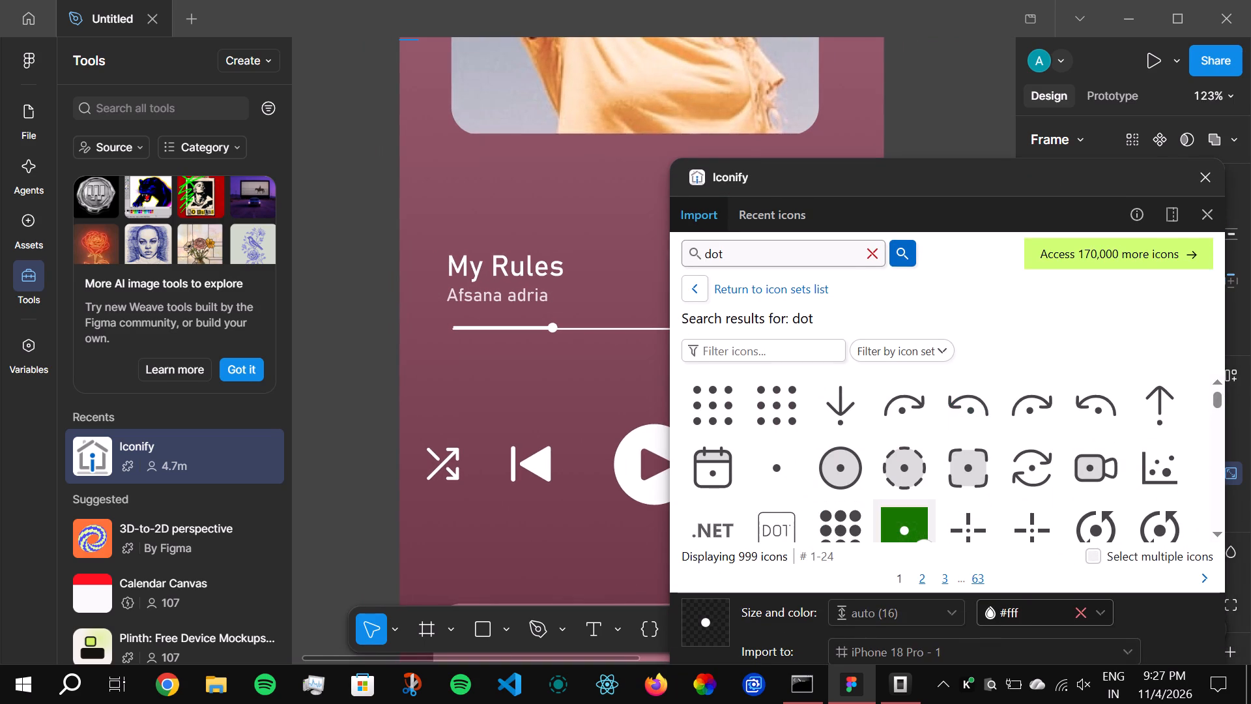
pyautogui.scroll(-3, 908, 503)
pyautogui.scroll(1, 902, 424)
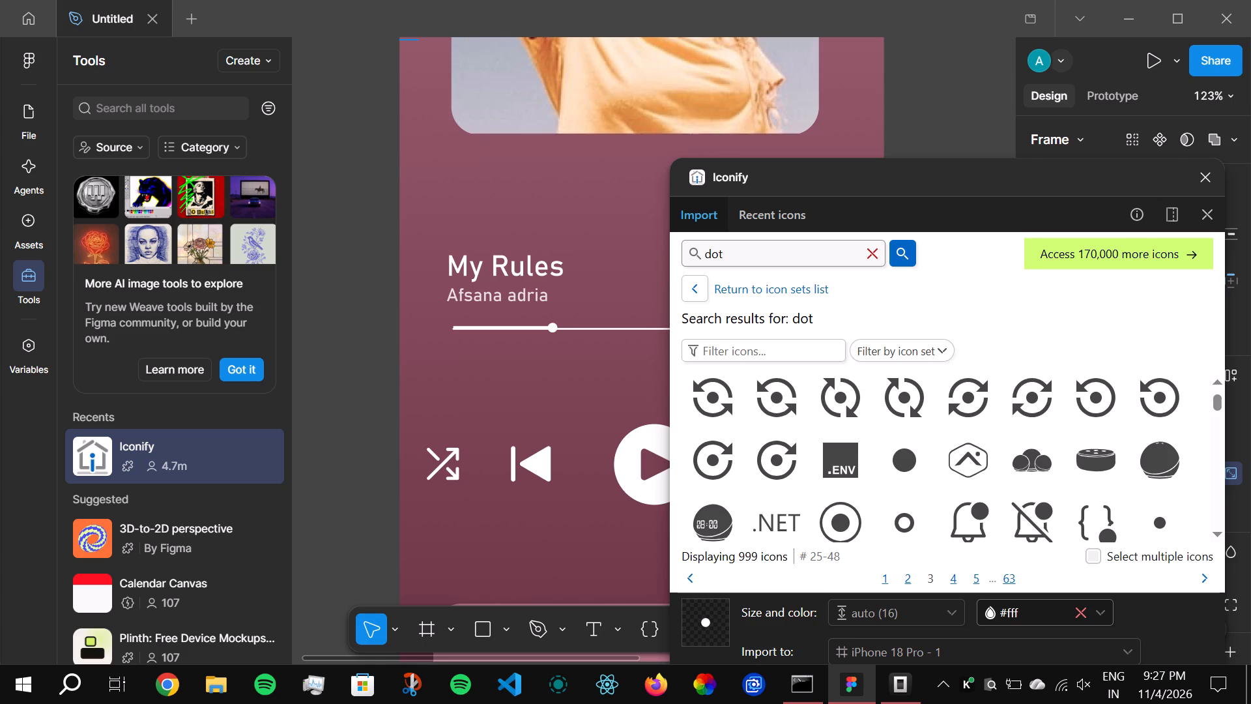
pyautogui.moveTo(908, 448); pyautogui.dragTo(539, 345)
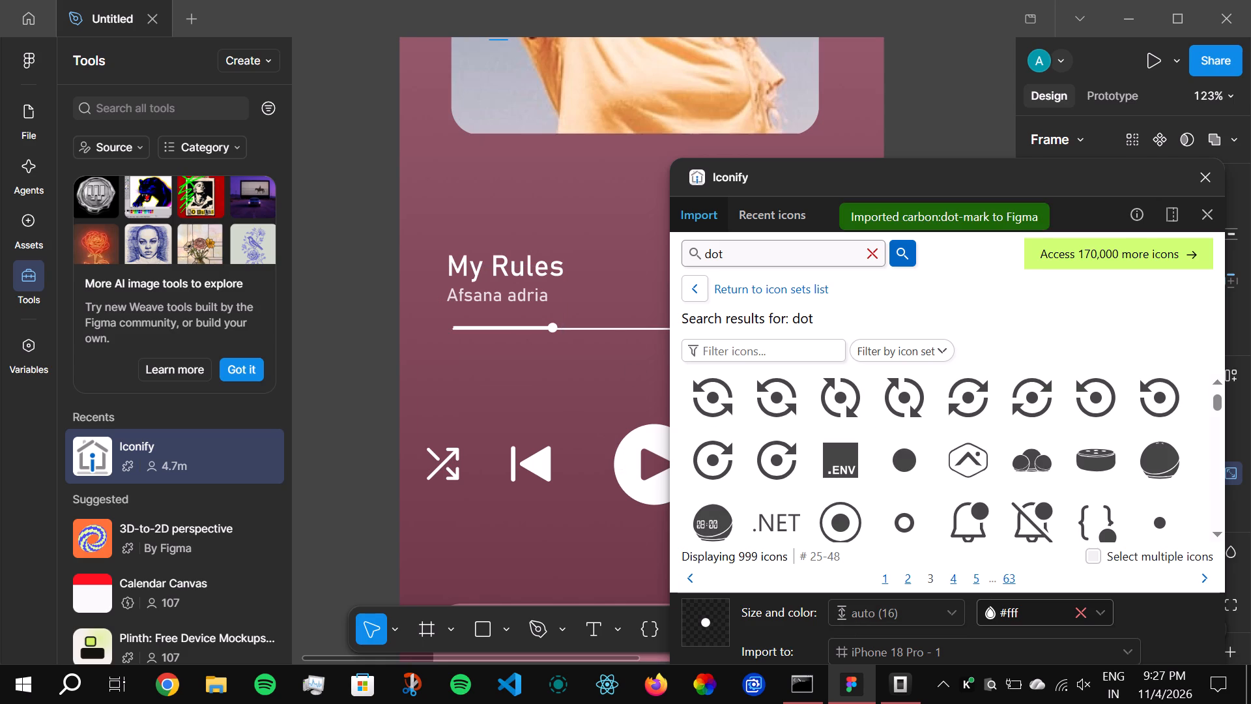
# Import the solid dot icon in white (#fff), placing it between the start of the progress line and the shuffle icon.
pyautogui.click(891, 476)
pyautogui.moveTo(898, 469); pyautogui.dragTo(898, 462)
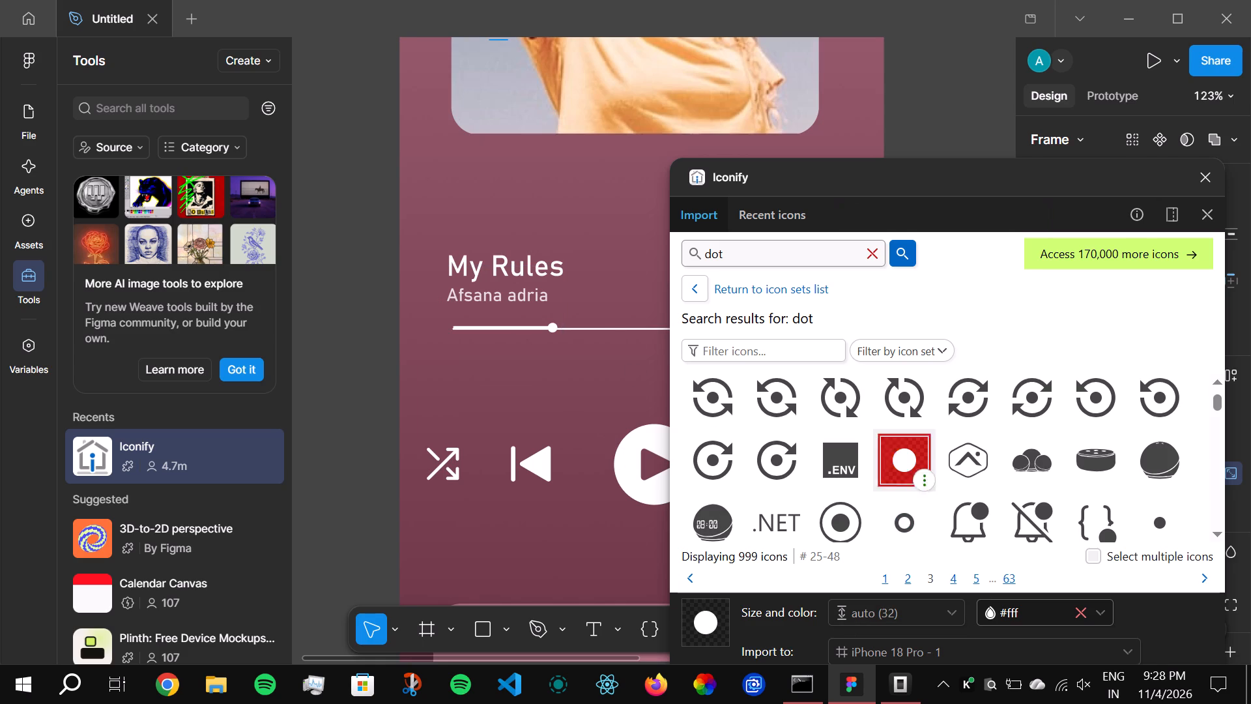
pyautogui.moveTo(898, 462); pyautogui.dragTo(488, 397)
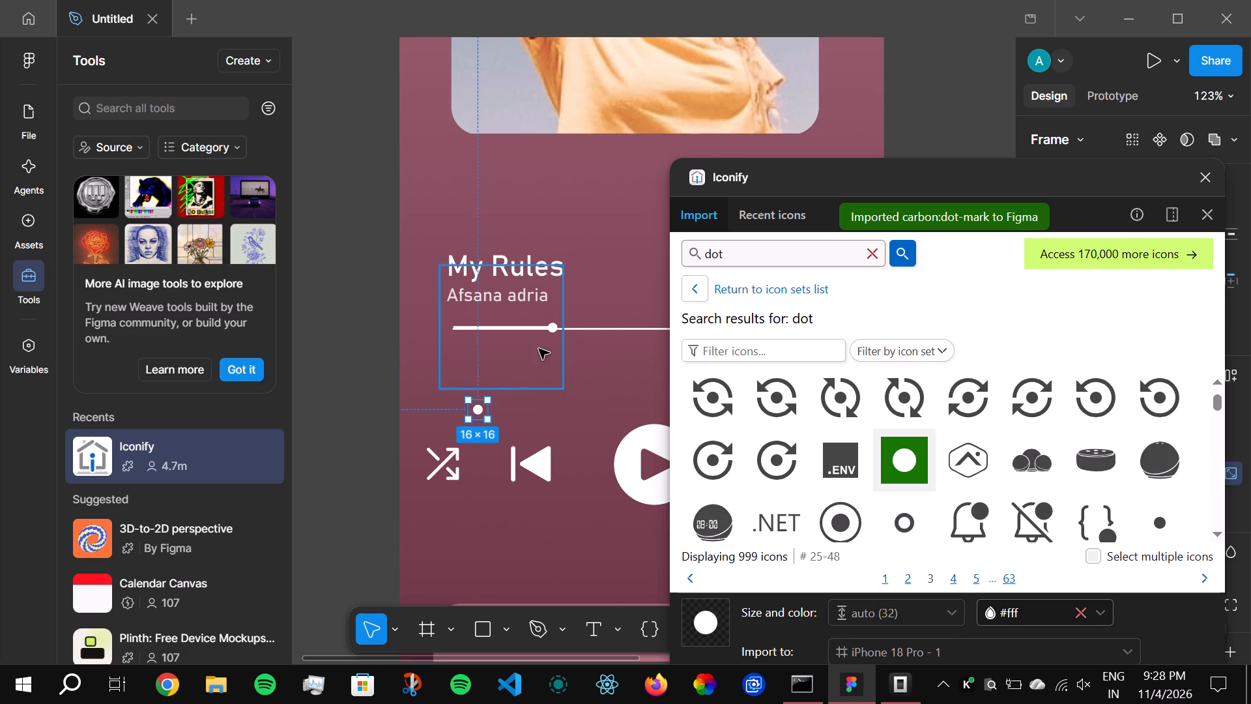
# Move the new 16 × 16 white dot up onto the start of the progress line.
pyautogui.scroll(4, 586, 325)
pyautogui.scroll(-2, 586, 325)
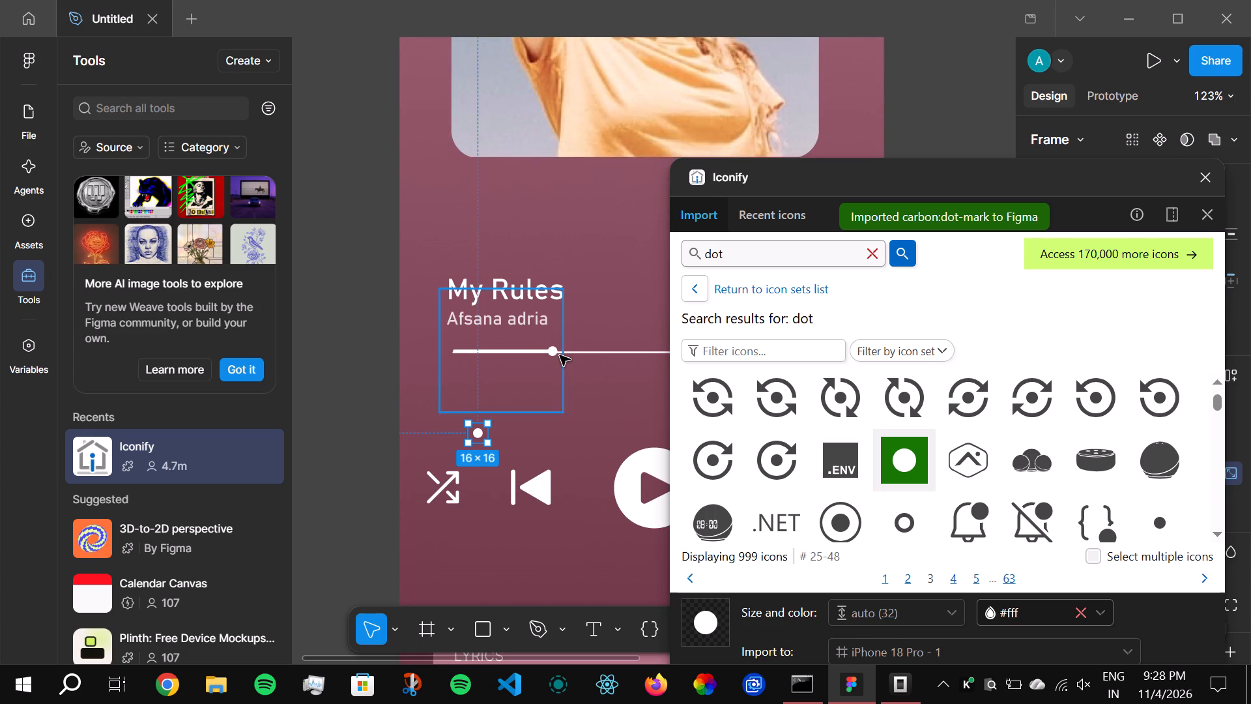
pyautogui.moveTo(477, 438); pyautogui.dragTo(461, 356)
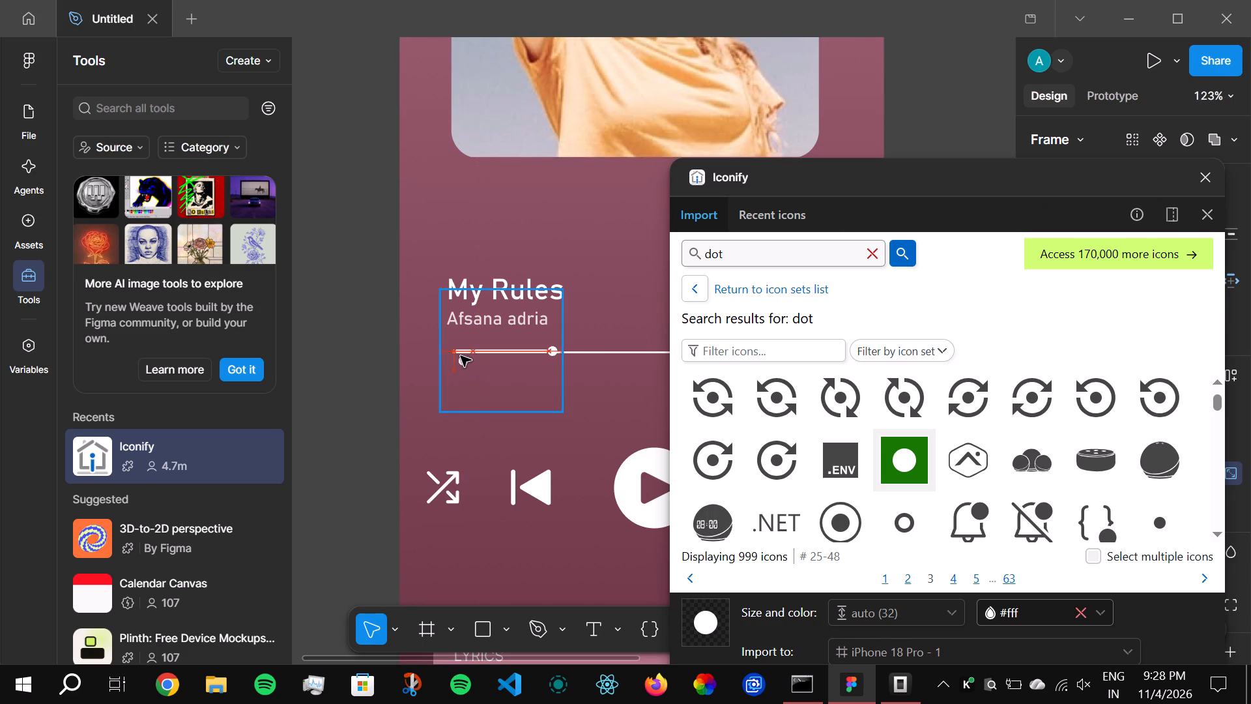
# Shrink the white dot at the start of the progress bar and centre it over the thick played segment's rounded beginning.
pyautogui.moveTo(461, 356); pyautogui.dragTo(461, 353)
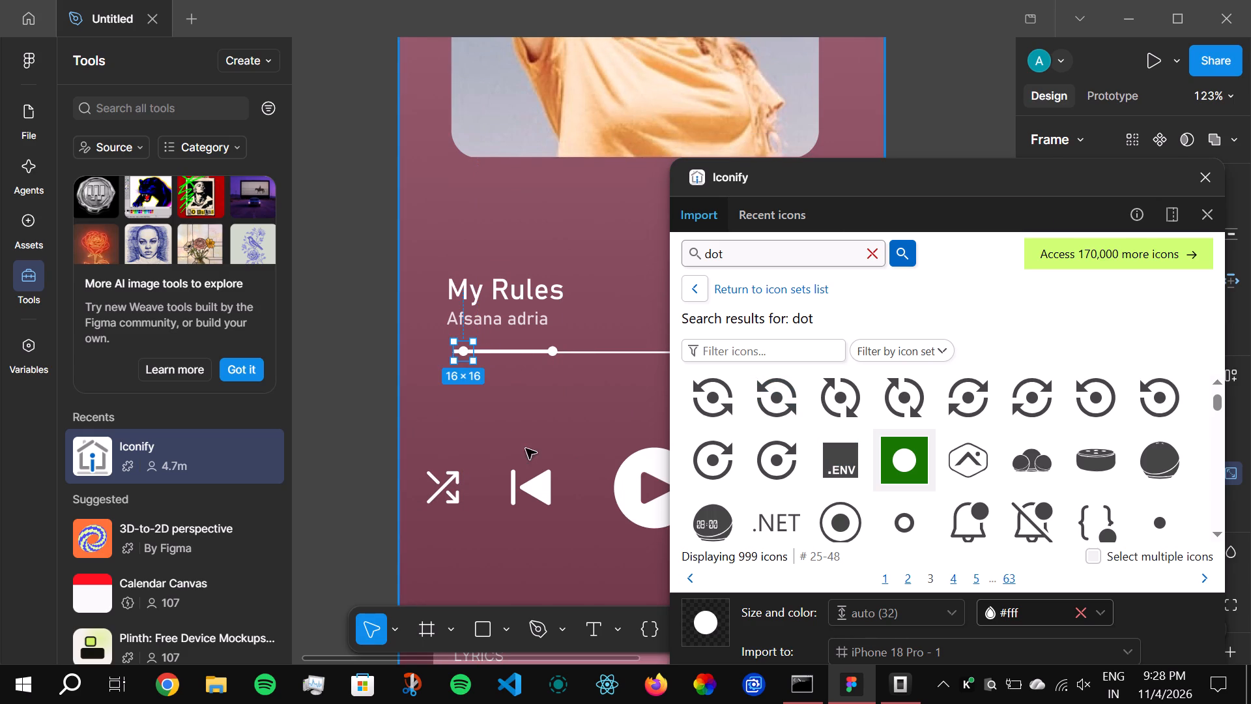
pyautogui.keyDown('ctrl'); pyautogui.scroll(11, 457, 359); pyautogui.keyUp('ctrl')
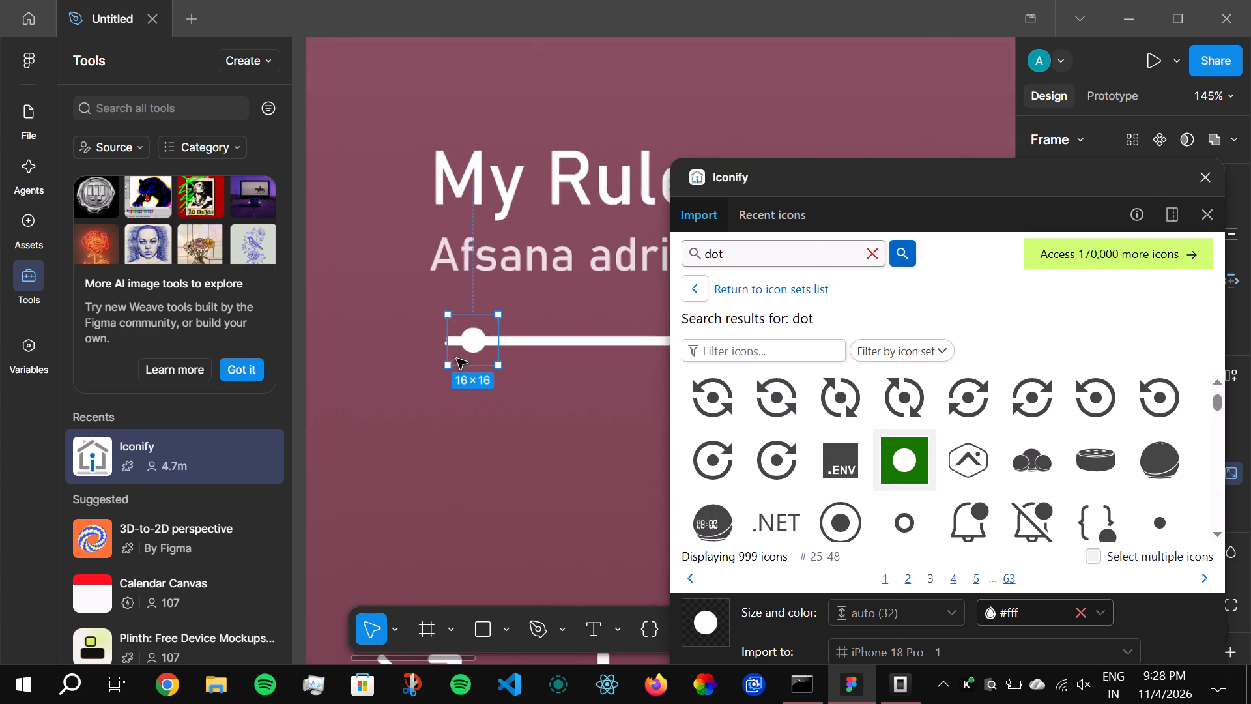
pyautogui.keyDown('ctrl'); pyautogui.scroll(16, 453, 335); pyautogui.keyUp('ctrl')
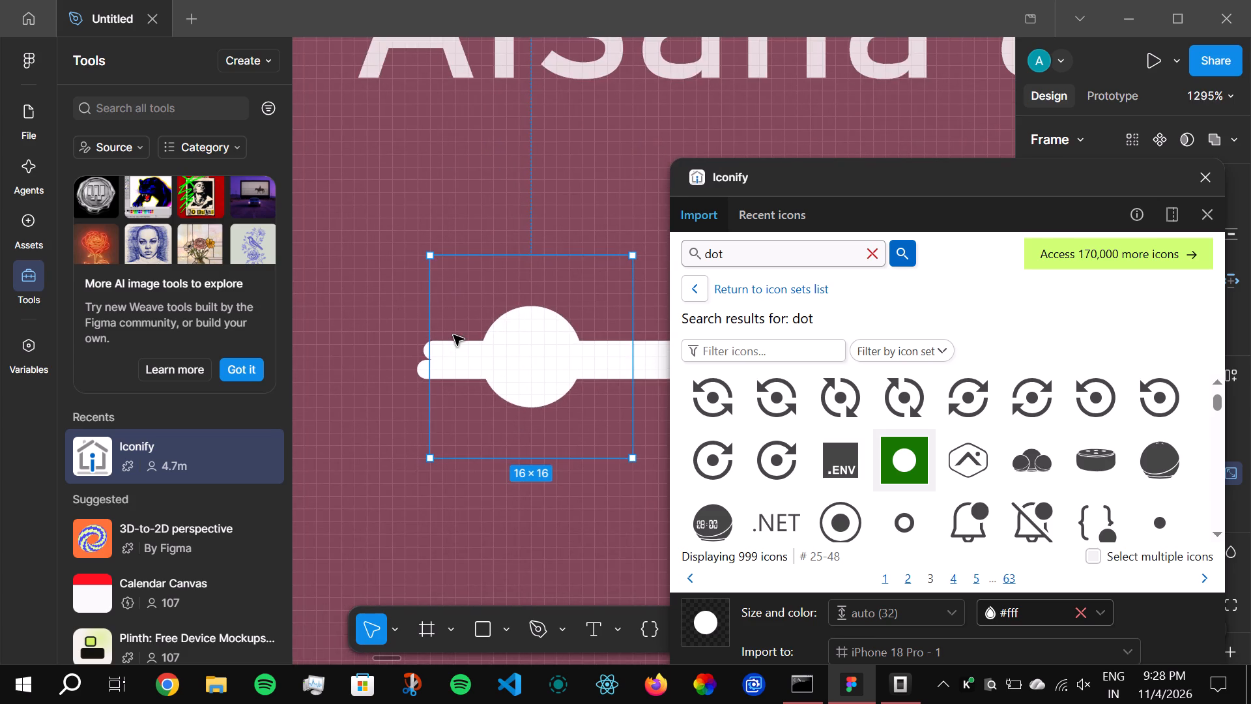
pyautogui.keyDown('ctrl'); pyautogui.scroll(2, 453, 335); pyautogui.keyUp('ctrl')
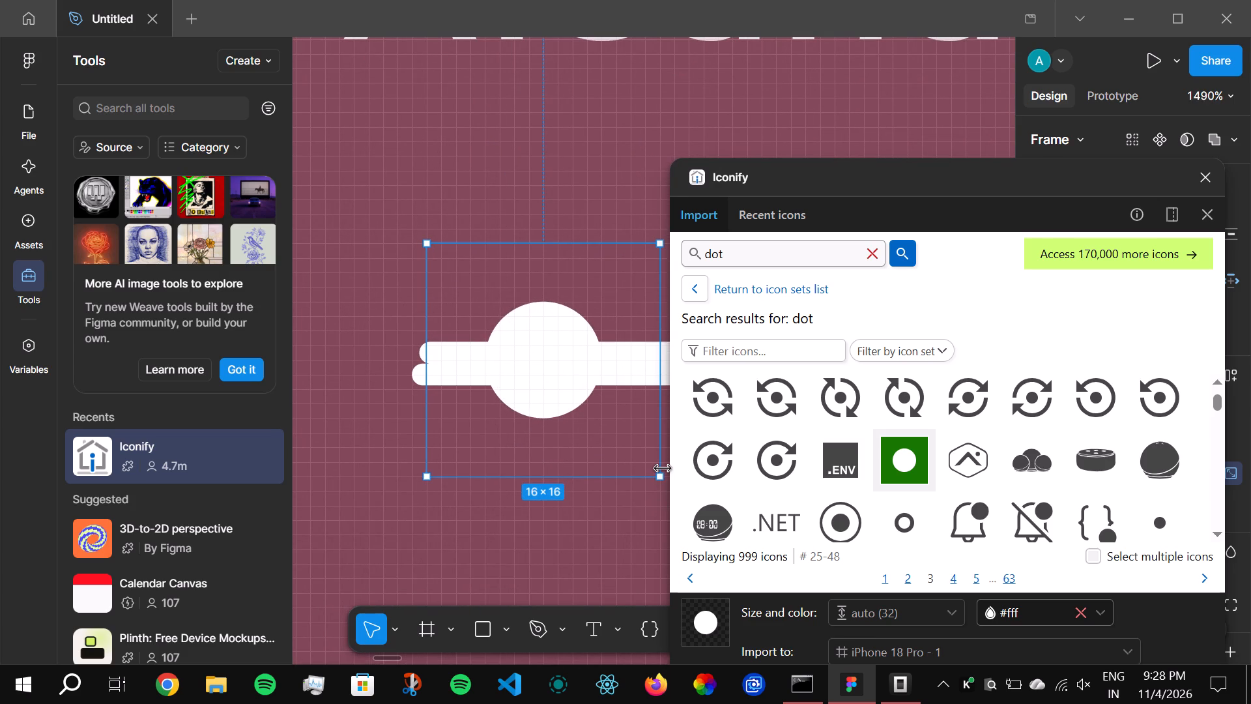
pyautogui.moveTo(655, 482); pyautogui.dragTo(519, 335)
pyautogui.moveTo(474, 291); pyautogui.dragTo(423, 369)
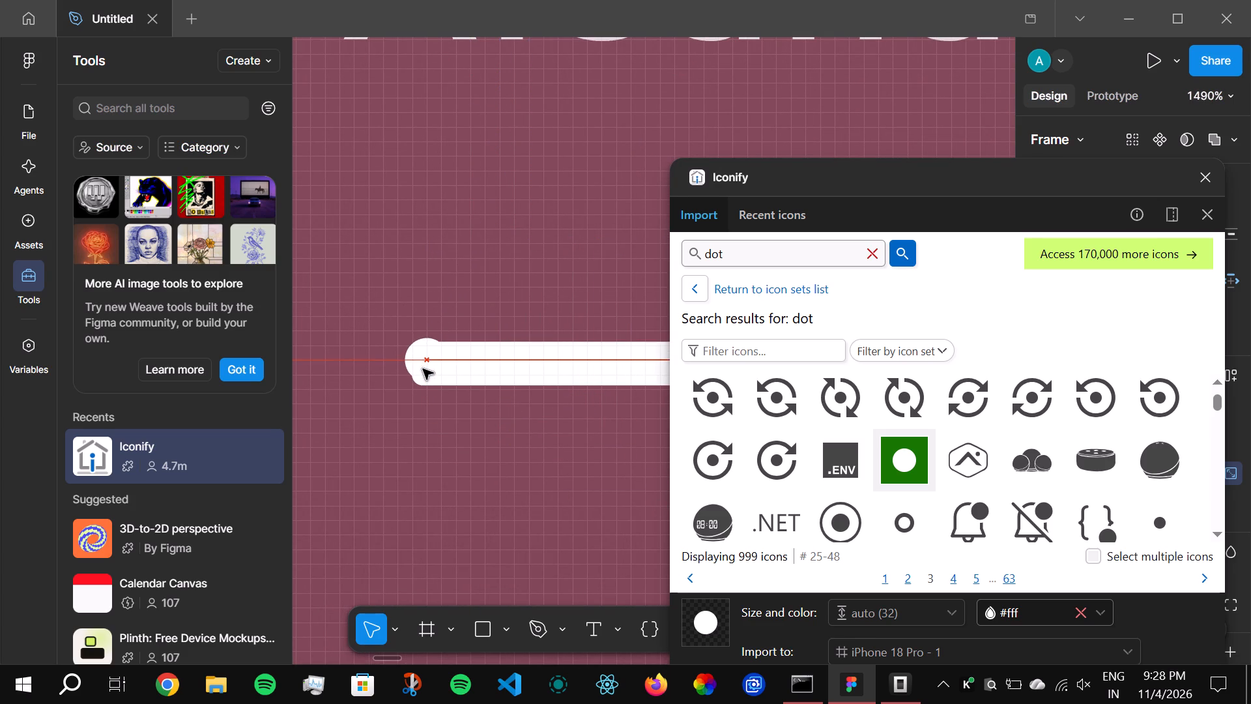
pyautogui.moveTo(423, 369); pyautogui.dragTo(436, 366)
pyautogui.moveTo(436, 366); pyautogui.dragTo(433, 370)
pyautogui.moveTo(433, 370); pyautogui.dragTo(433, 369)
# Reduce the white dot at the start of the played segment further to 5 × 5.
pyautogui.moveTo(477, 407); pyautogui.dragTo(464, 403)
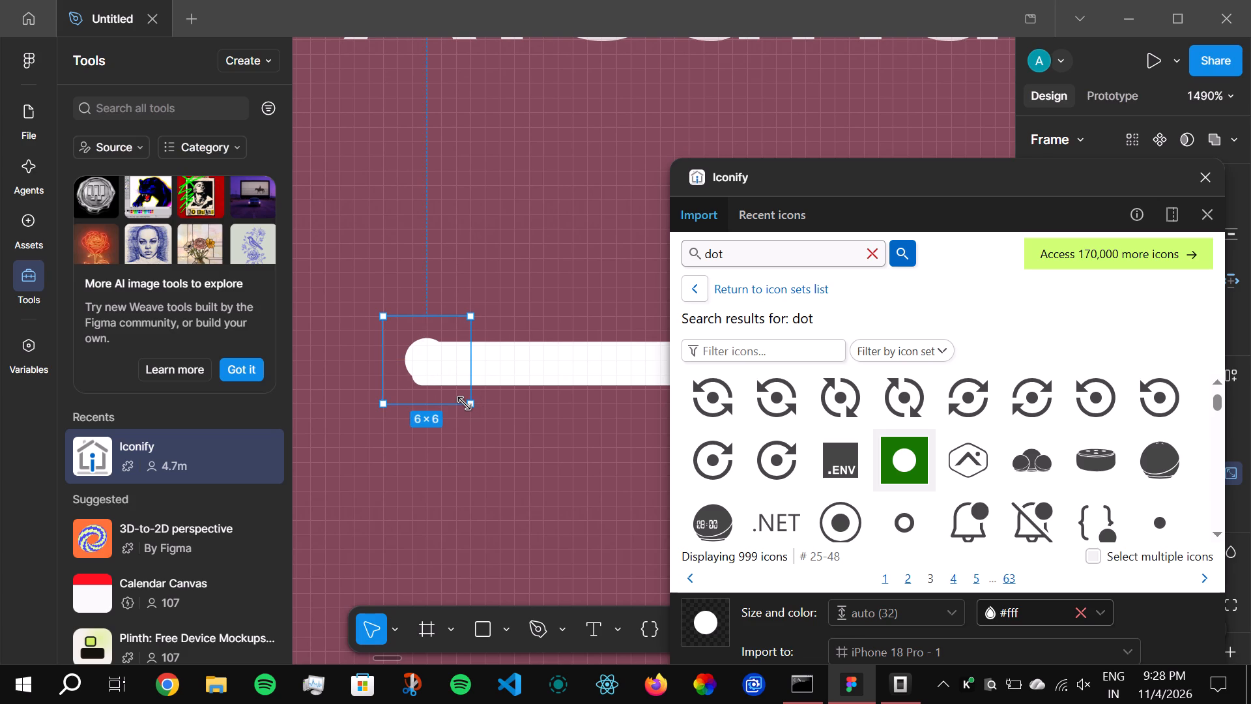
pyautogui.moveTo(464, 403); pyautogui.dragTo(461, 390)
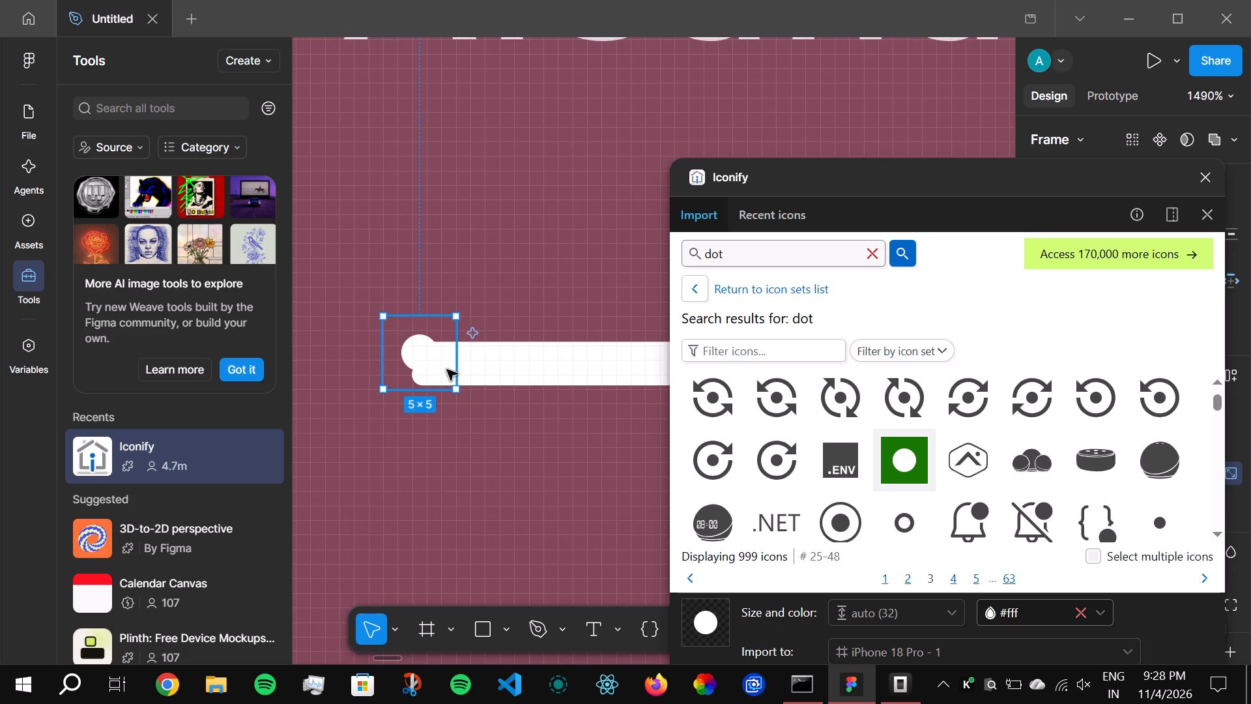
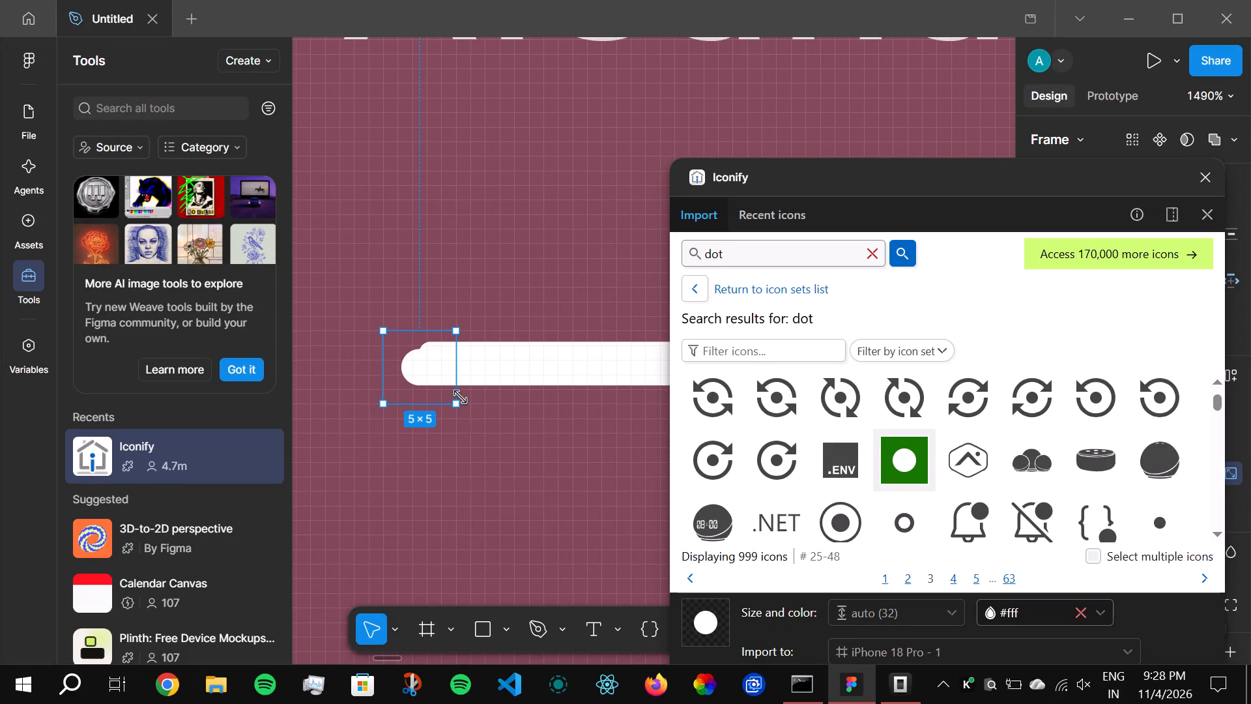
# Resize the white dot to about 5.21 × 5.21 and nudge it up over the played segment's rounded beginning.
pyautogui.moveTo(463, 407); pyautogui.dragTo(437, 387)
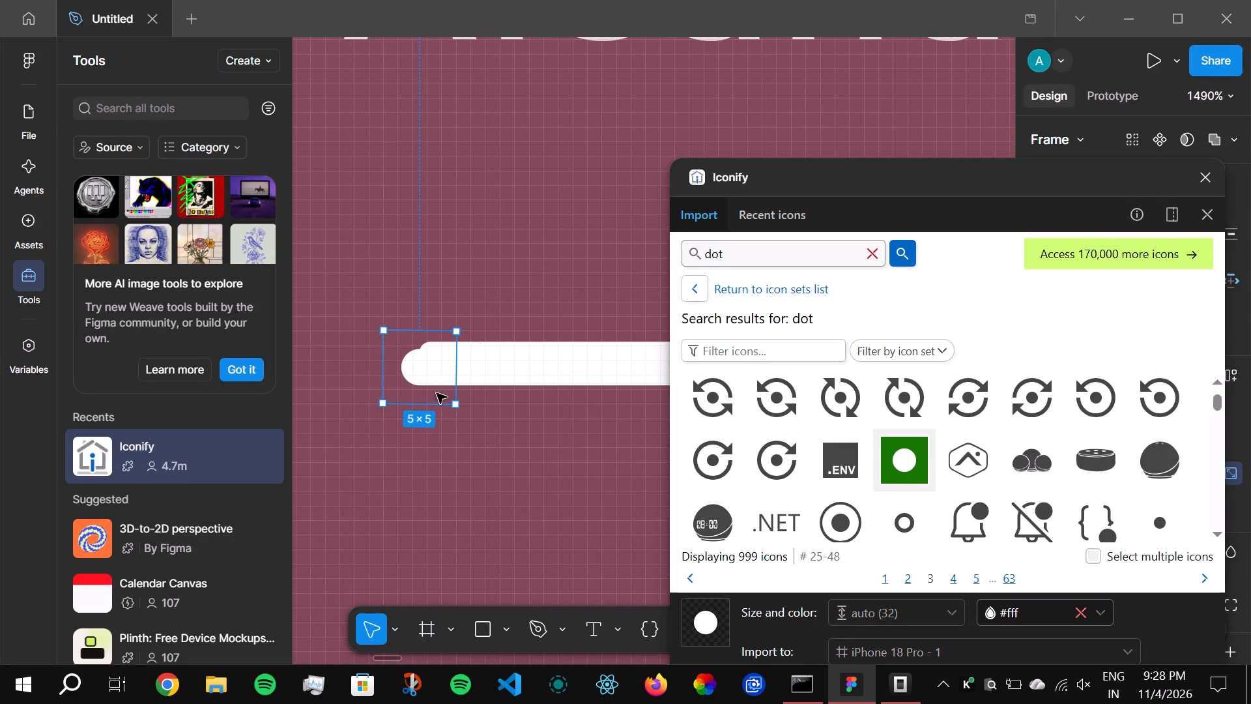
pyautogui.moveTo(450, 400); pyautogui.dragTo(453, 407)
pyautogui.moveTo(433, 383); pyautogui.dragTo(433, 370)
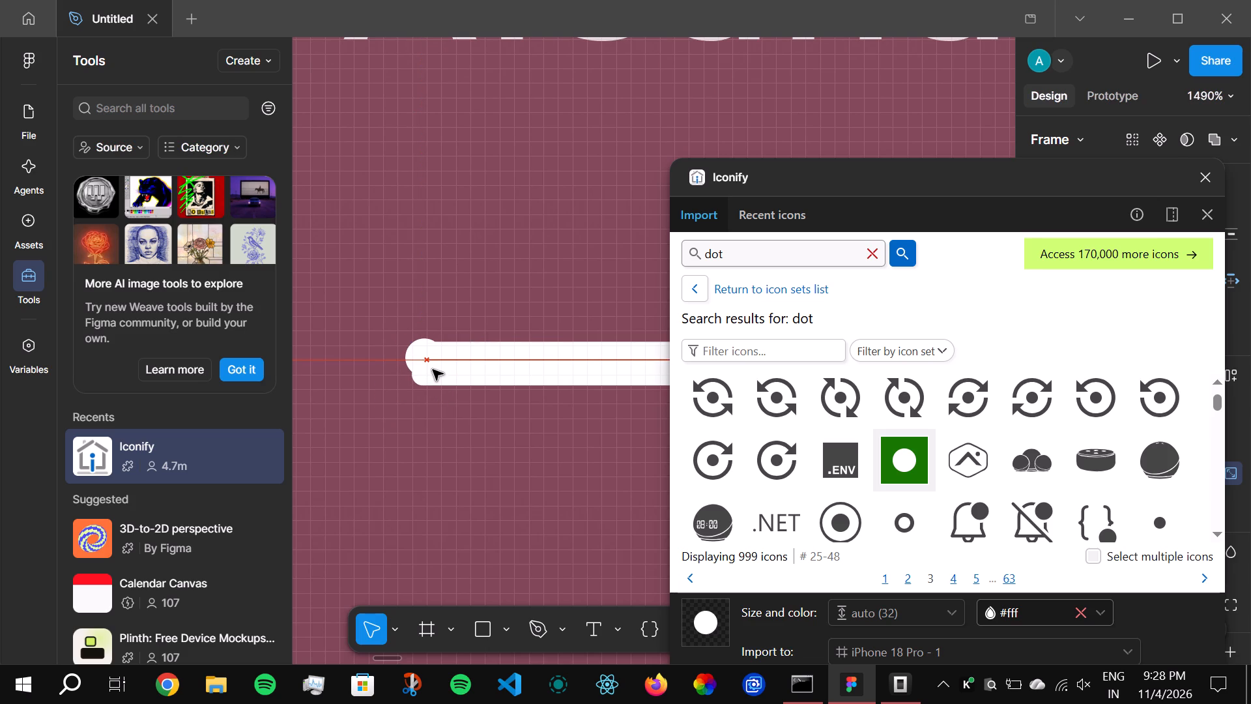
pyautogui.moveTo(433, 370); pyautogui.dragTo(440, 370)
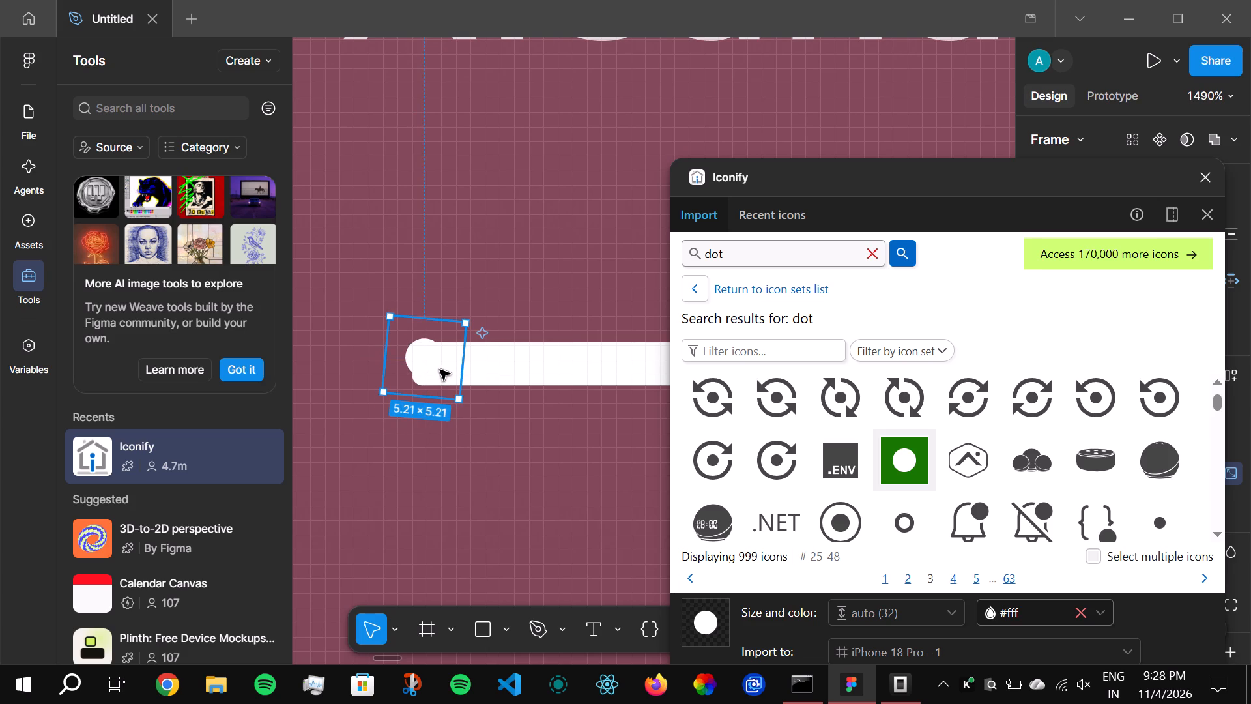
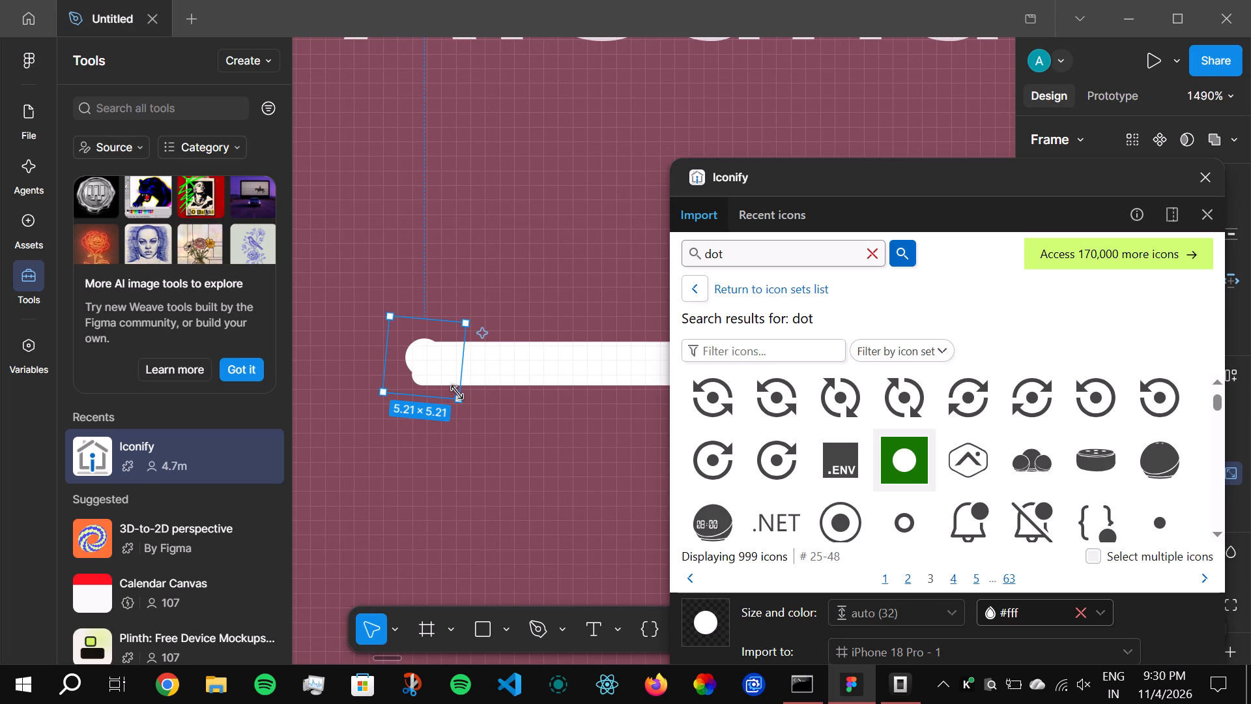
# Adjust the white dot slightly by its lower corner to fit it onto the played segment's rounded beginning.
pyautogui.moveTo(457, 392); pyautogui.dragTo(467, 389)
pyautogui.click(539, 242)
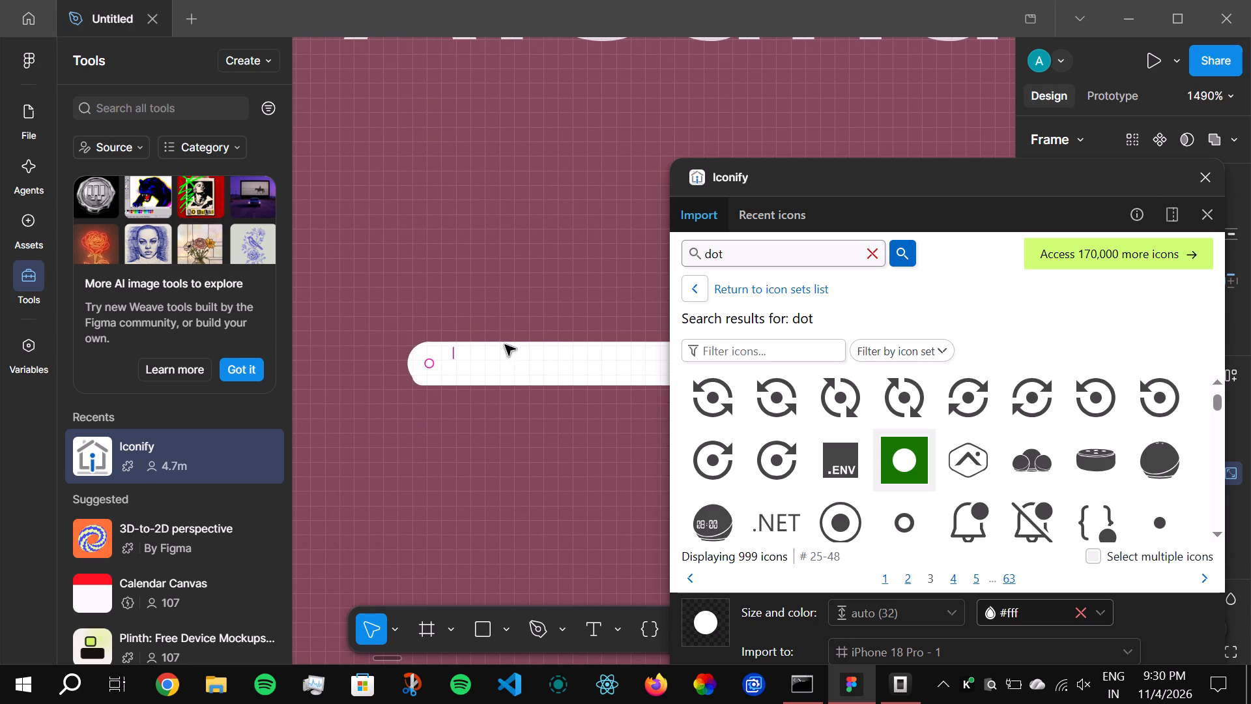
# Examine the whole iPhone 18 Pro - 1 frame side by side with the reference player screen, with nothing selected.
pyautogui.keyDown('ctrl'); pyautogui.scroll(-2, 518, 287); pyautogui.keyUp('ctrl')
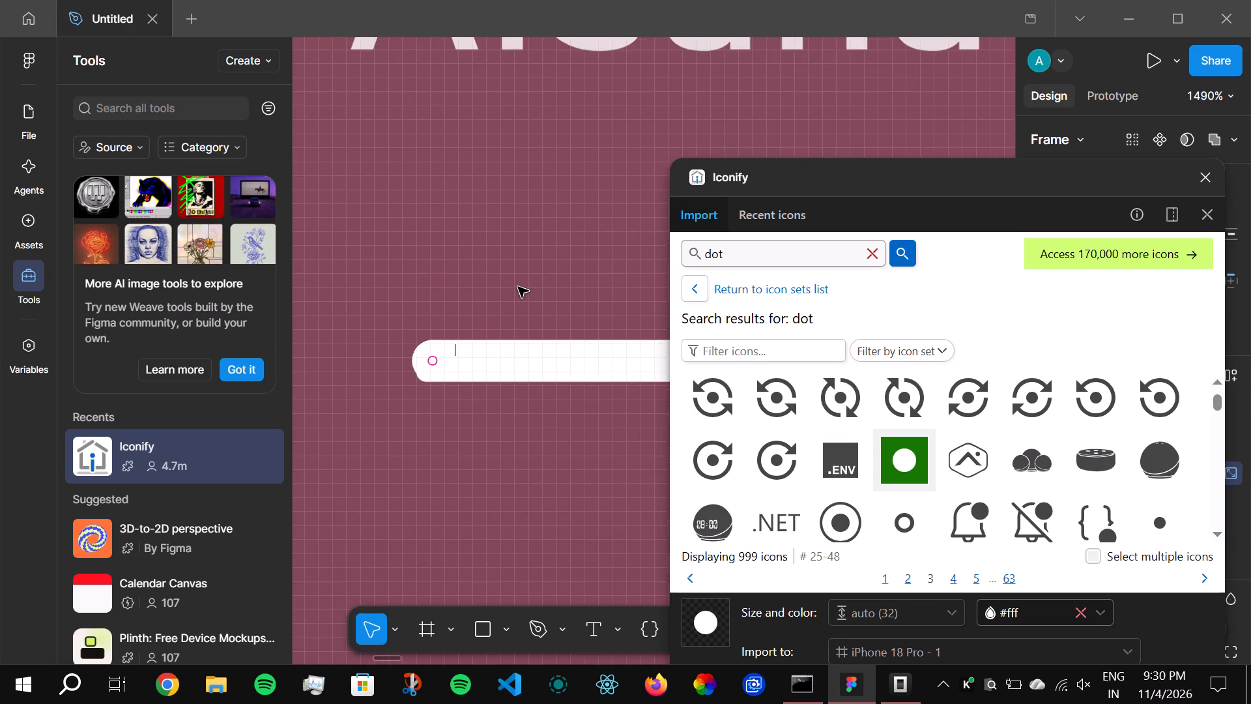
pyautogui.keyDown('ctrl'); pyautogui.scroll(-18, 518, 287); pyautogui.keyUp('ctrl')
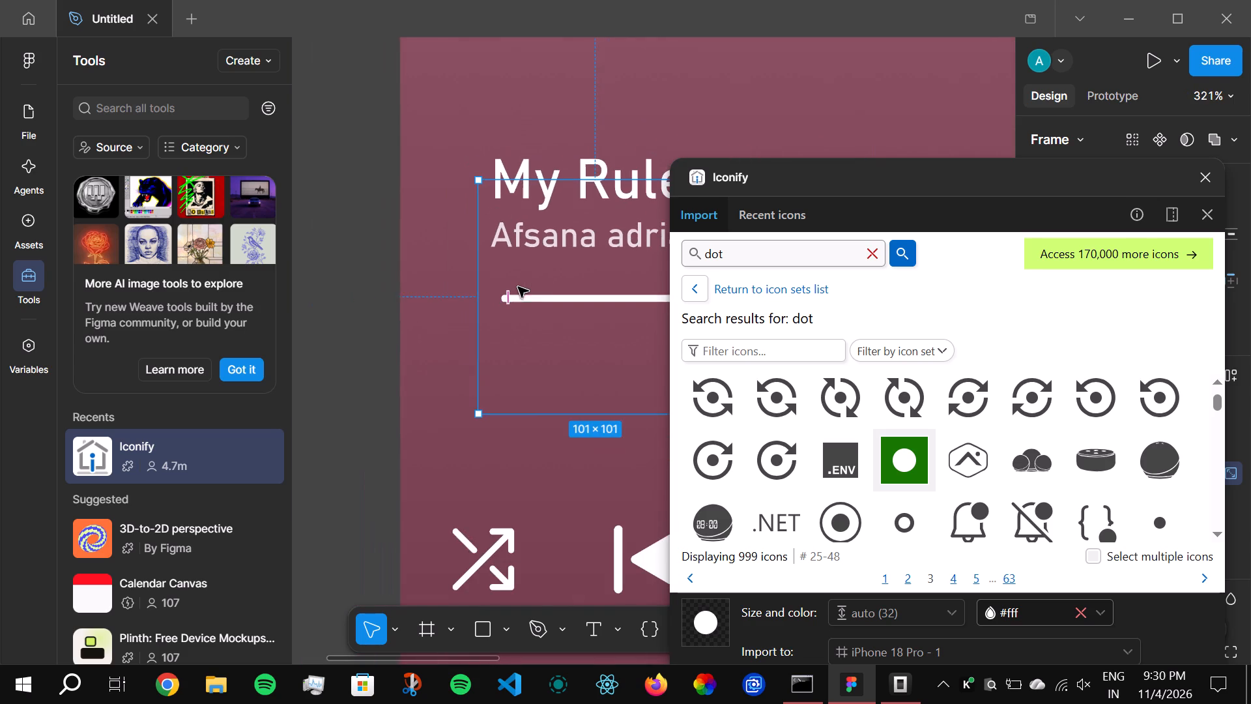
pyautogui.keyDown('ctrl'); pyautogui.scroll(-6, 539, 447); pyautogui.keyUp('ctrl')
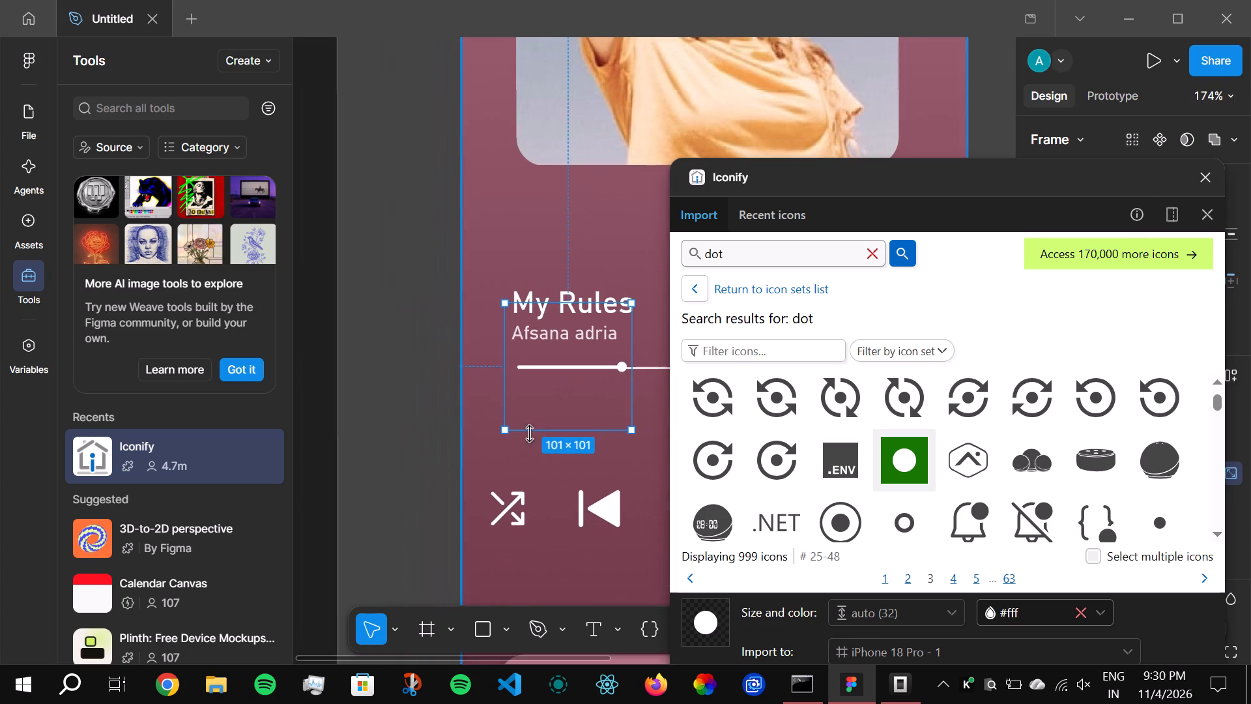
pyautogui.keyDown('ctrl'); pyautogui.scroll(-3, 546, 300); pyautogui.keyUp('ctrl')
pyautogui.keyDown('ctrl'); pyautogui.scroll(-3, 672, 259); pyautogui.keyUp('ctrl')
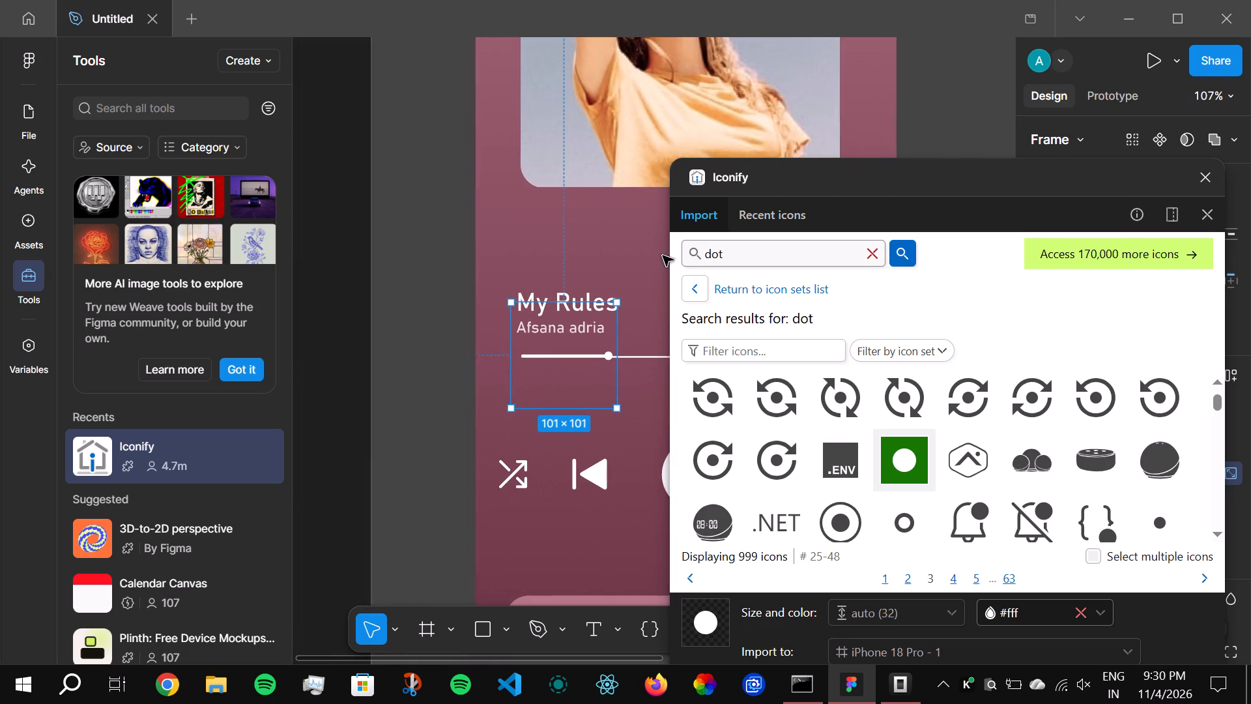
pyautogui.keyDown('ctrl'); pyautogui.scroll(-7, 663, 256); pyautogui.keyUp('ctrl')
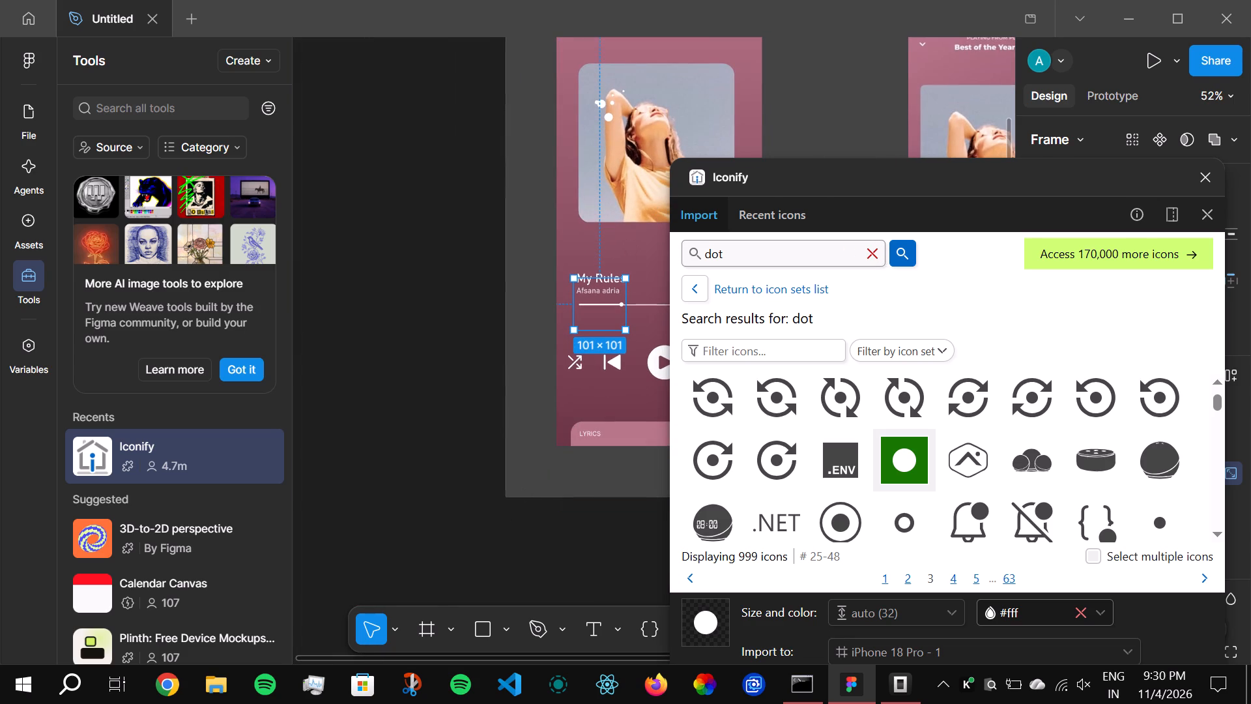
pyautogui.click(395, 639)
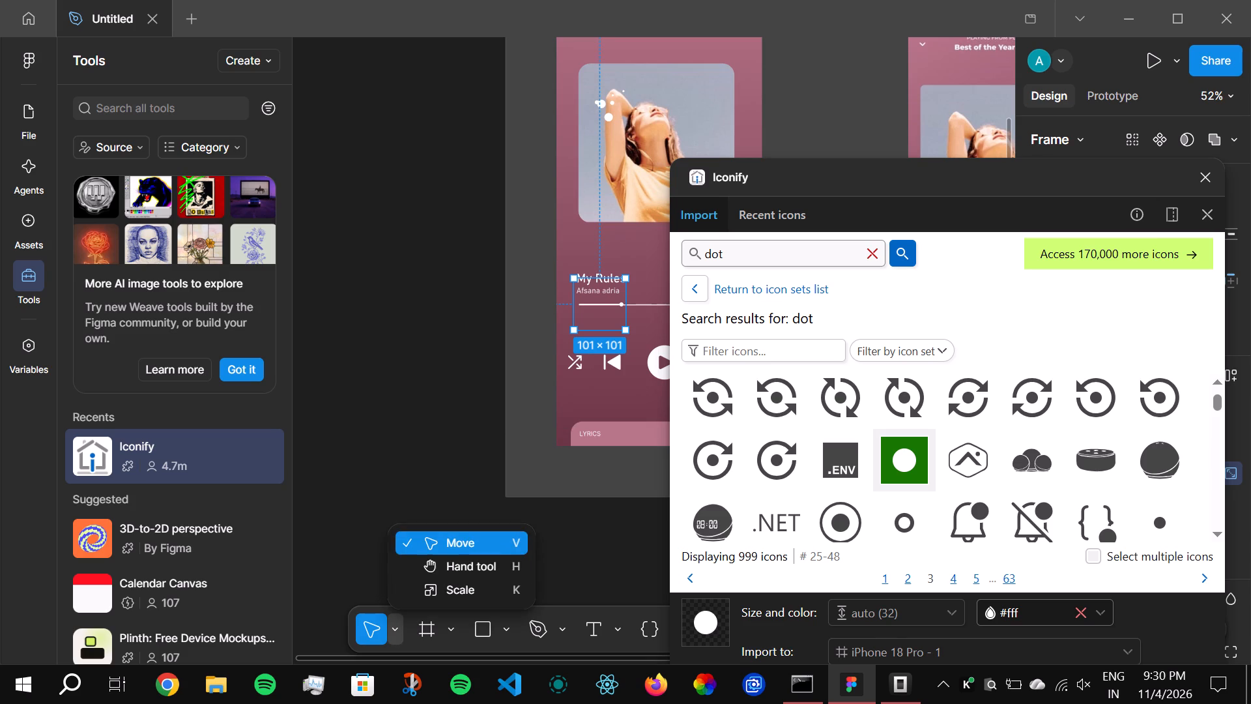
pyautogui.click(446, 557)
pyautogui.moveTo(528, 338); pyautogui.dragTo(330, 413)
pyautogui.moveTo(1005, 167); pyautogui.dragTo(977, 522)
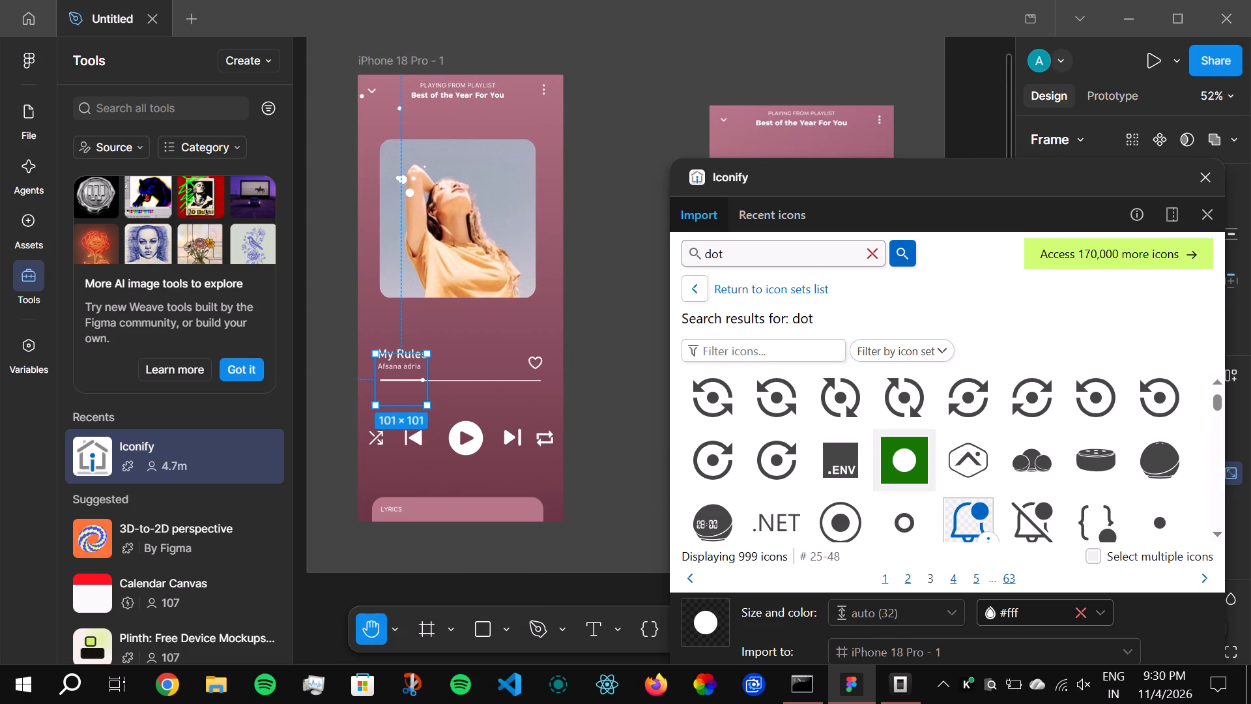
pyautogui.moveTo(977, 522); pyautogui.dragTo(964, 516)
pyautogui.moveTo(967, 173); pyautogui.dragTo(915, 522)
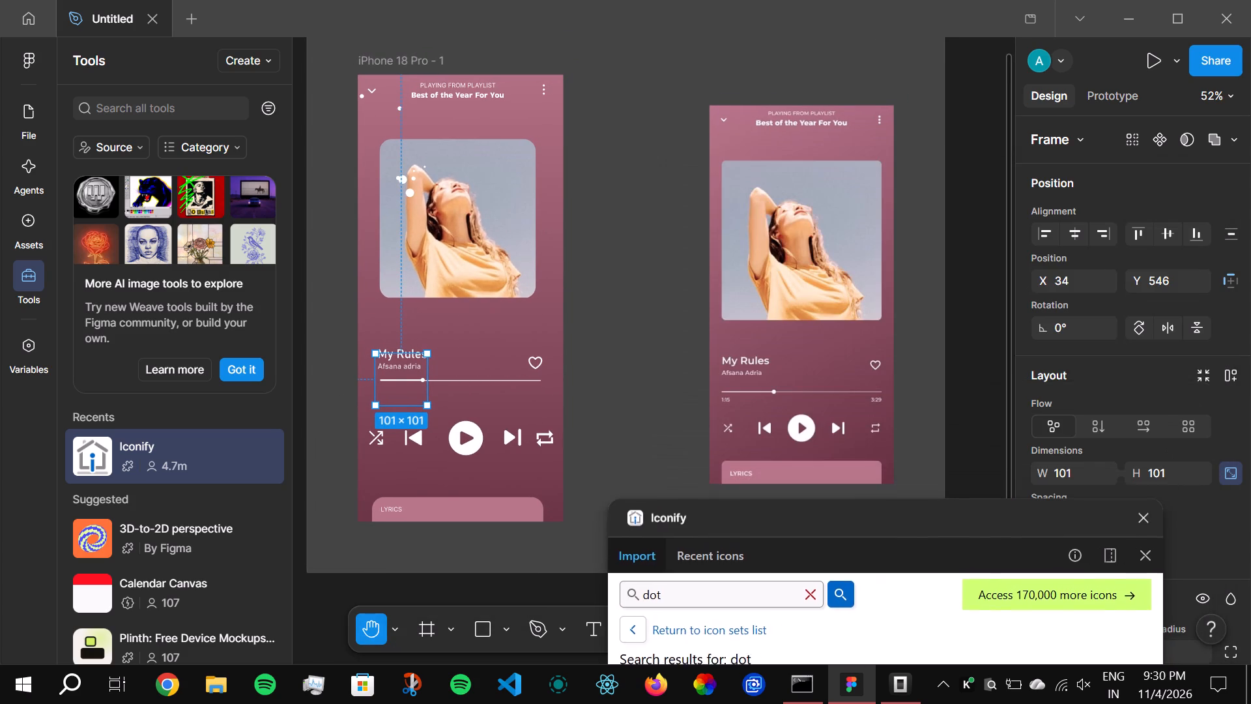
pyautogui.moveTo(915, 522); pyautogui.dragTo(987, 512)
pyautogui.click(949, 314)
pyautogui.doubleClick(949, 314)
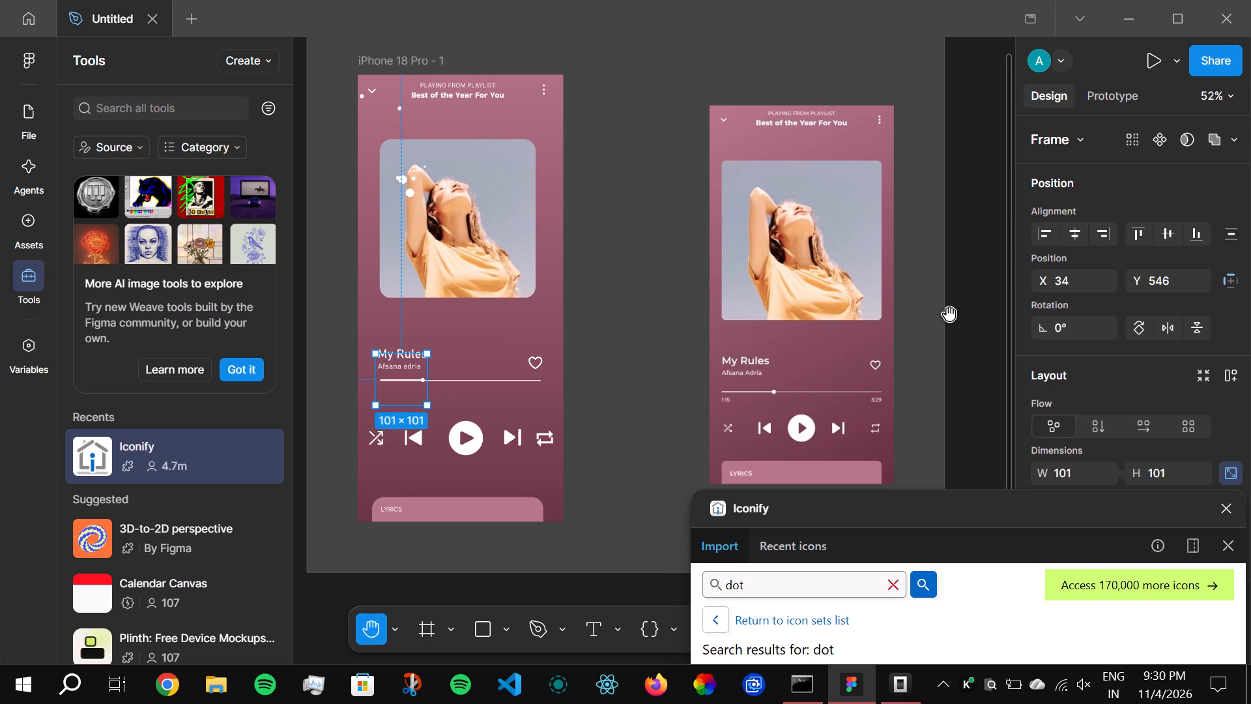
pyautogui.press('Escape')
pyautogui.click(392, 629)
pyautogui.click(443, 536)
pyautogui.click(607, 396)
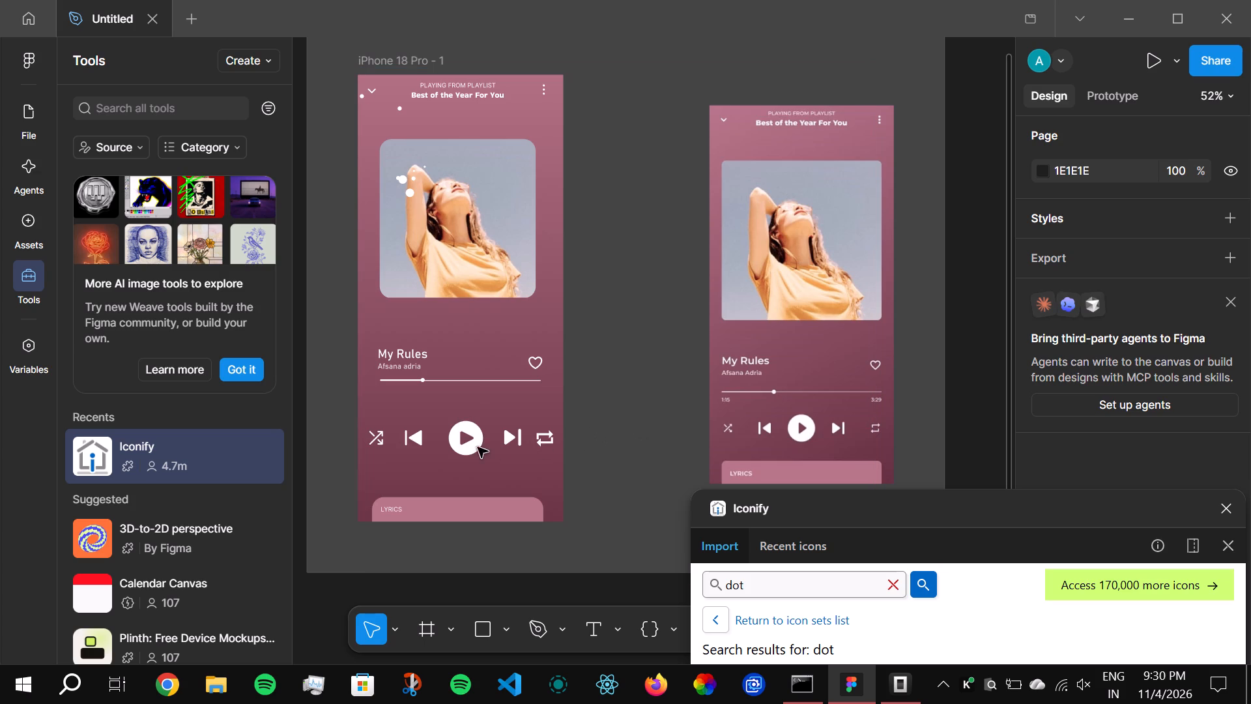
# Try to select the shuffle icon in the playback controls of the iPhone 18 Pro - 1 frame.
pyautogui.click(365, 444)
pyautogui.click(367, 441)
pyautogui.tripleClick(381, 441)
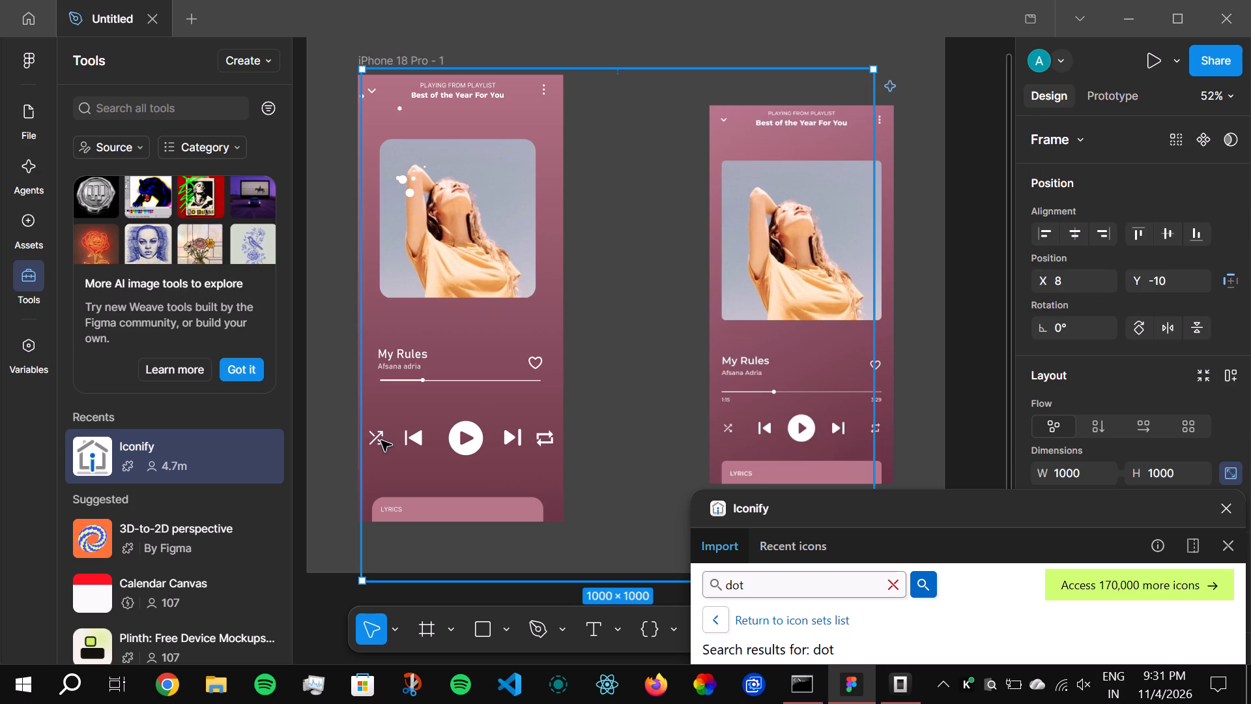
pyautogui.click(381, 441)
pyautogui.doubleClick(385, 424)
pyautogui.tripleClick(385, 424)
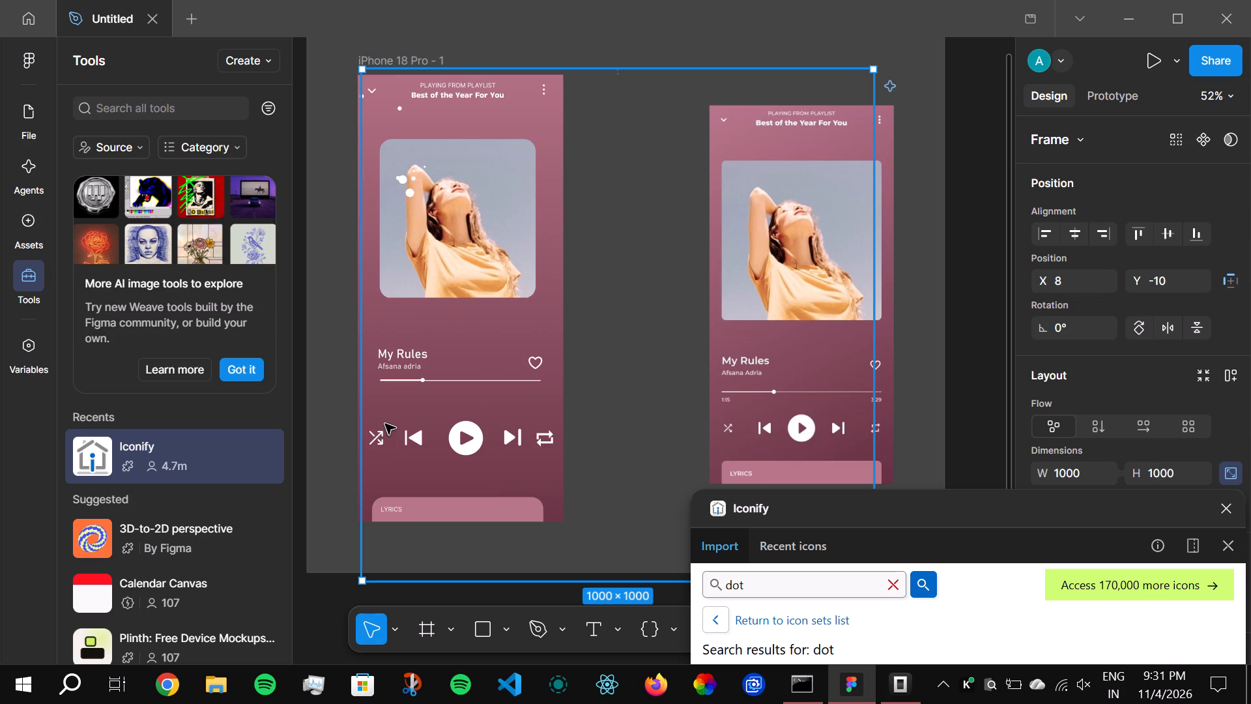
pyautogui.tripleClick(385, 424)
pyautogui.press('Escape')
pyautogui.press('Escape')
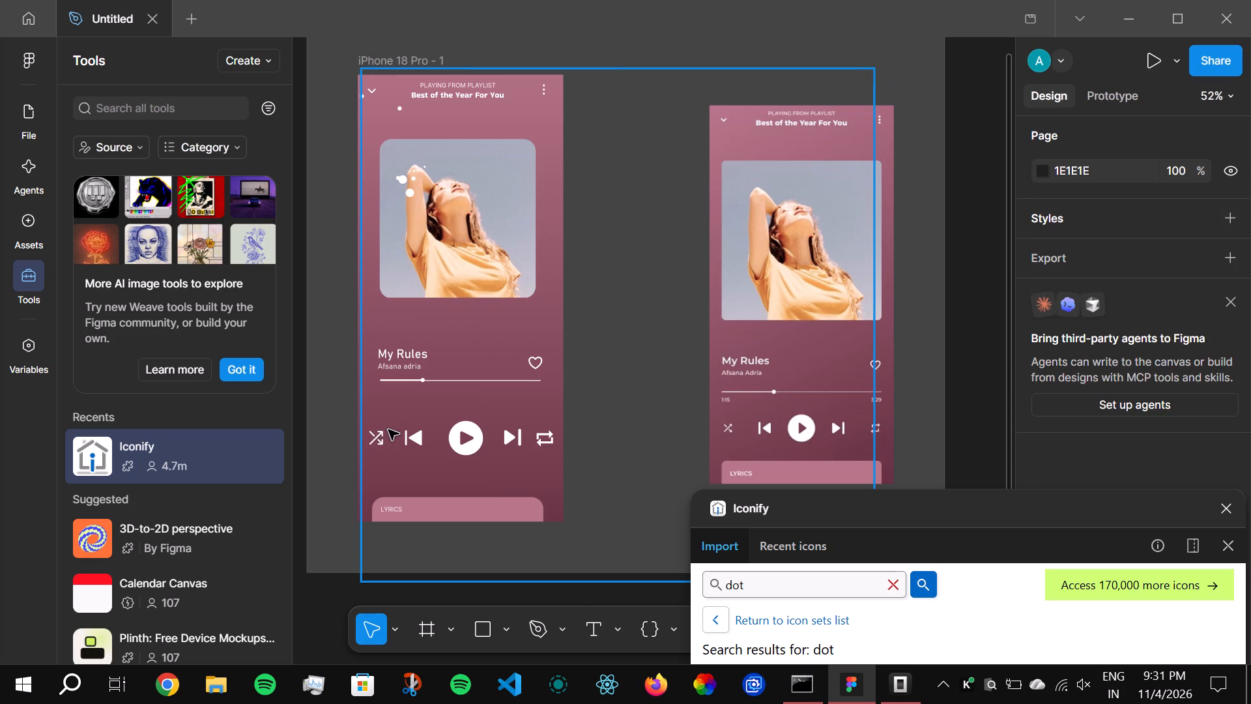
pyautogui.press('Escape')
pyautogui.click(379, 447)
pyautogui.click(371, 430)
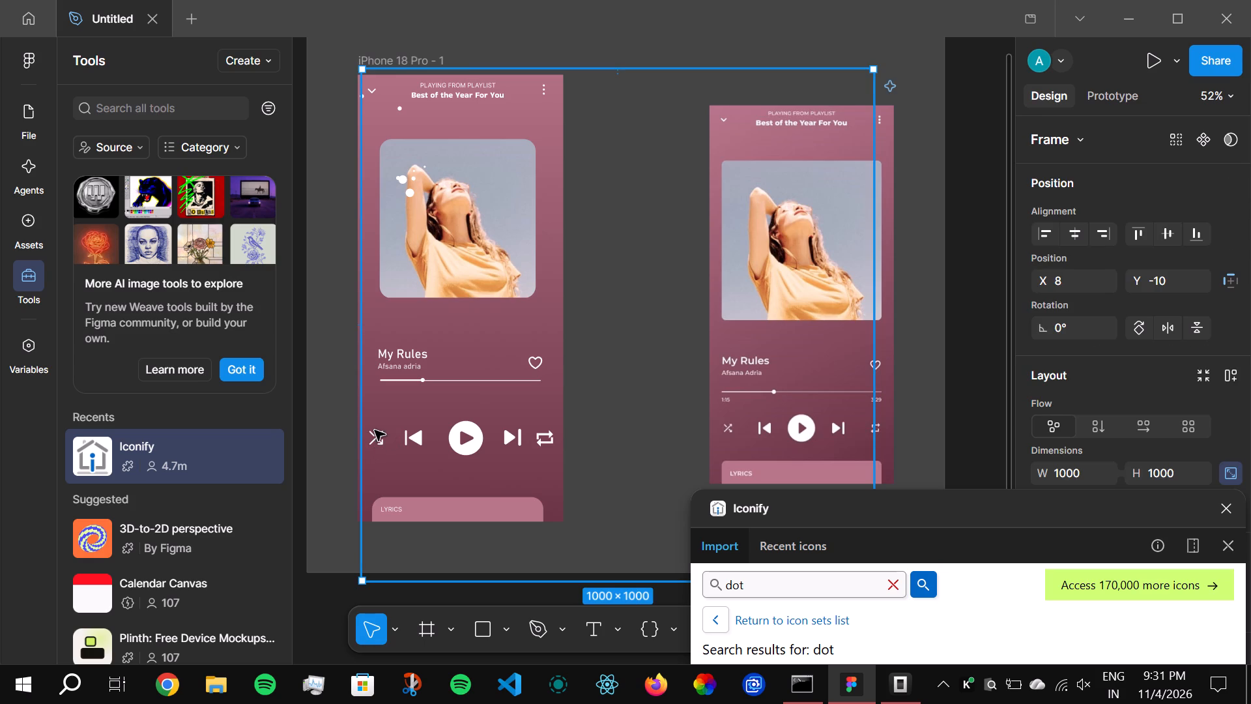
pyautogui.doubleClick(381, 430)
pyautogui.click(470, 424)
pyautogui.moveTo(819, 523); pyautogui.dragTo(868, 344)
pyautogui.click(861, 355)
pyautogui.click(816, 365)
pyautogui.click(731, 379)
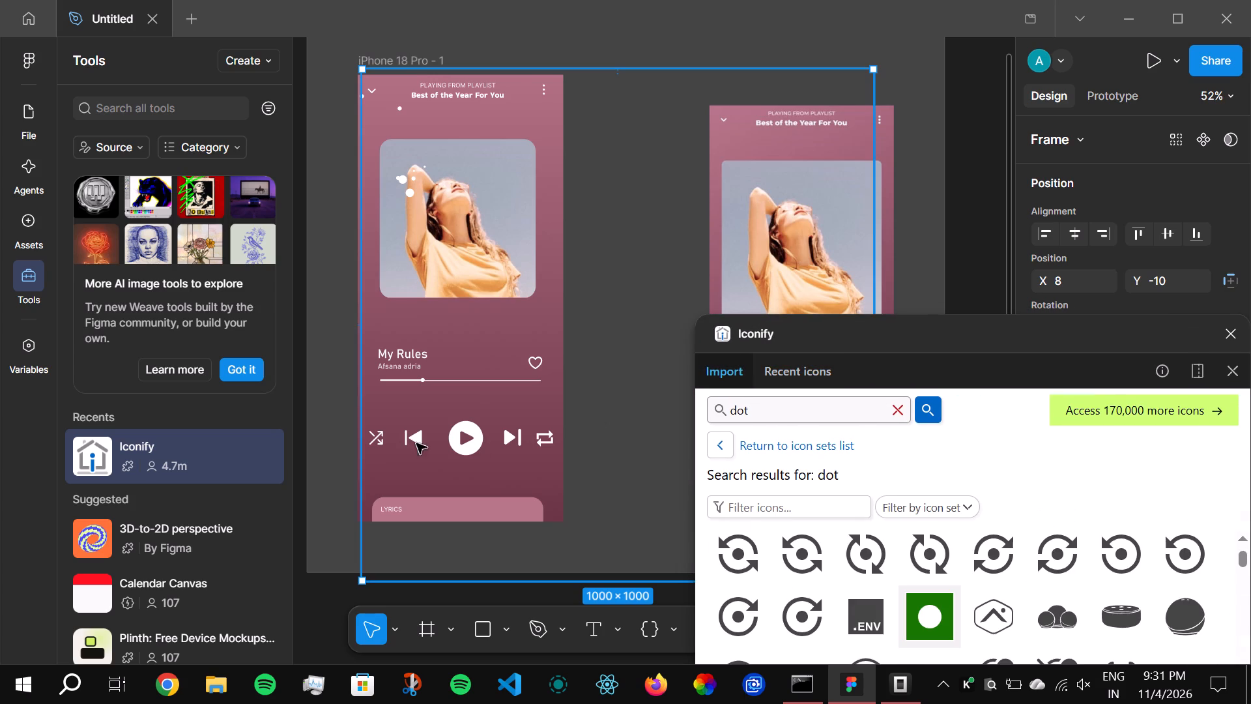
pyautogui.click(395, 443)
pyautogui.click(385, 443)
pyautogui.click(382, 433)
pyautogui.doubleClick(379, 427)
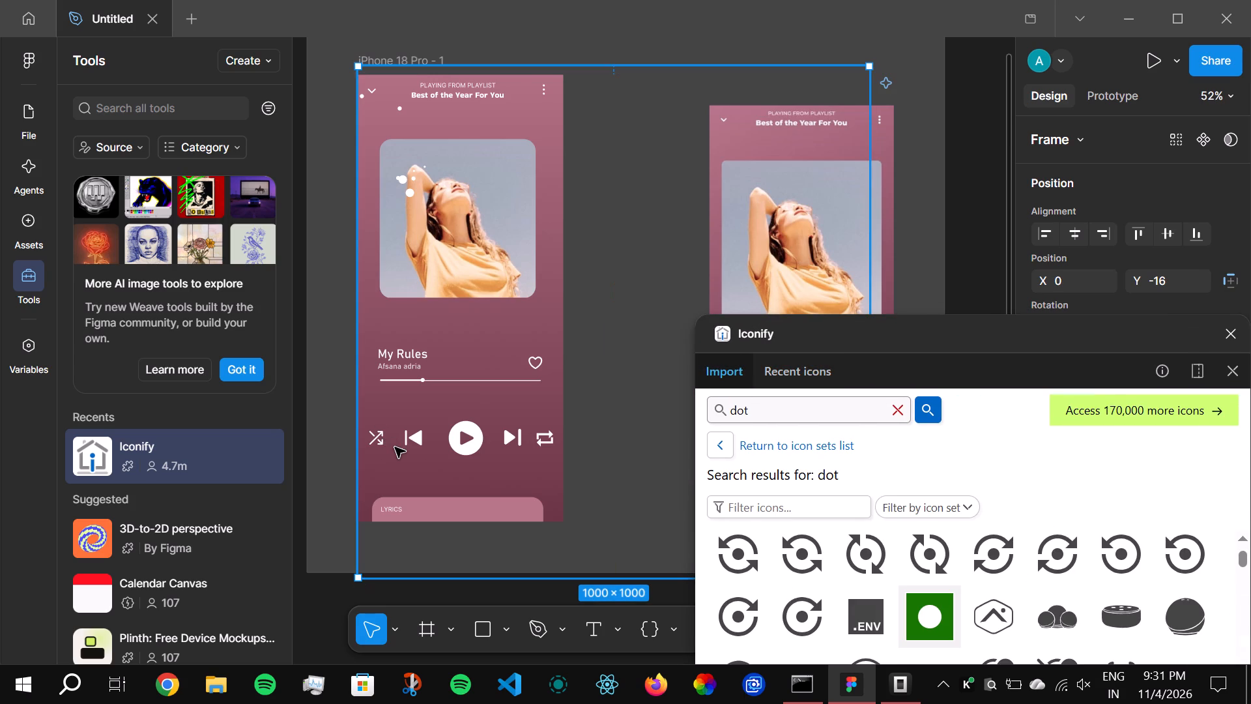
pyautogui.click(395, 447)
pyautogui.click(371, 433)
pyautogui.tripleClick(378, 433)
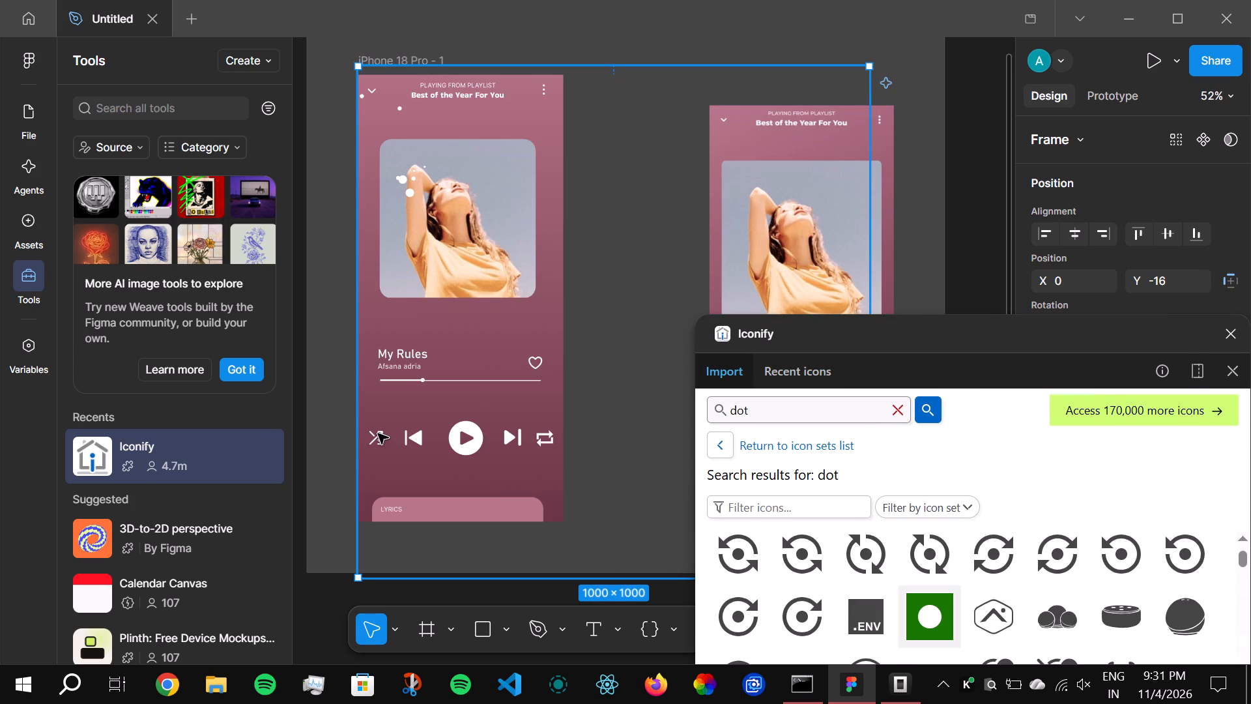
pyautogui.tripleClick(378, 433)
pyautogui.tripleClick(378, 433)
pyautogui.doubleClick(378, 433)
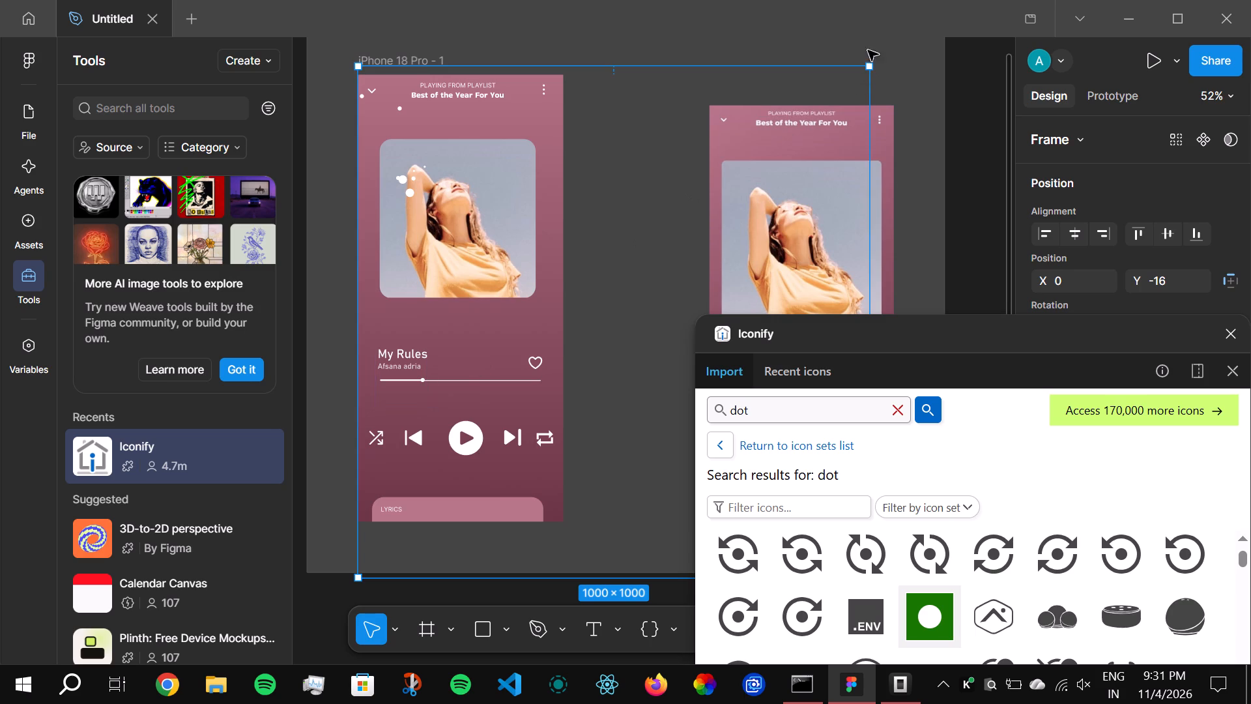
# Enlarge the selected 1000 × 1000 frame overlapping the player screen to about 1059 × 1059, extending its upper edge, and deselect it.
pyautogui.moveTo(864, 64); pyautogui.dragTo(874, 47)
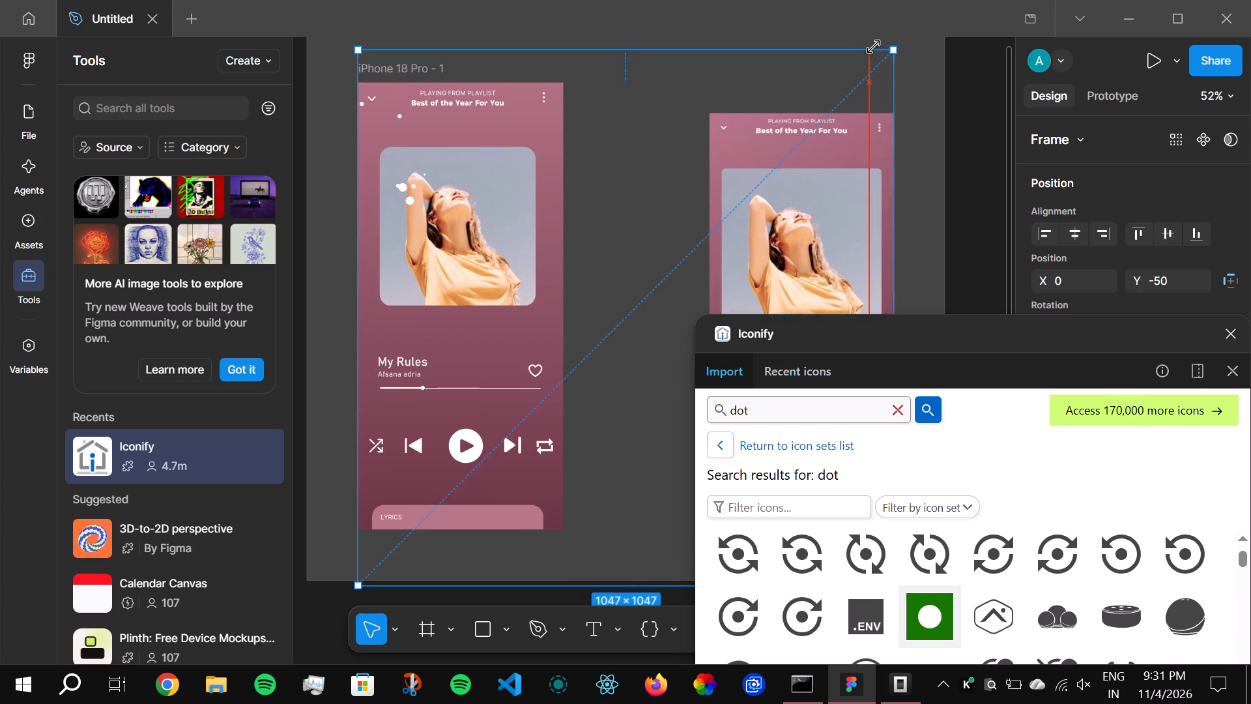
pyautogui.moveTo(874, 47); pyautogui.dragTo(786, 142)
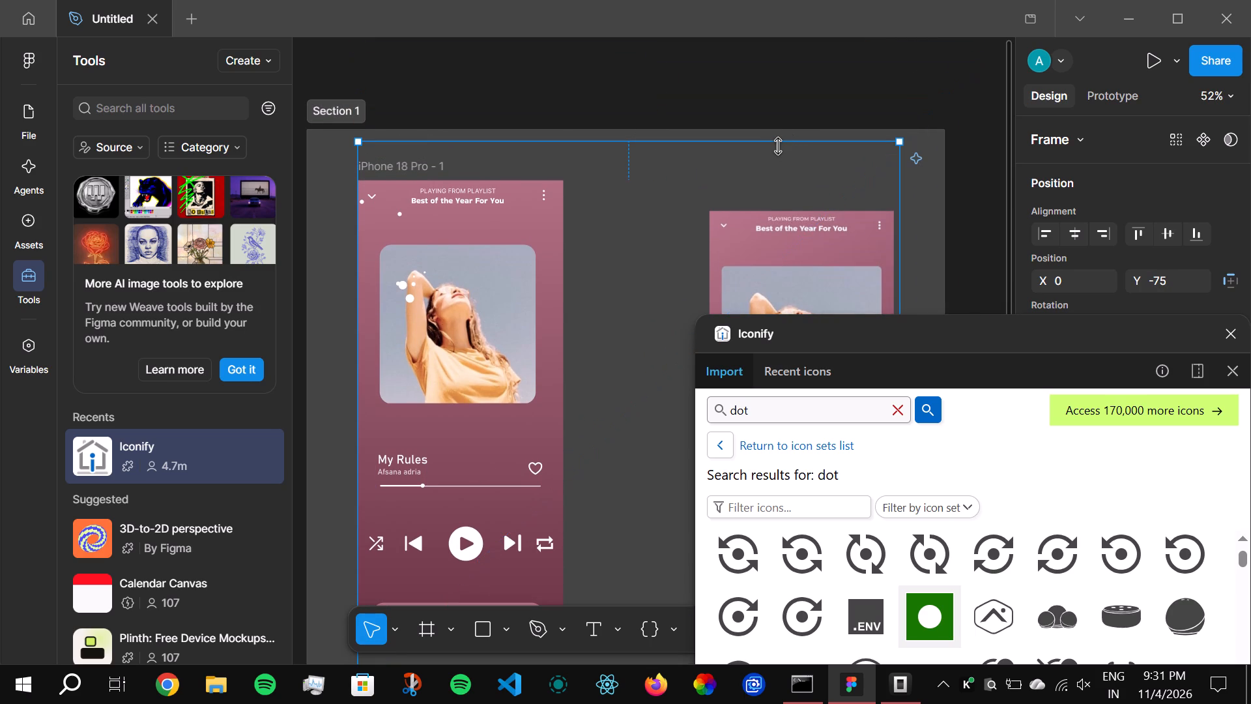
pyautogui.press('Escape')
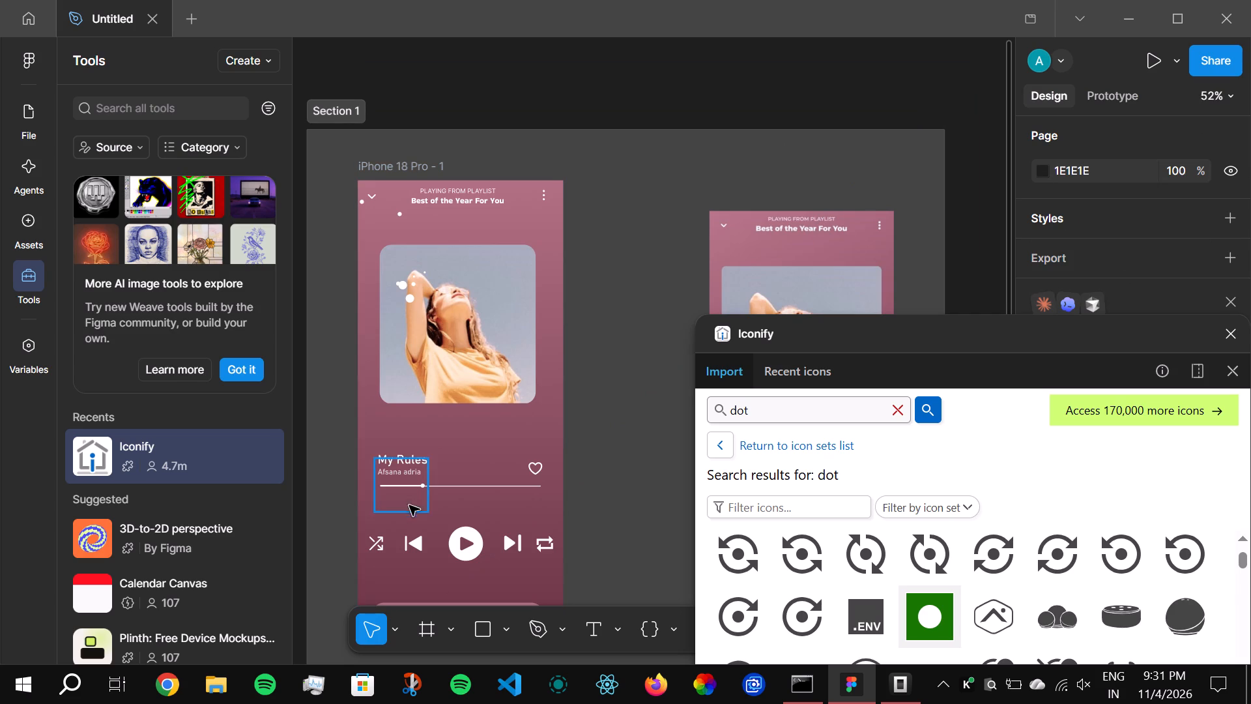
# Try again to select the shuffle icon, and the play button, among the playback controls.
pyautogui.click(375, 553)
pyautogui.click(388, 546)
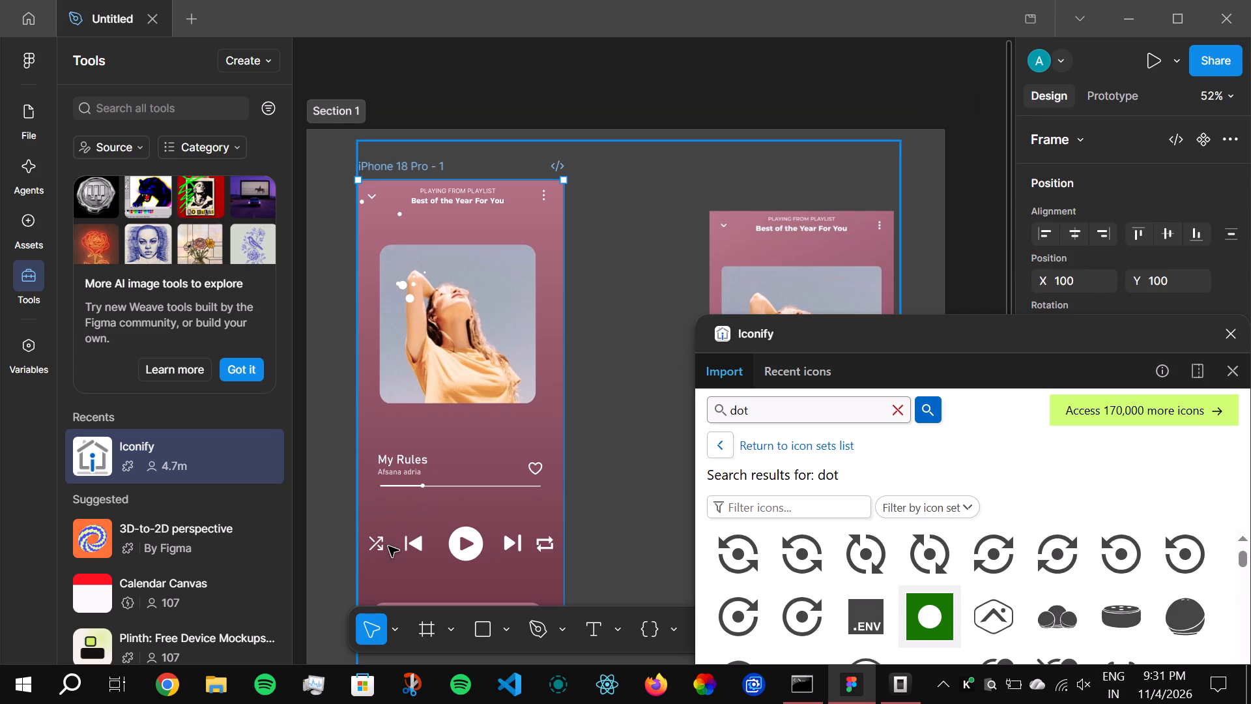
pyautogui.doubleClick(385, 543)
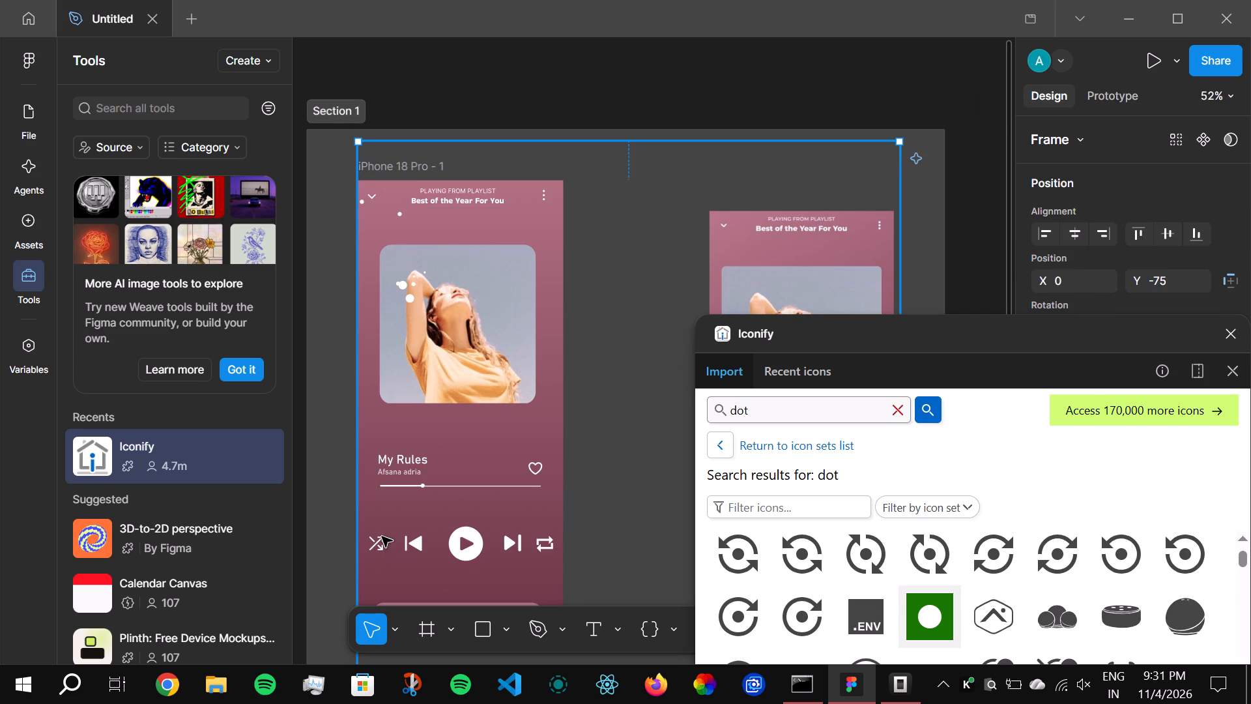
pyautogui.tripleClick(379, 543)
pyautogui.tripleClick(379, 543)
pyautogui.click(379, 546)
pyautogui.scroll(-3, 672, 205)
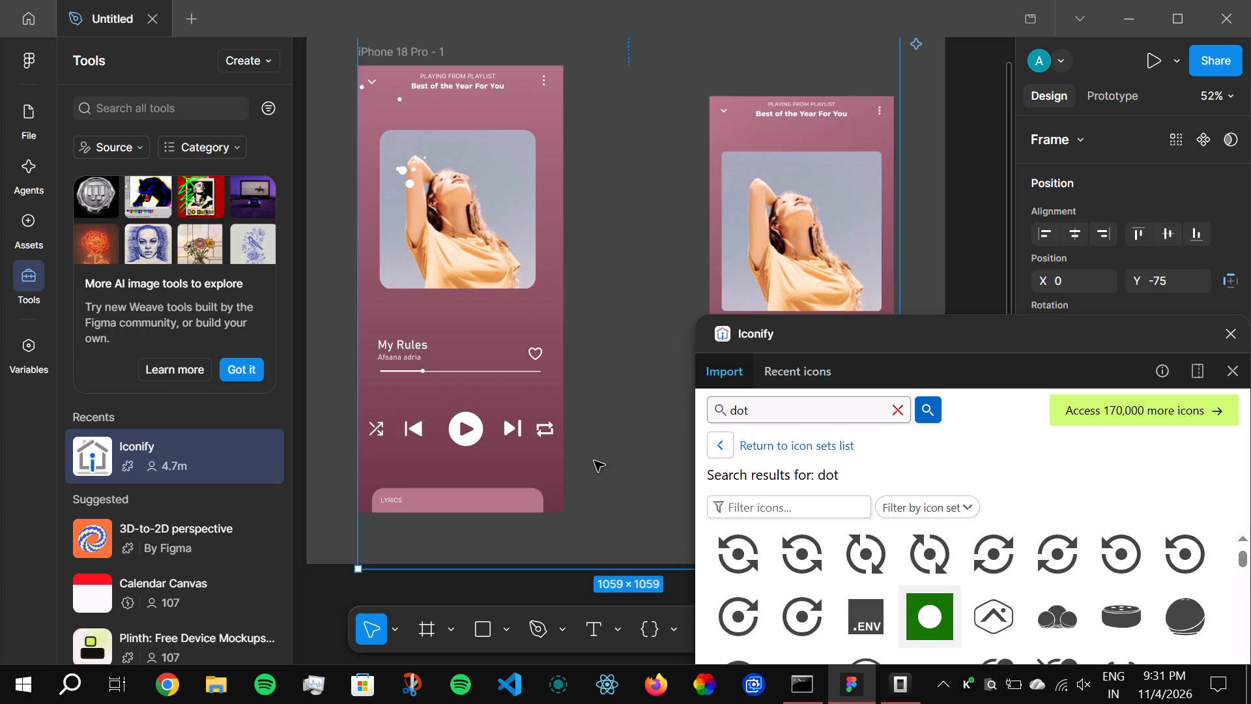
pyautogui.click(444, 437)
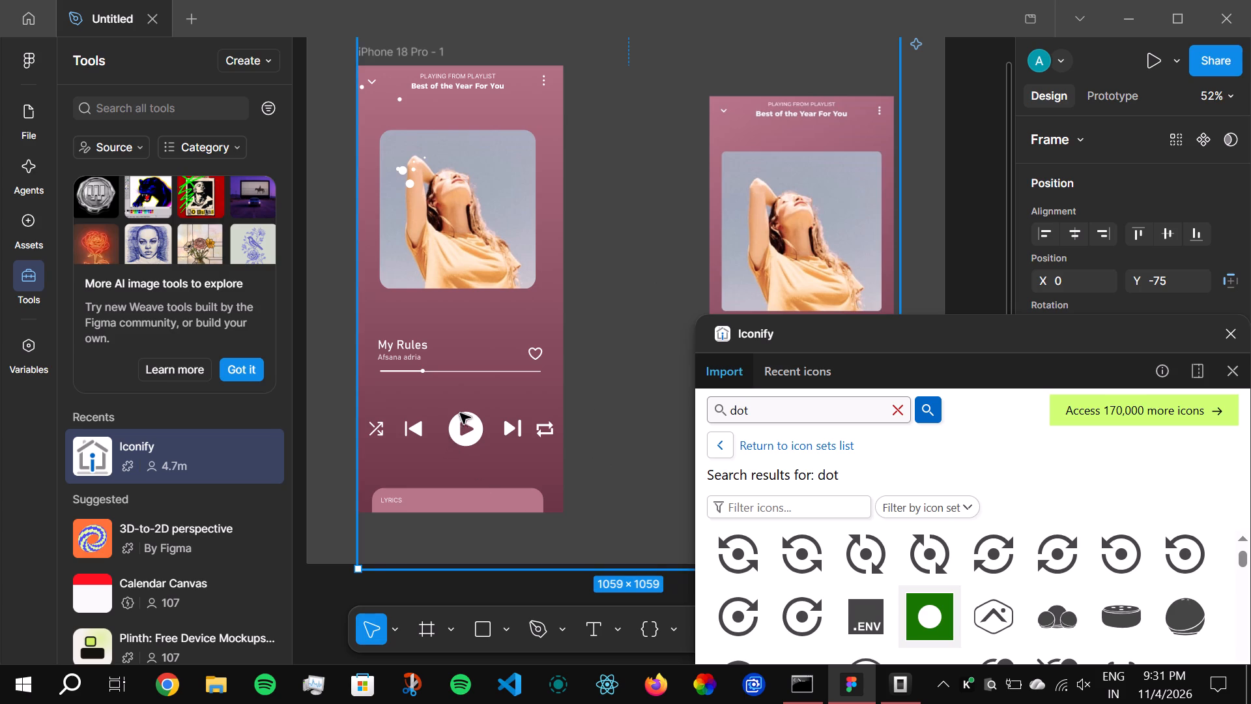
# Move the Iconify window clear of the reference and add the text "1:15" beneath the start of the progress bar.
pyautogui.click(594, 639)
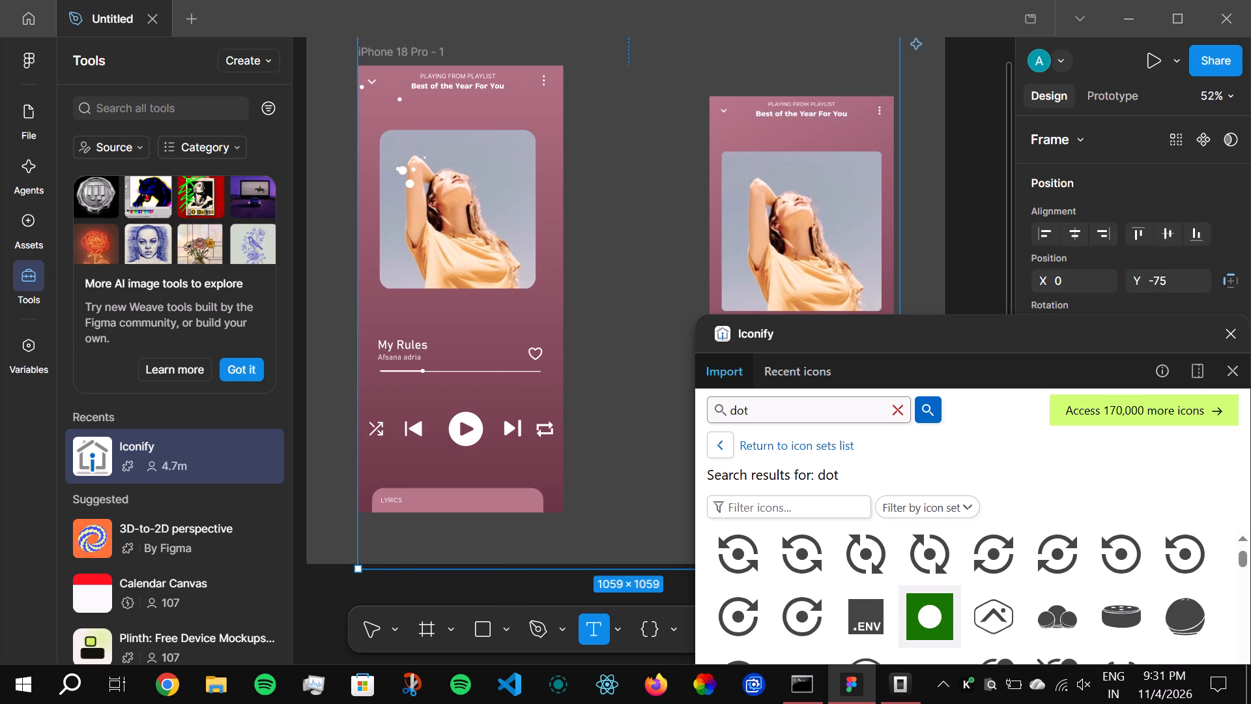
pyautogui.moveTo(887, 328); pyautogui.dragTo(1018, 457)
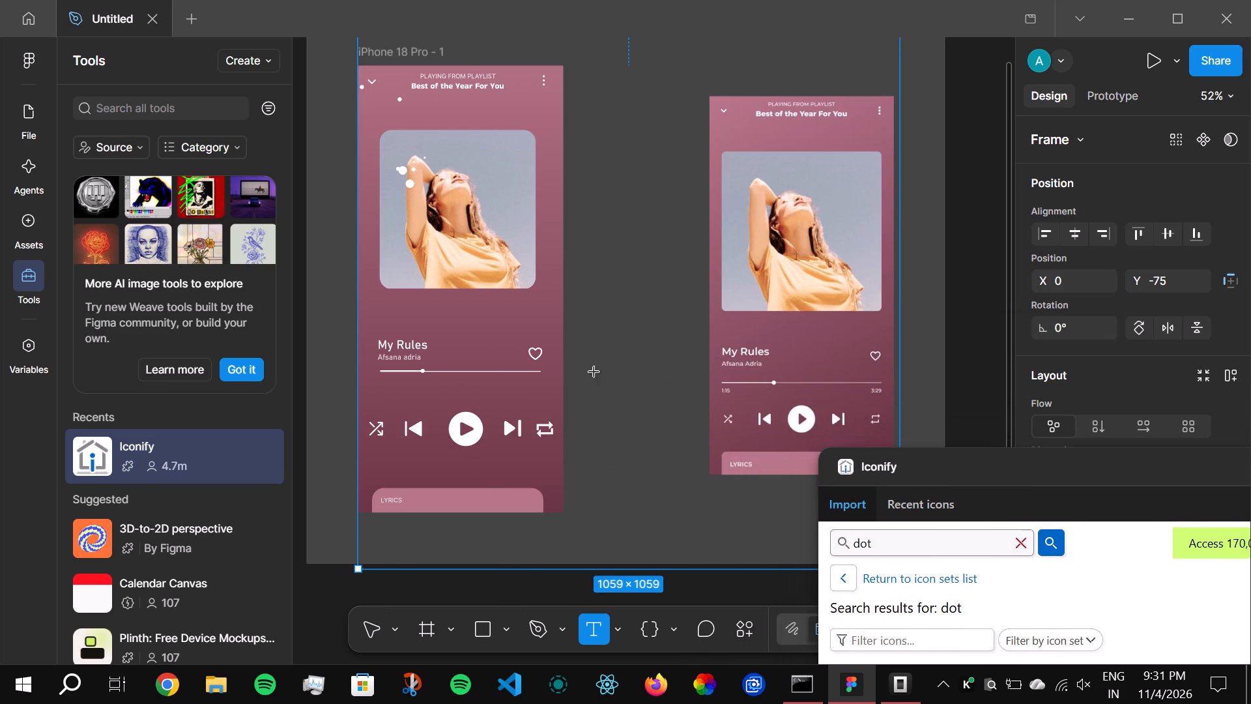
pyautogui.click(379, 383)
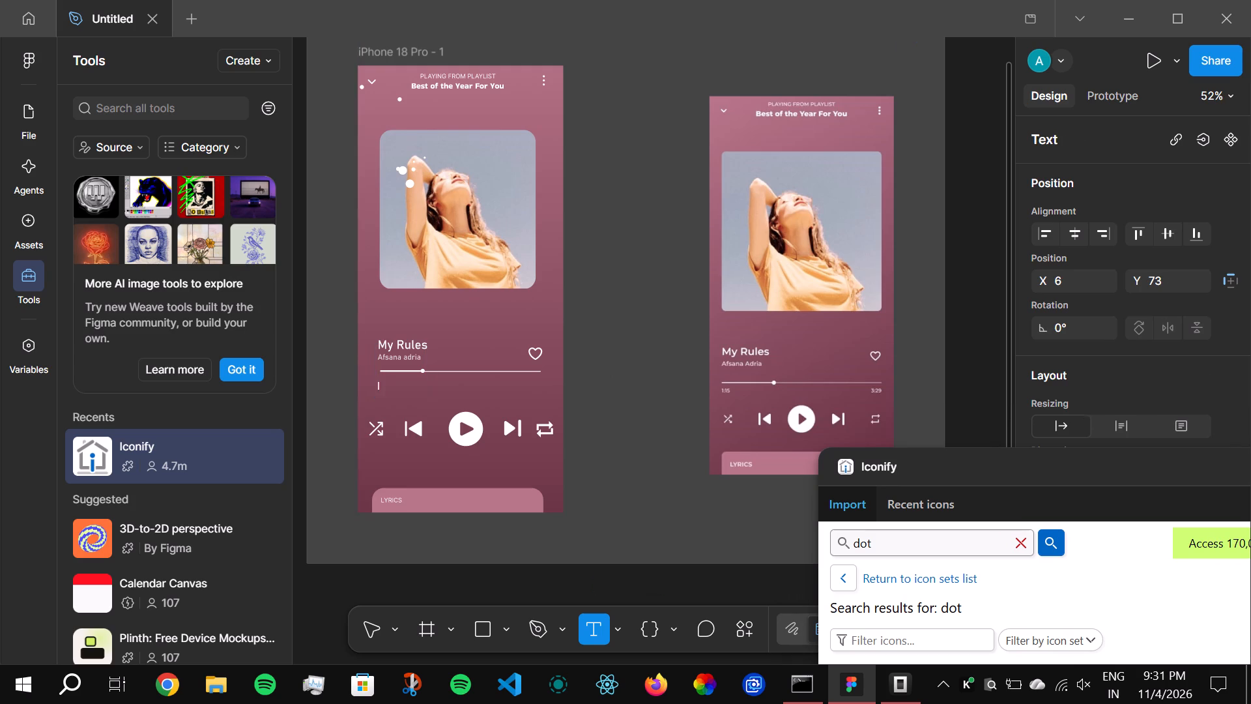
pyautogui.hotkey('shift', '!')
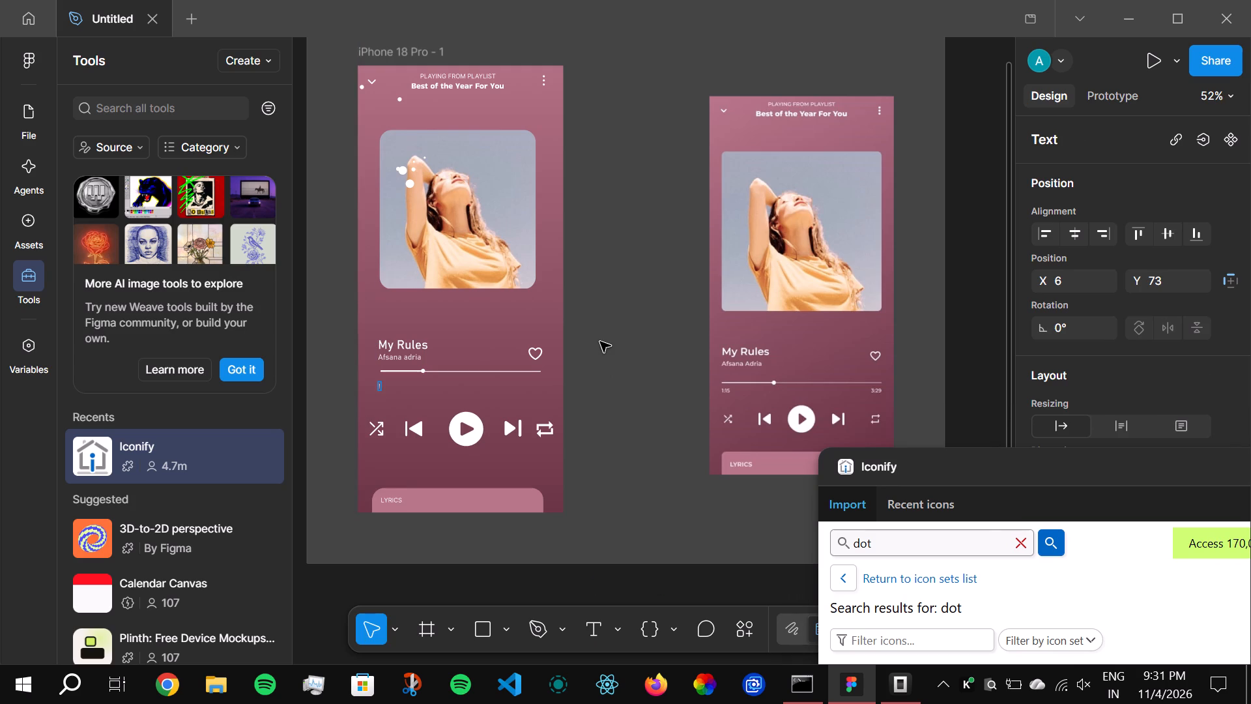
pyautogui.press('BackSpace')
pyautogui.press('1')
pyautogui.hotkey('shift', ':')
pyautogui.write('15')
pyautogui.press('Return')
pyautogui.press('BackSpace')
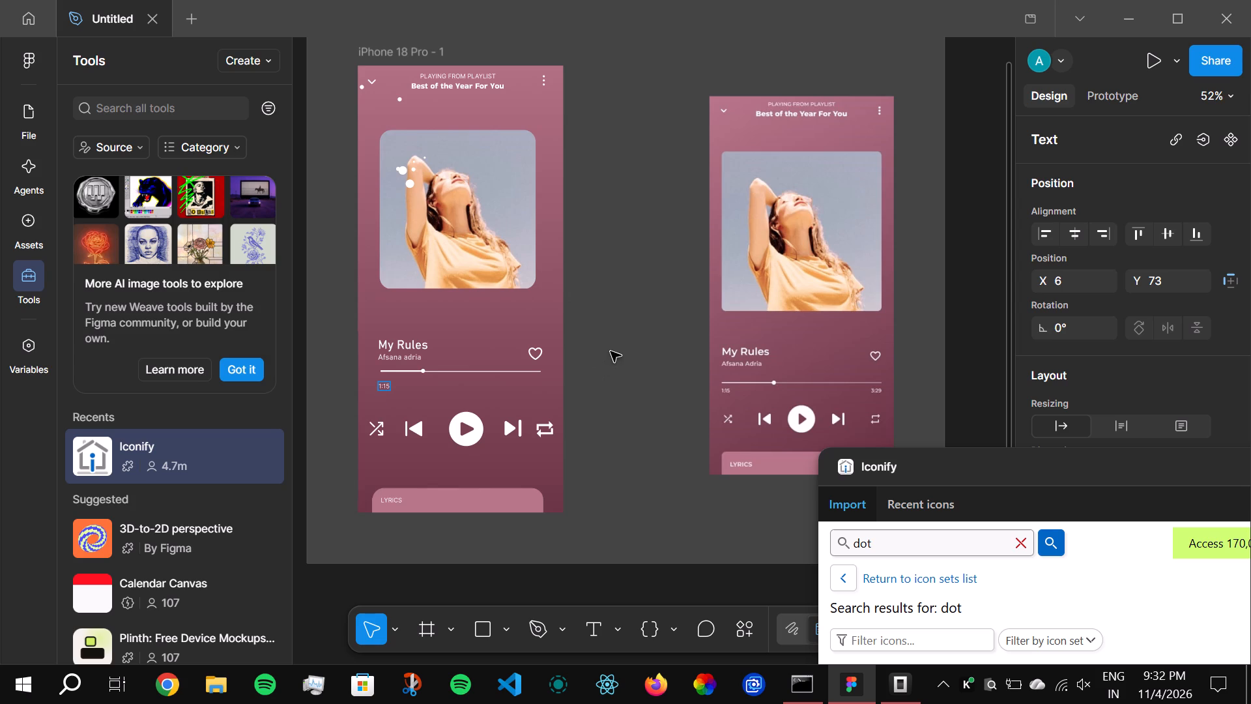
pyautogui.click(614, 348)
pyautogui.click(614, 331)
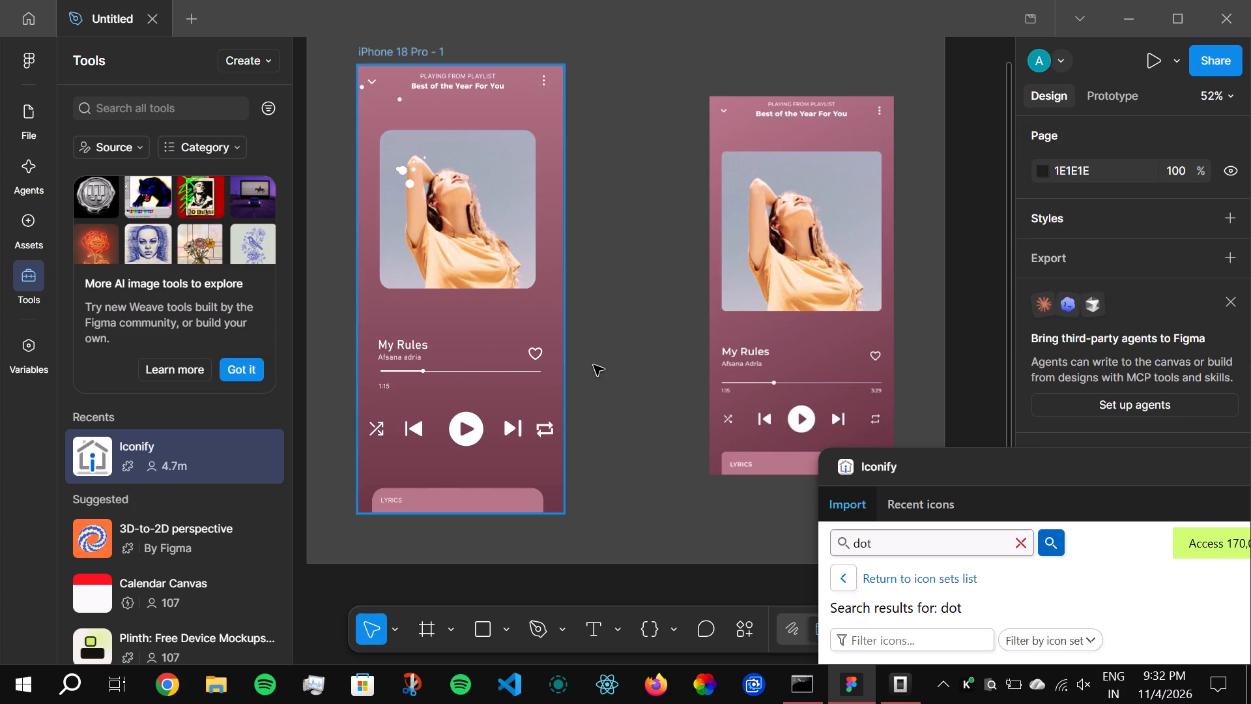
# Add the text "3:29" beneath the end of the progress bar in the iPhone 18 Pro - 1 frame.
pyautogui.click(587, 629)
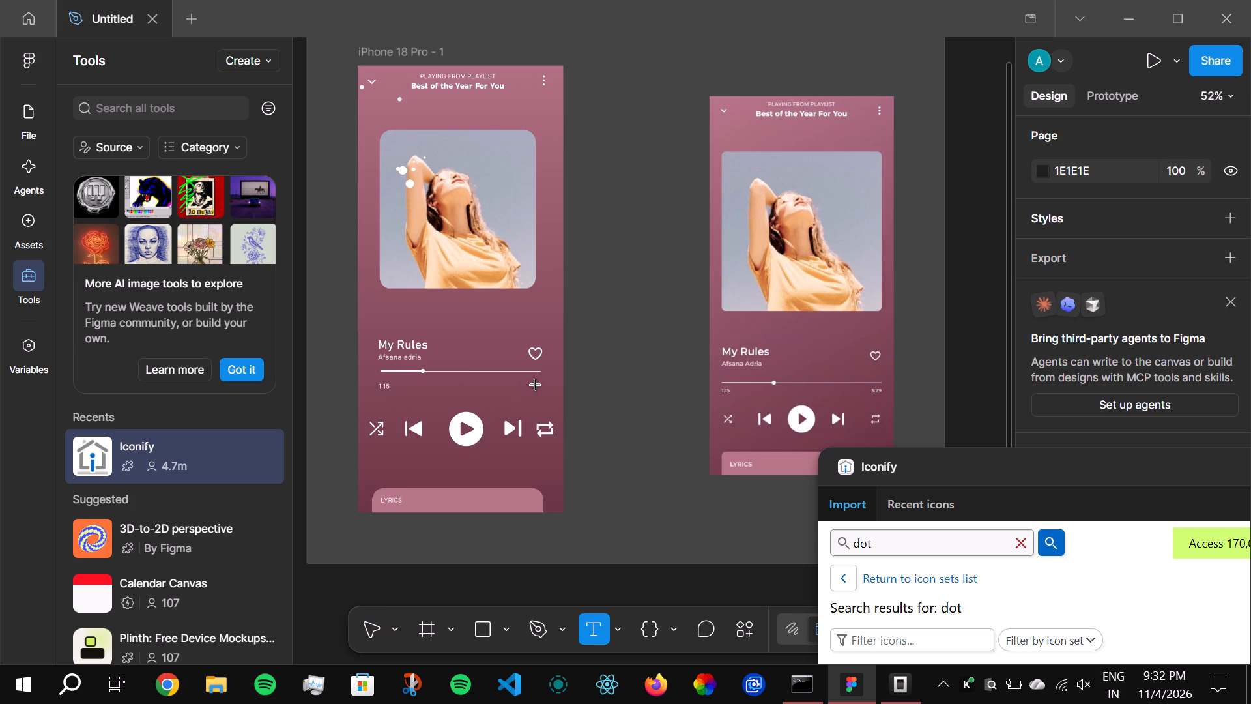
pyautogui.click(536, 385)
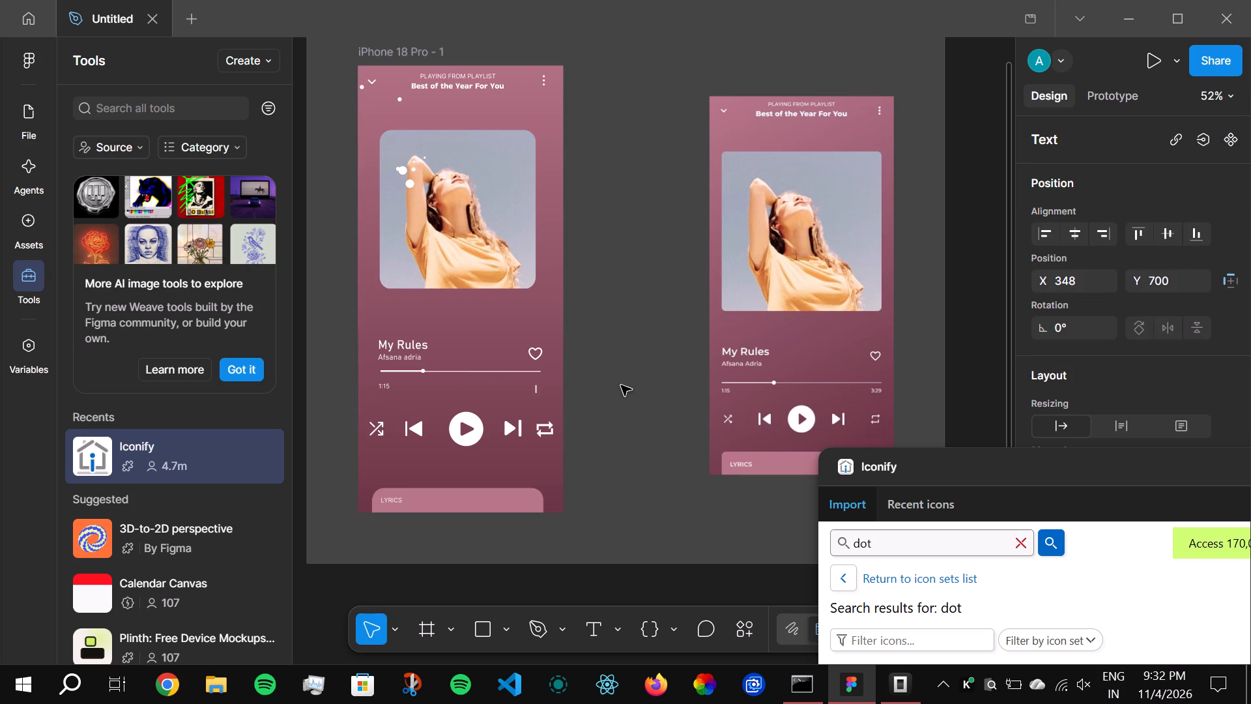
pyautogui.write('3:29')
# Move the 1:15 label slightly closer to the progress bar, aligned with the bar's start, and deselect it.
pyautogui.keyDown('ctrl'); pyautogui.scroll(8, 433, 358); pyautogui.keyUp('ctrl')
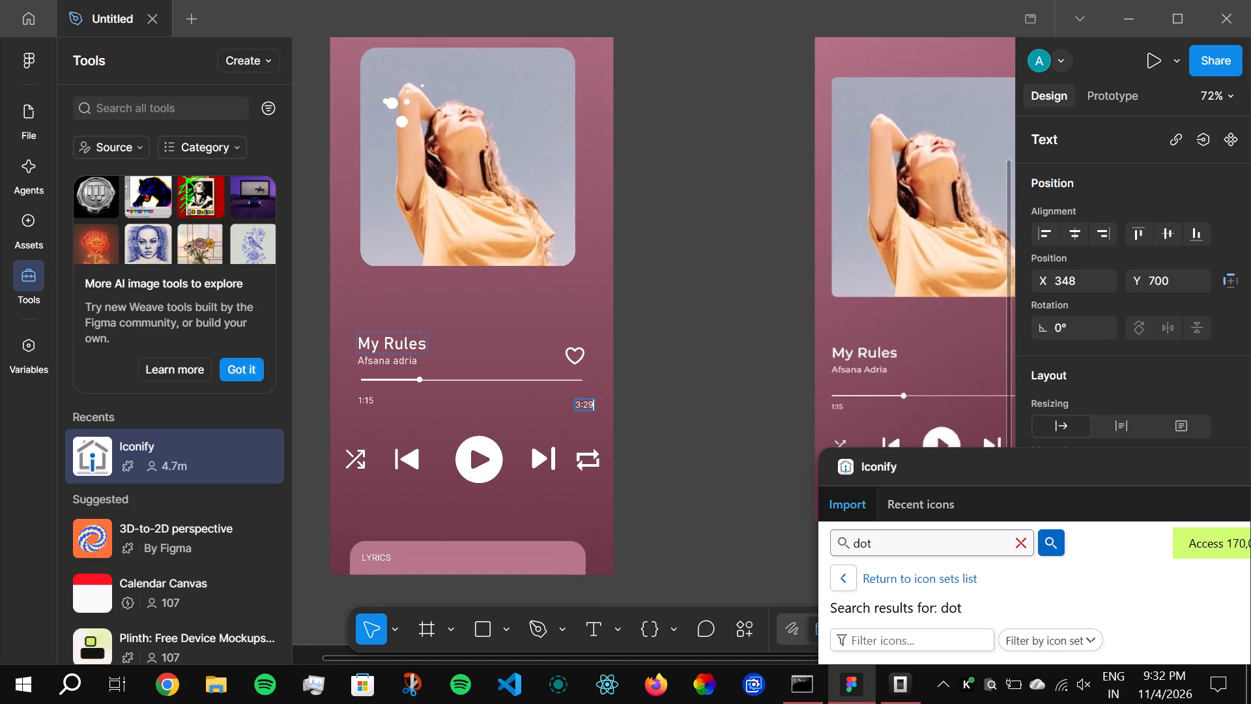
pyautogui.click(371, 403)
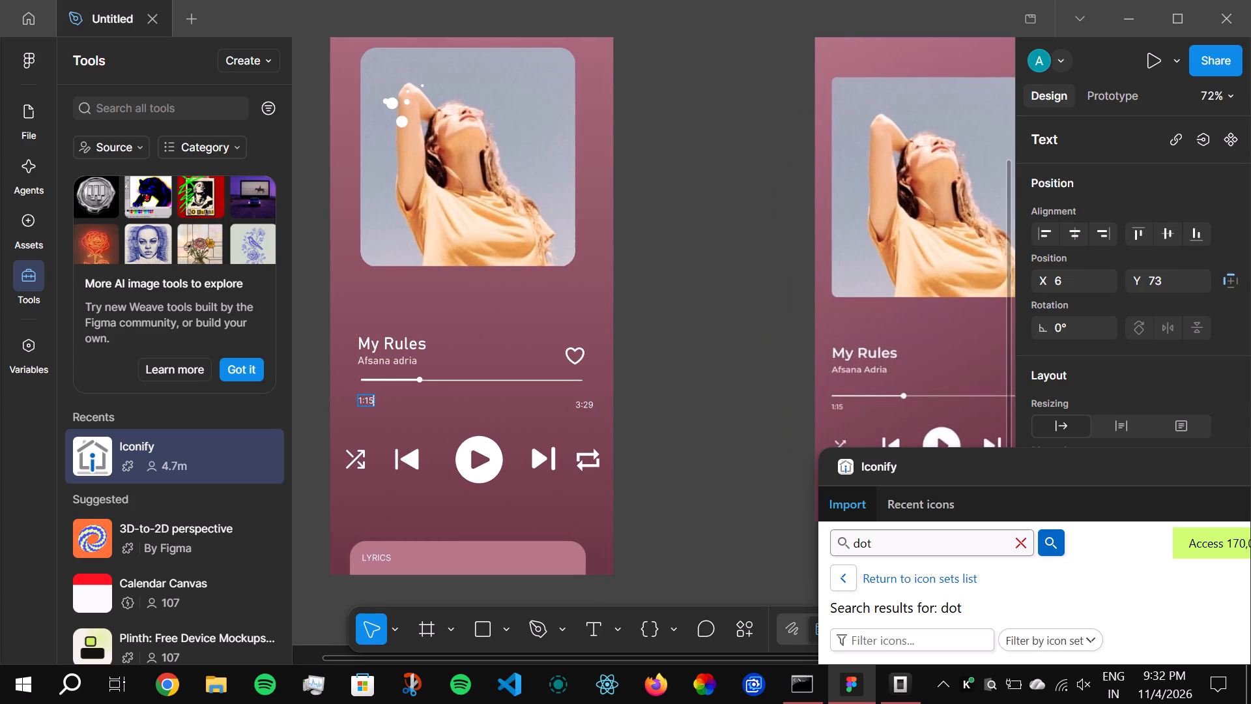
pyautogui.moveTo(368, 406); pyautogui.dragTo(371, 392)
pyautogui.moveTo(371, 392); pyautogui.dragTo(392, 413)
pyautogui.moveTo(365, 403); pyautogui.dragTo(388, 400)
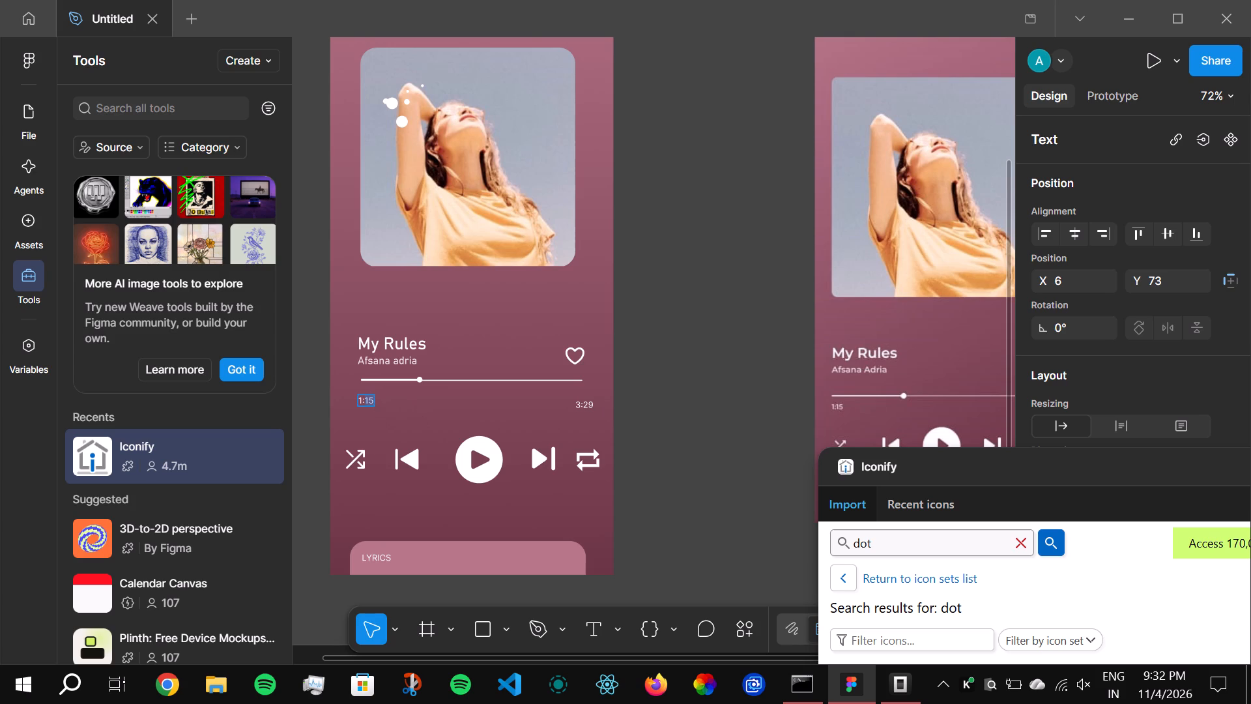
pyautogui.moveTo(388, 400); pyautogui.dragTo(395, 400)
pyautogui.click(399, 400)
pyautogui.click(395, 618)
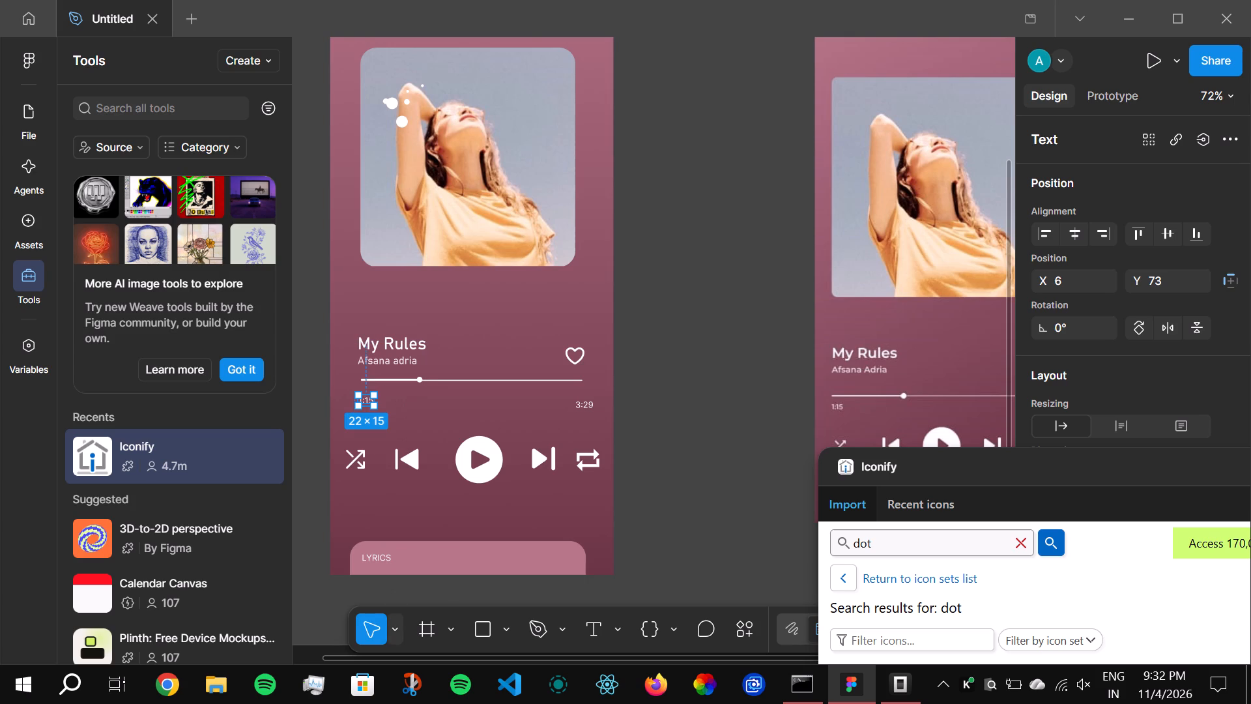
pyautogui.click(484, 529)
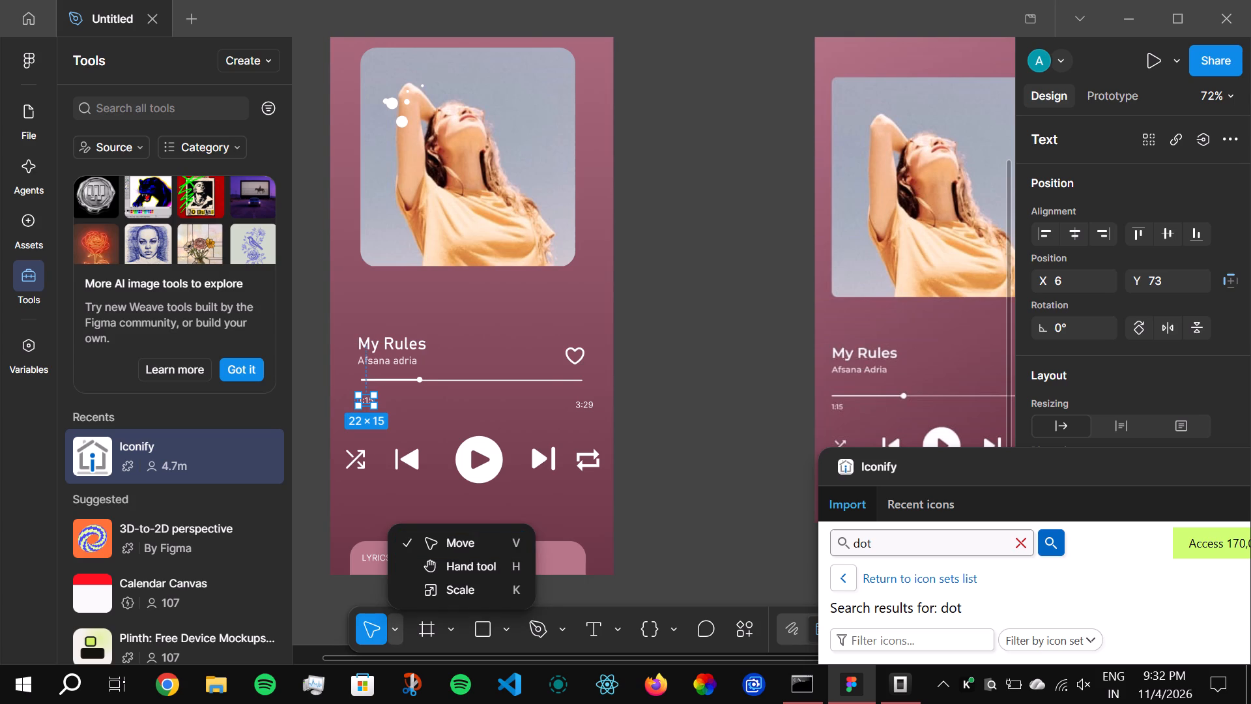
pyautogui.click(409, 403)
pyautogui.click(368, 400)
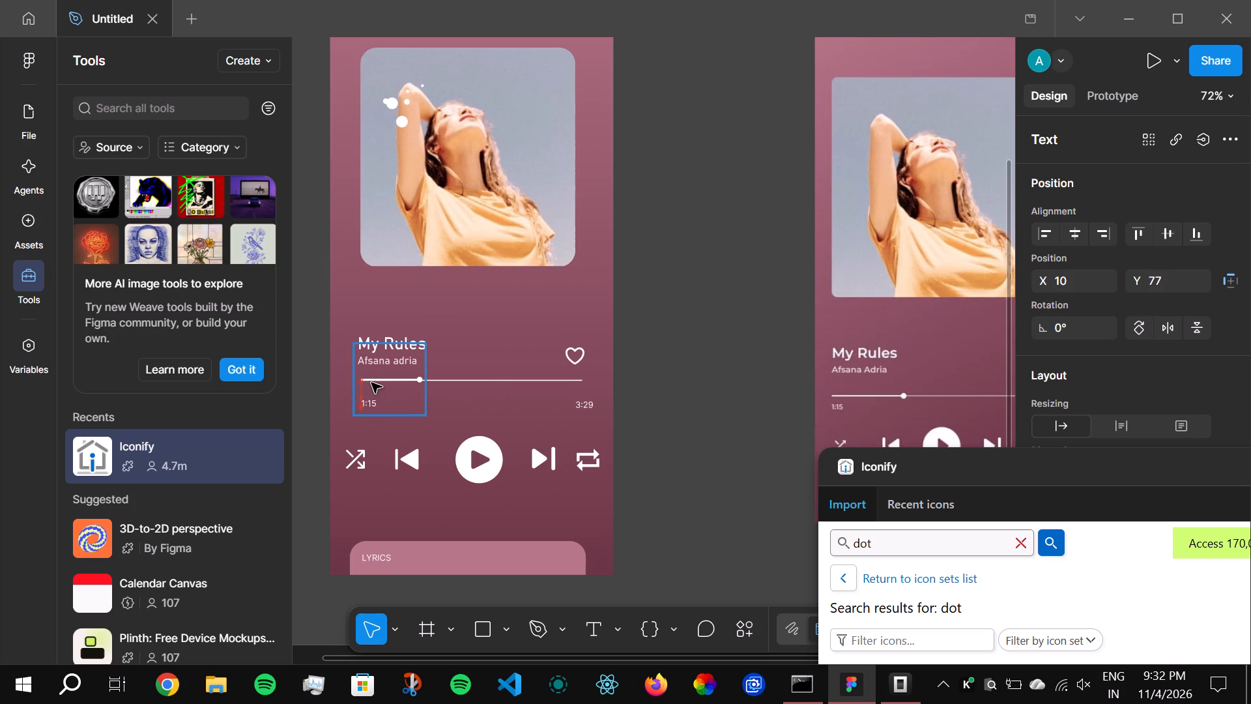
pyautogui.click(662, 375)
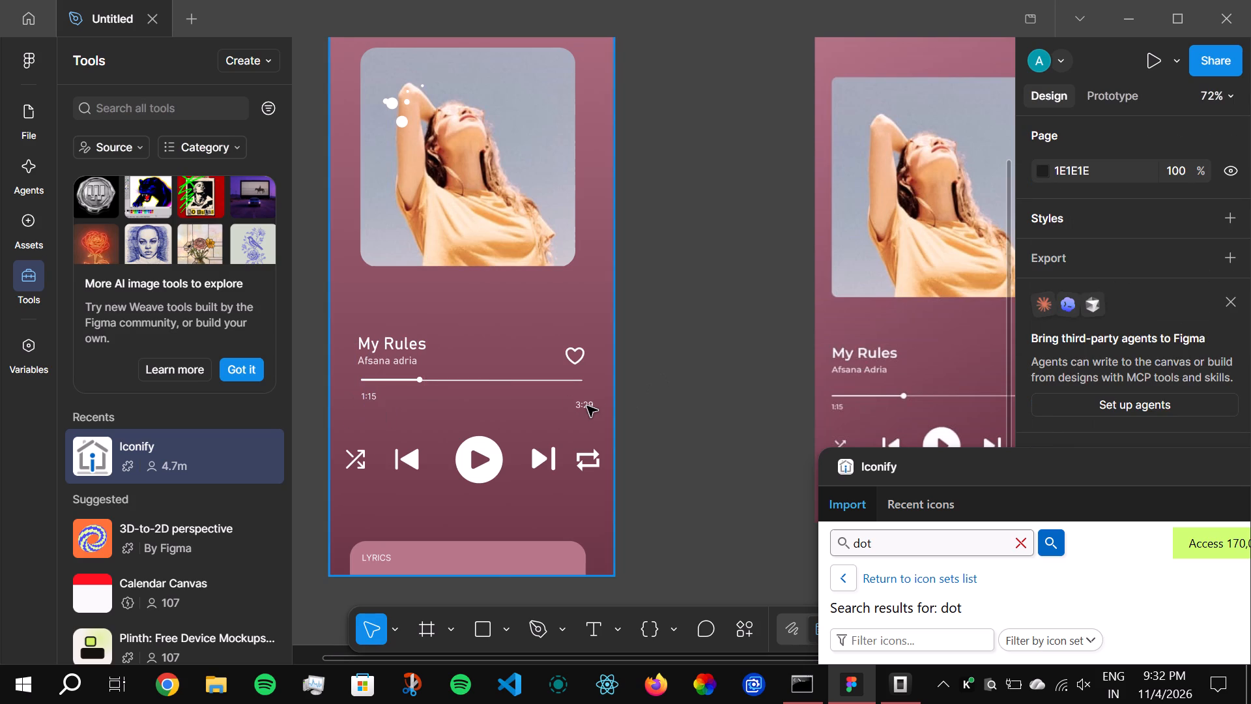
# Shift the 1059 × 1059 frame holding the 3:29 label to about X -10, Y -81, bringing the label nearer the progress bar's end.
pyautogui.click(587, 406)
pyautogui.click(587, 406)
pyautogui.click(581, 409)
pyautogui.click(573, 403)
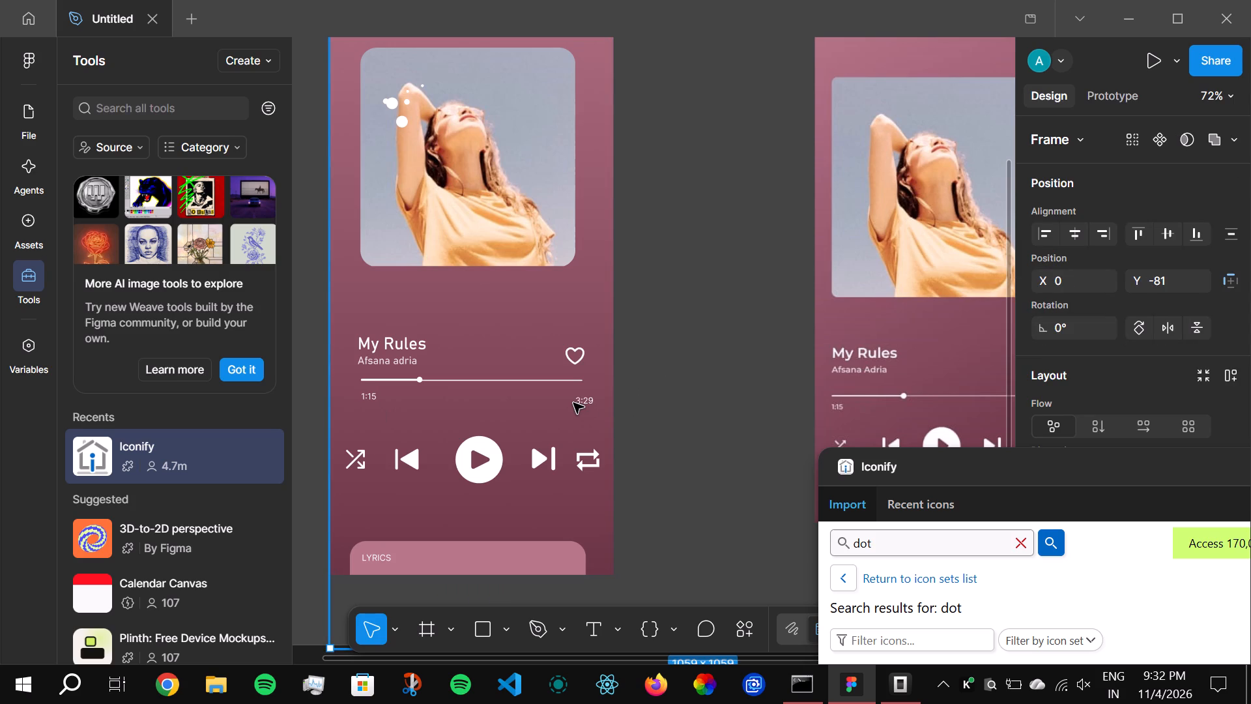
pyautogui.moveTo(594, 402); pyautogui.dragTo(590, 400)
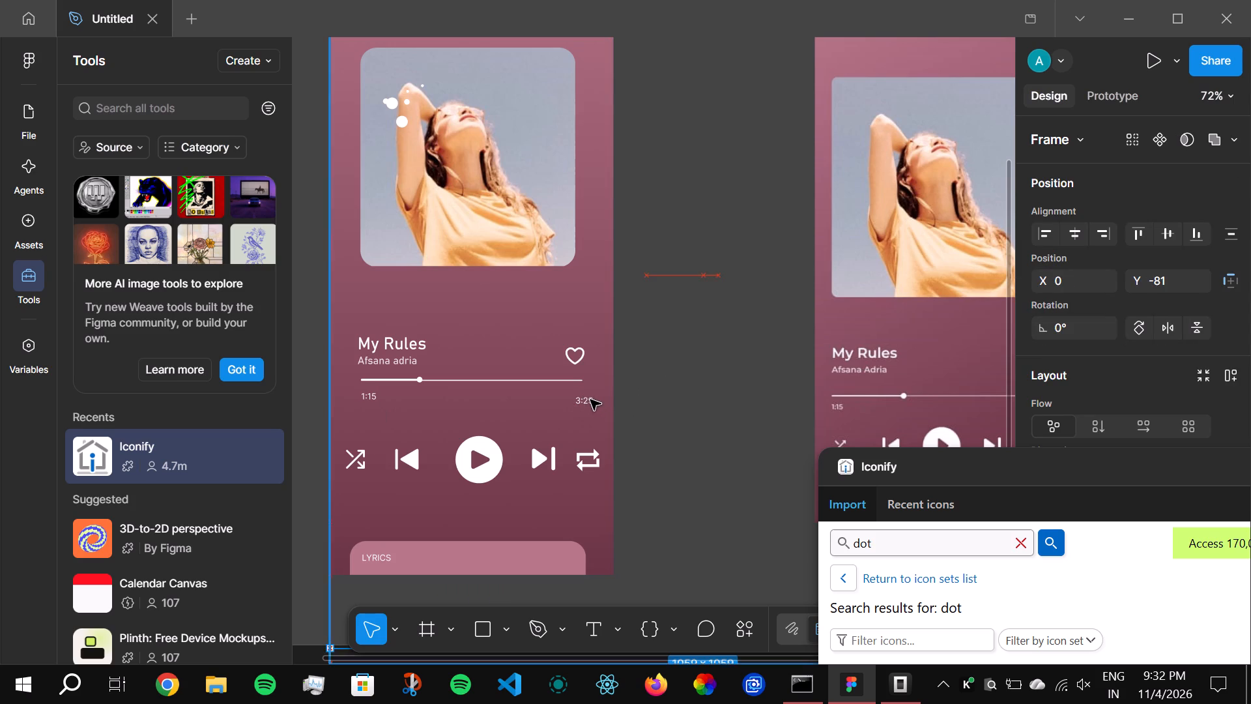
pyautogui.moveTo(590, 400); pyautogui.dragTo(581, 402)
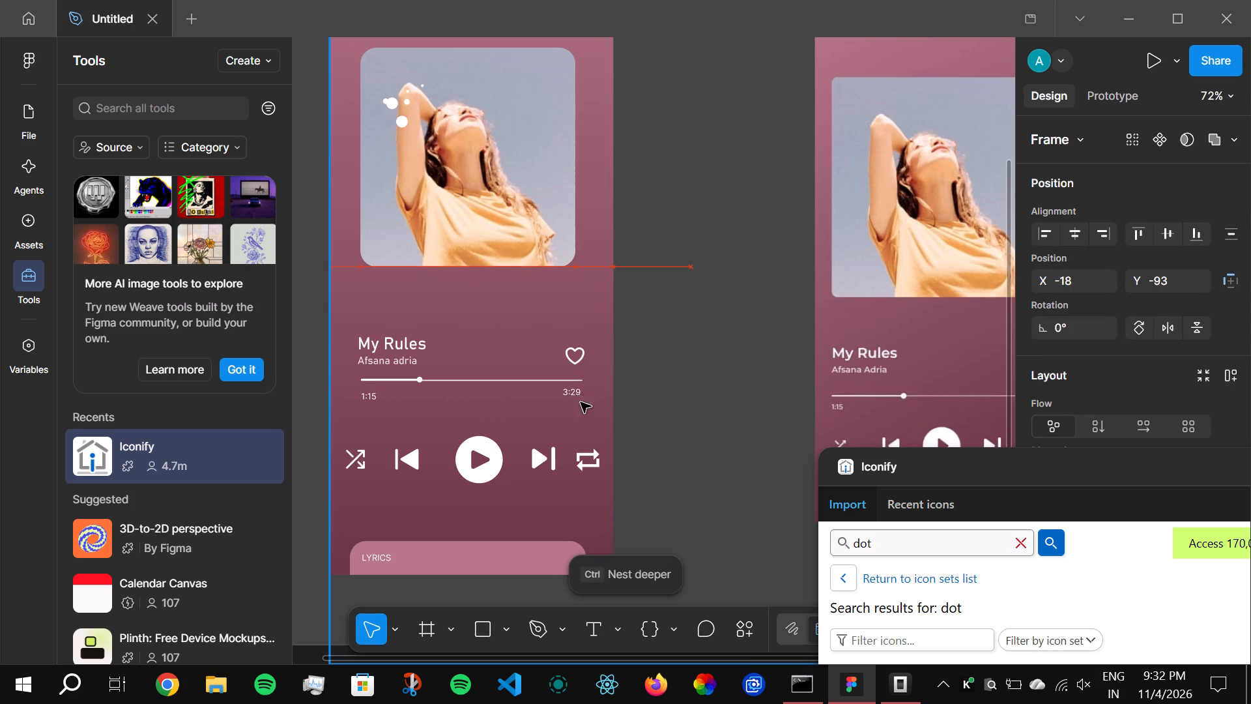
pyautogui.moveTo(581, 402); pyautogui.dragTo(583, 392)
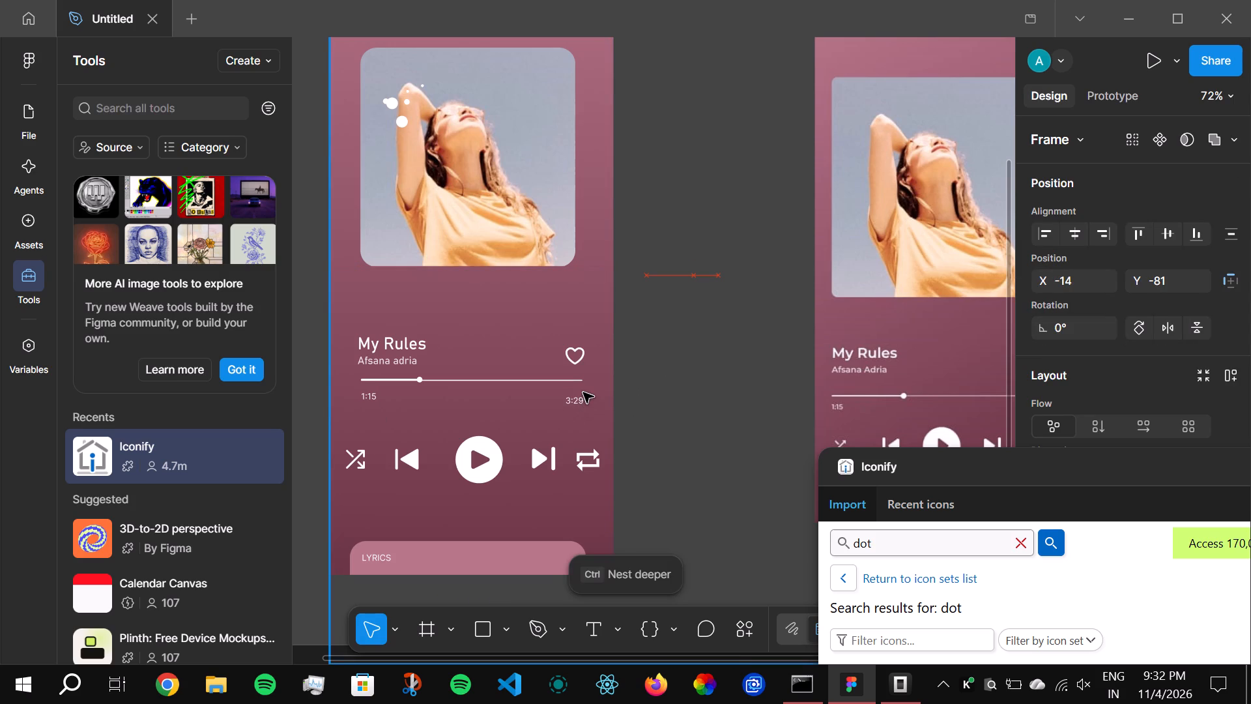
pyautogui.moveTo(583, 392); pyautogui.dragTo(583, 406)
pyautogui.moveTo(583, 406); pyautogui.dragTo(583, 392)
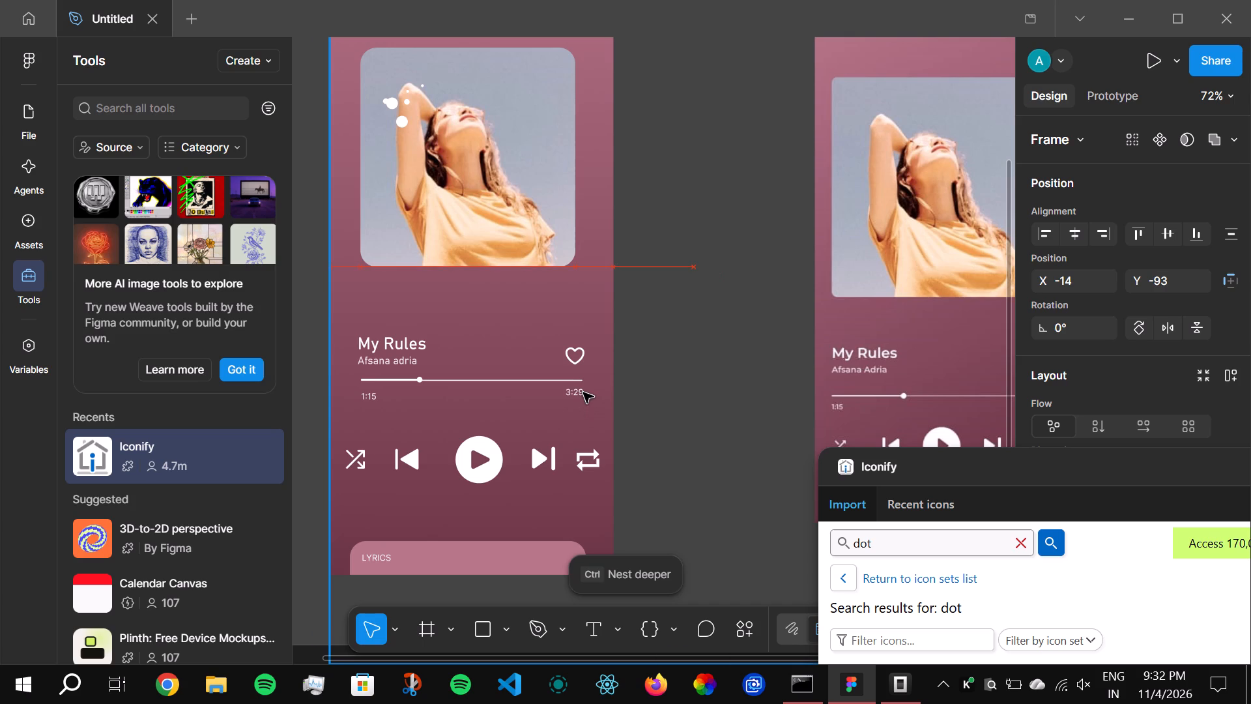
pyautogui.moveTo(583, 392); pyautogui.dragTo(586, 399)
# Select the 3:29 label itself, nudge it to about X 344, Y 699 under the progress bar's end, and deselect it.
pyautogui.click(577, 406)
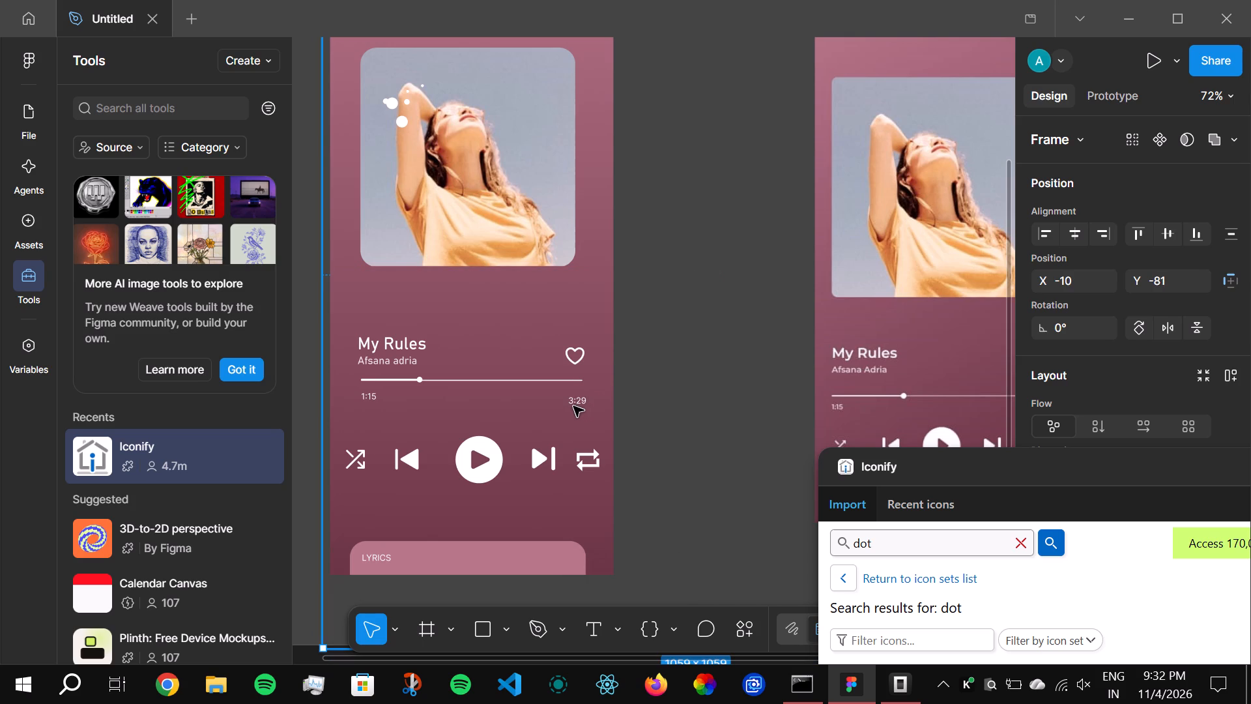
pyautogui.click(577, 392)
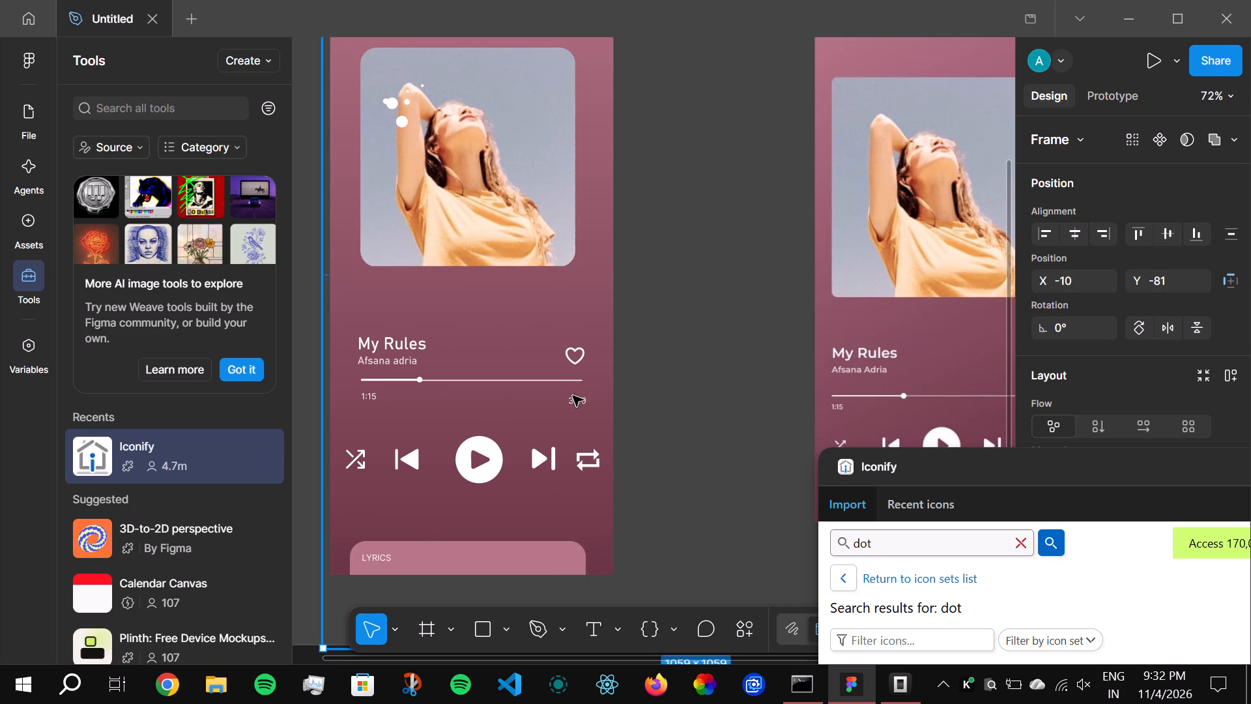
pyautogui.click(577, 396)
pyautogui.tripleClick(580, 399)
pyautogui.click(549, 440)
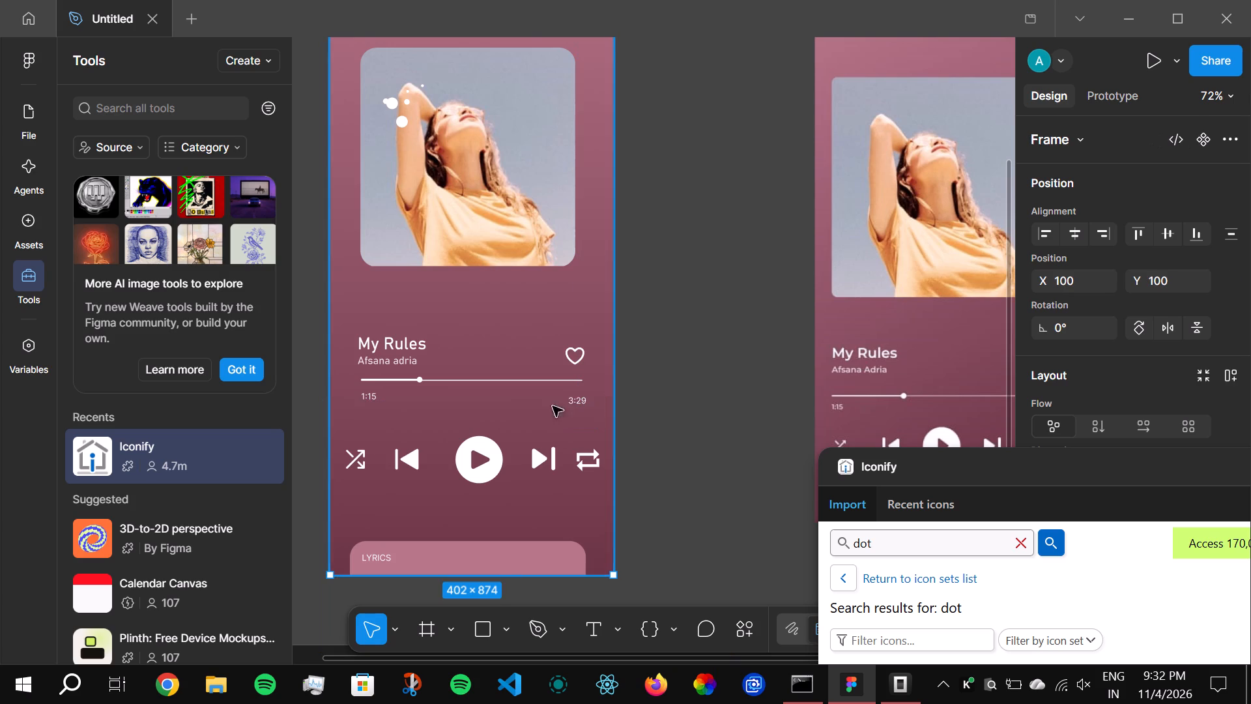
pyautogui.click(586, 402)
pyautogui.doubleClick(573, 403)
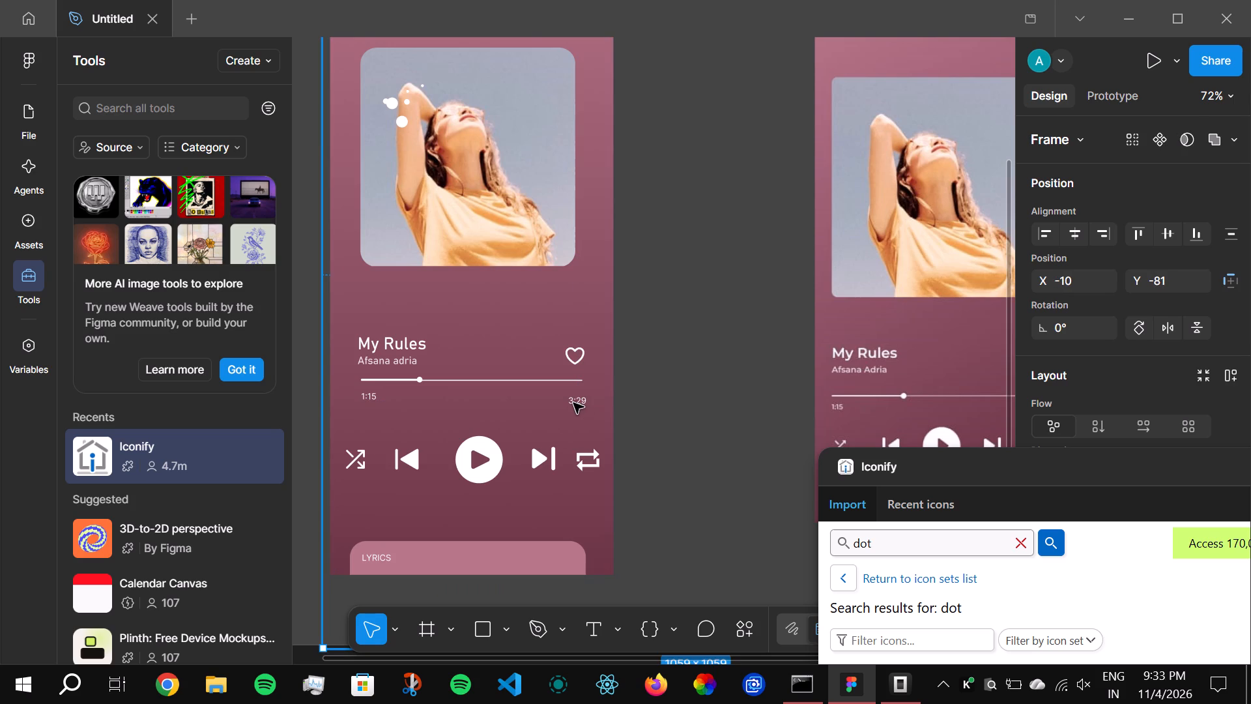
pyautogui.click(573, 403)
pyautogui.click(577, 400)
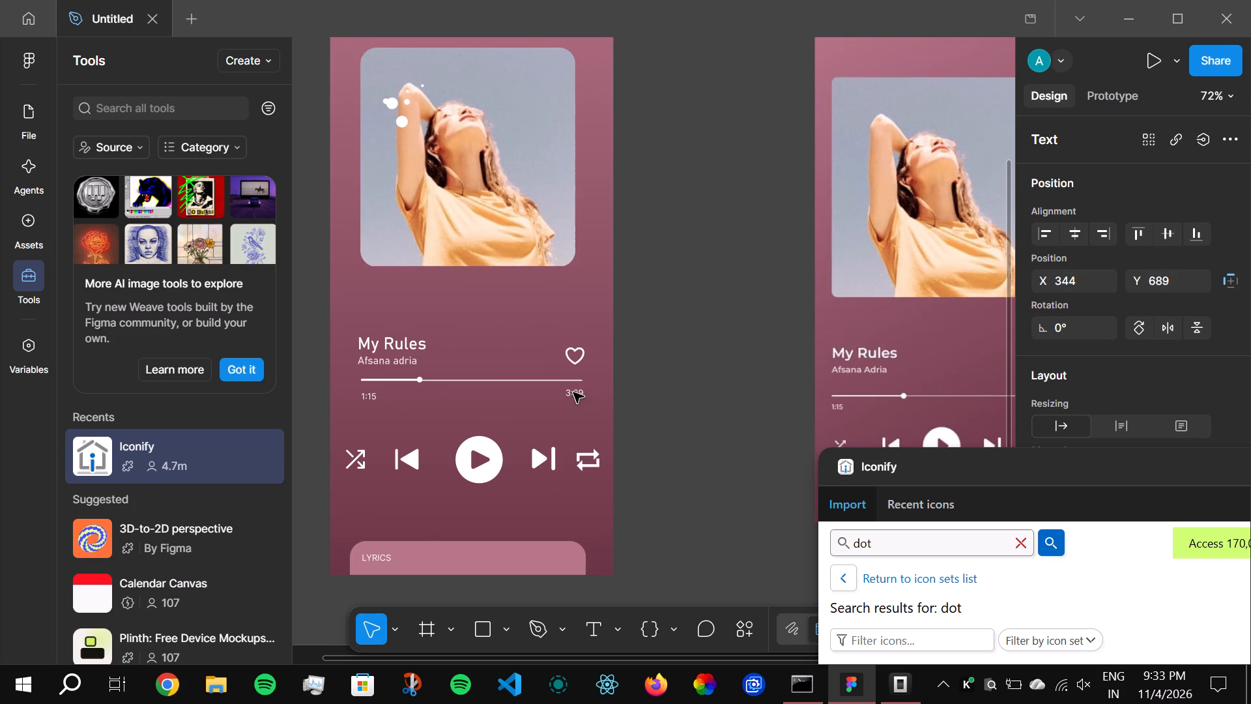
pyautogui.click(645, 345)
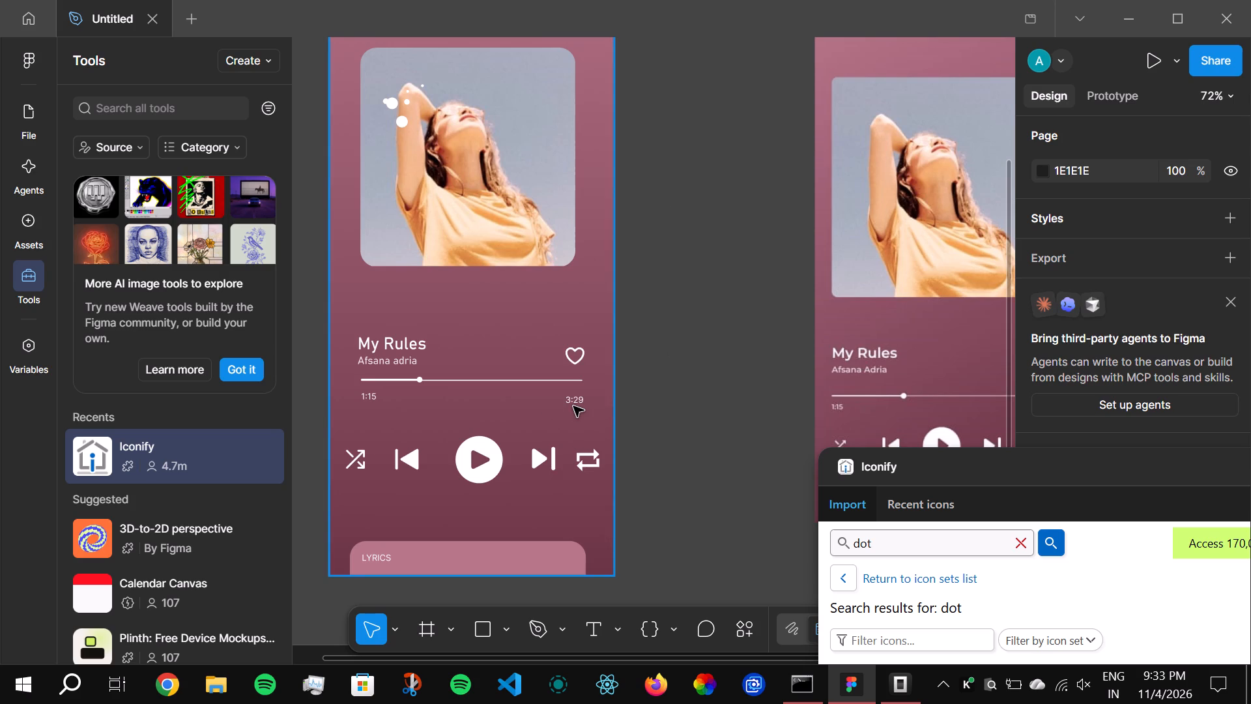
# Move the iPhone 18 Pro - 1 frame slightly left and up to about Y 93.
pyautogui.moveTo(573, 402); pyautogui.dragTo(573, 403)
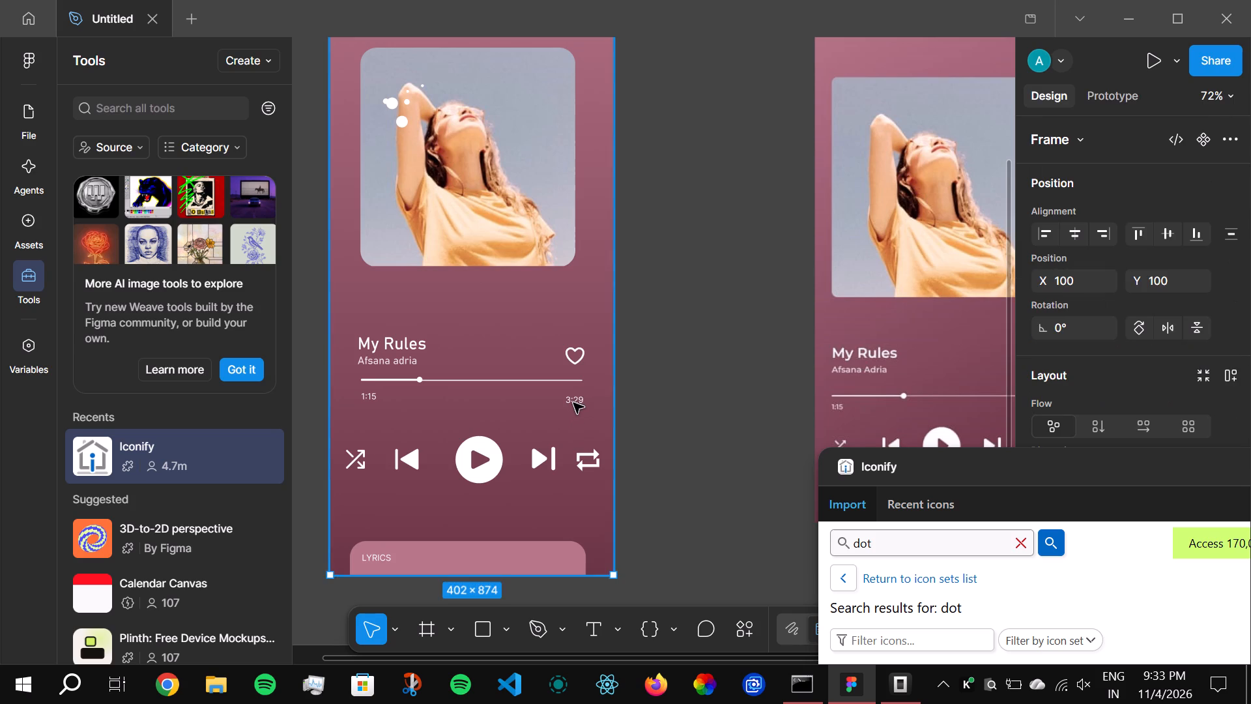
pyautogui.moveTo(573, 403); pyautogui.dragTo(573, 396)
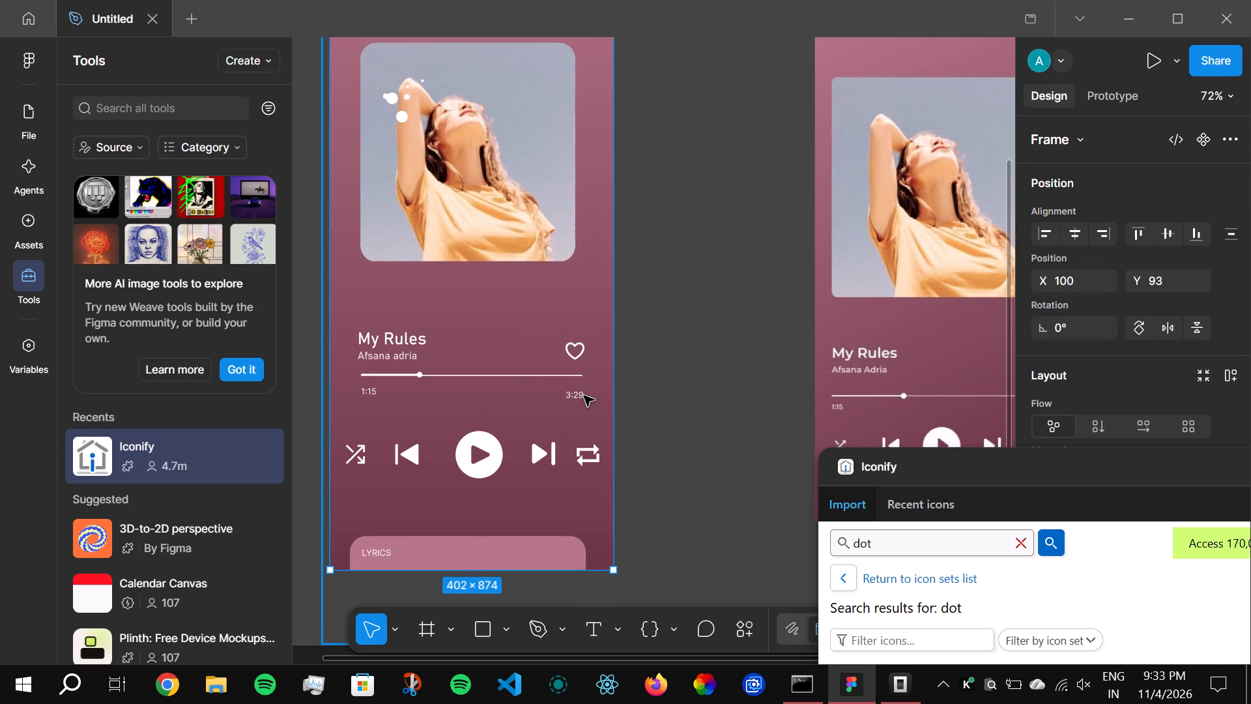
pyautogui.moveTo(581, 396); pyautogui.dragTo(573, 396)
# Nudge the 3:29 label up to Y 693, level with the 1:15 label, and deselect it.
pyautogui.click(570, 396)
pyautogui.doubleClick(570, 396)
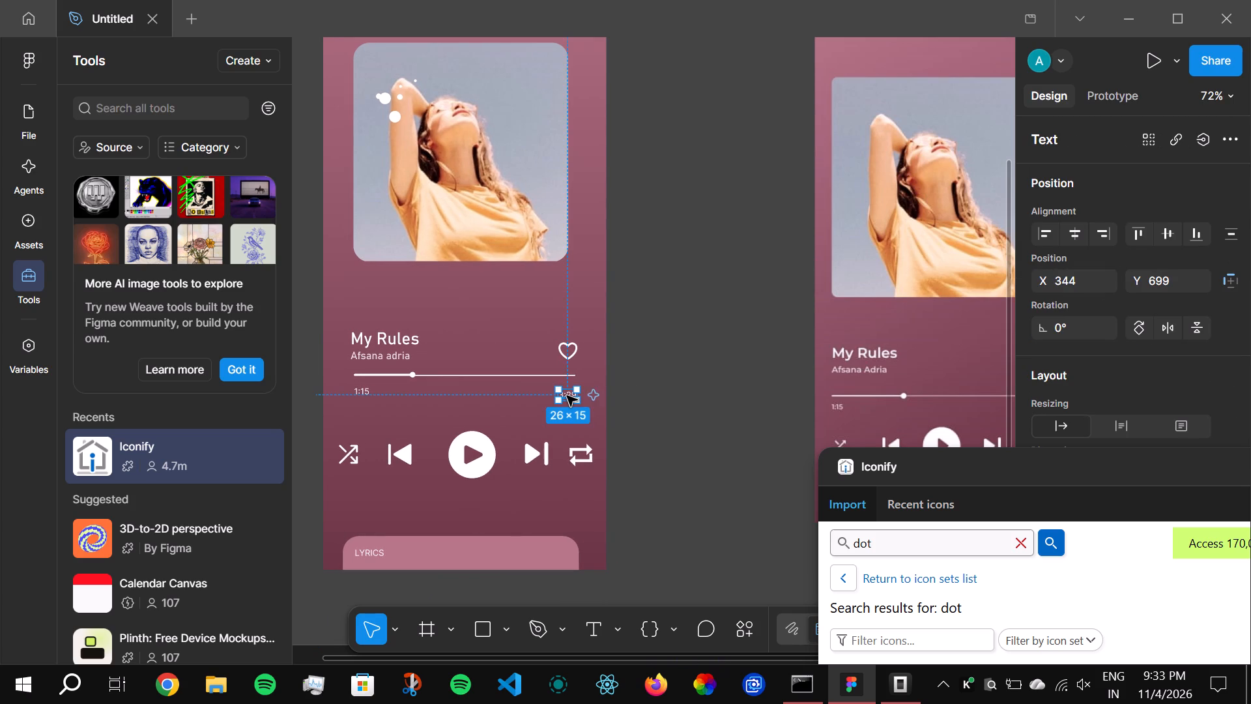
pyautogui.click(567, 396)
pyautogui.click(567, 396)
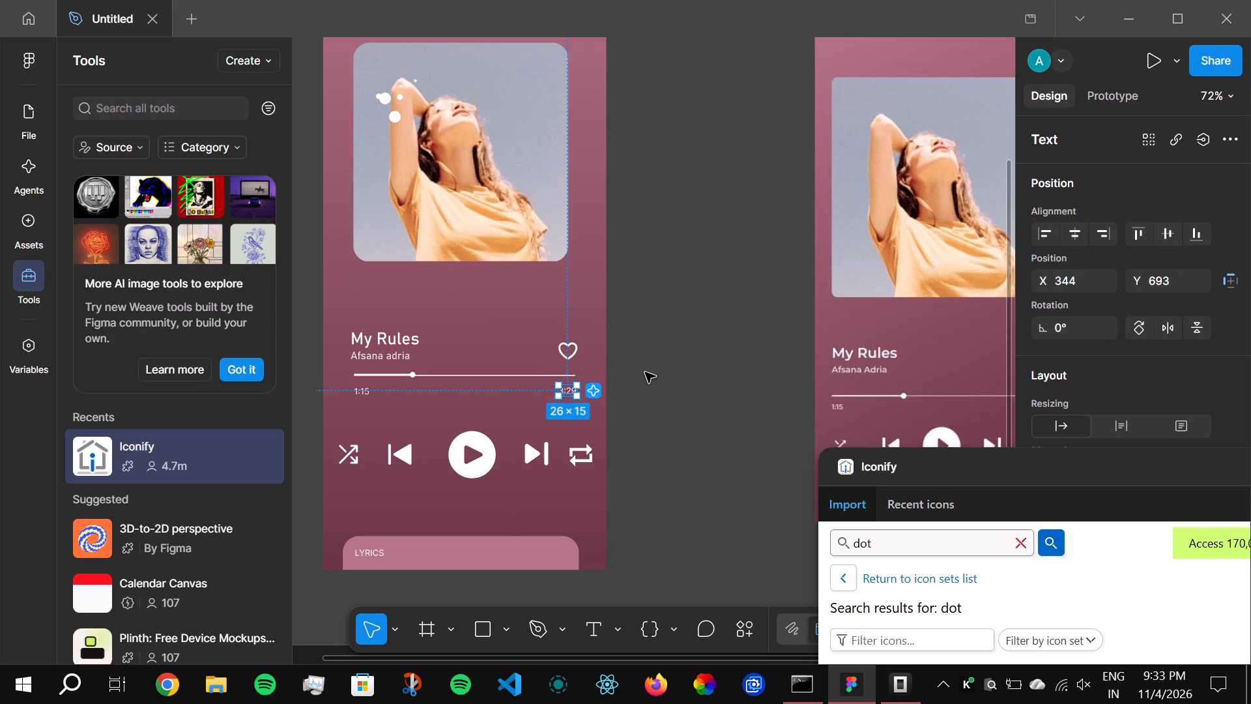
pyautogui.click(679, 365)
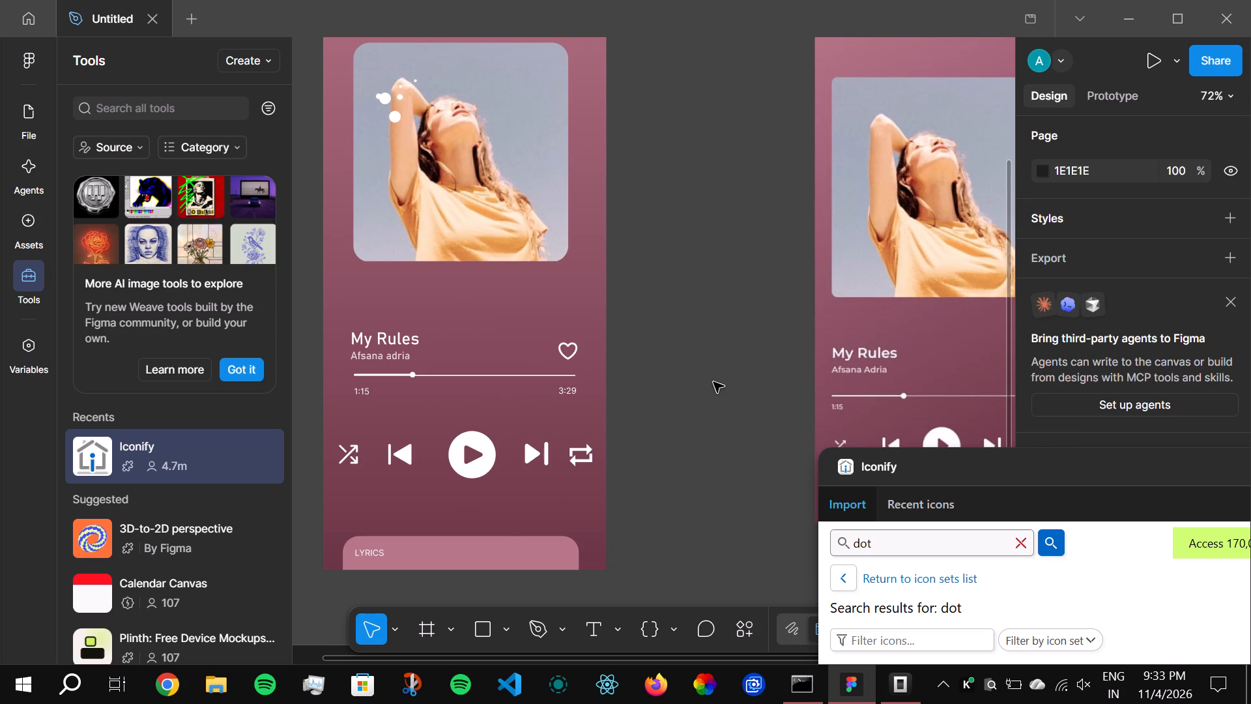
# Delete the two stray white dots near the header of the iPhone 18 Pro - 1 frame.
pyautogui.scroll(-2, 683, 359)
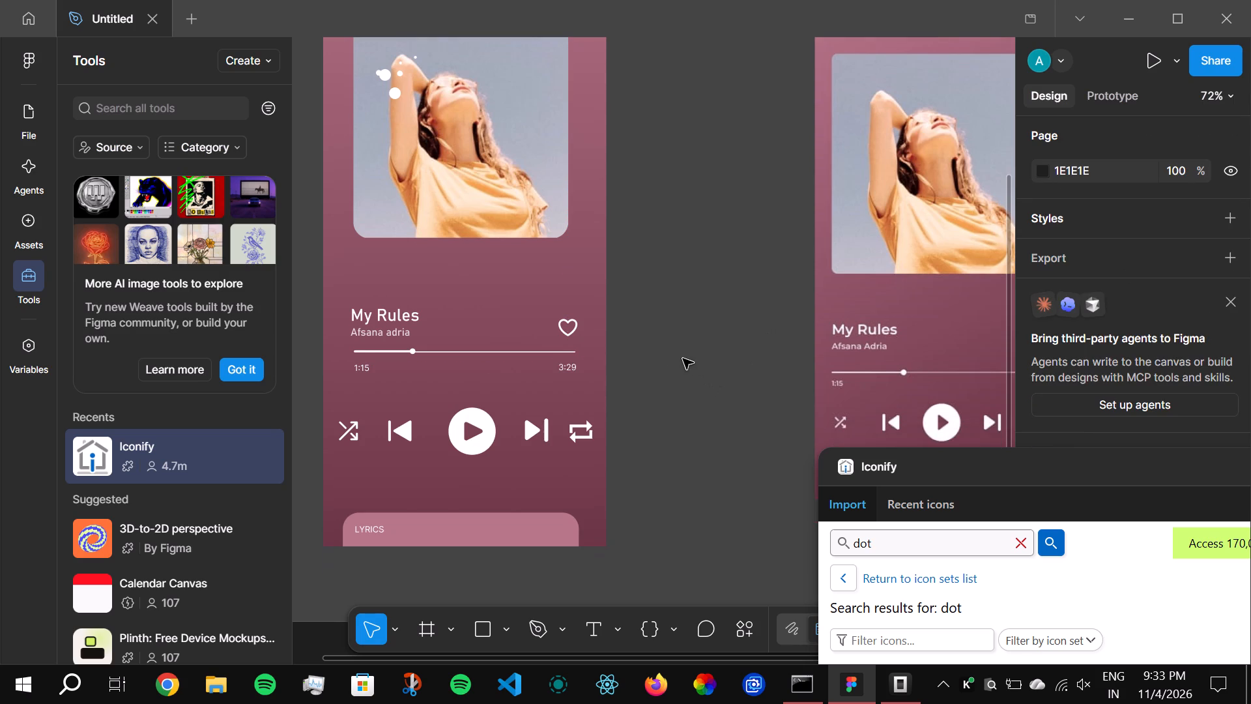
pyautogui.scroll(3, 683, 359)
pyautogui.keyDown('ctrl'); pyautogui.scroll(1, 683, 359); pyautogui.keyUp('ctrl')
pyautogui.keyDown('ctrl'); pyautogui.scroll(-2, 683, 359); pyautogui.keyUp('ctrl')
pyautogui.keyDown('ctrl'); pyautogui.scroll(5, 683, 359); pyautogui.keyUp('ctrl')
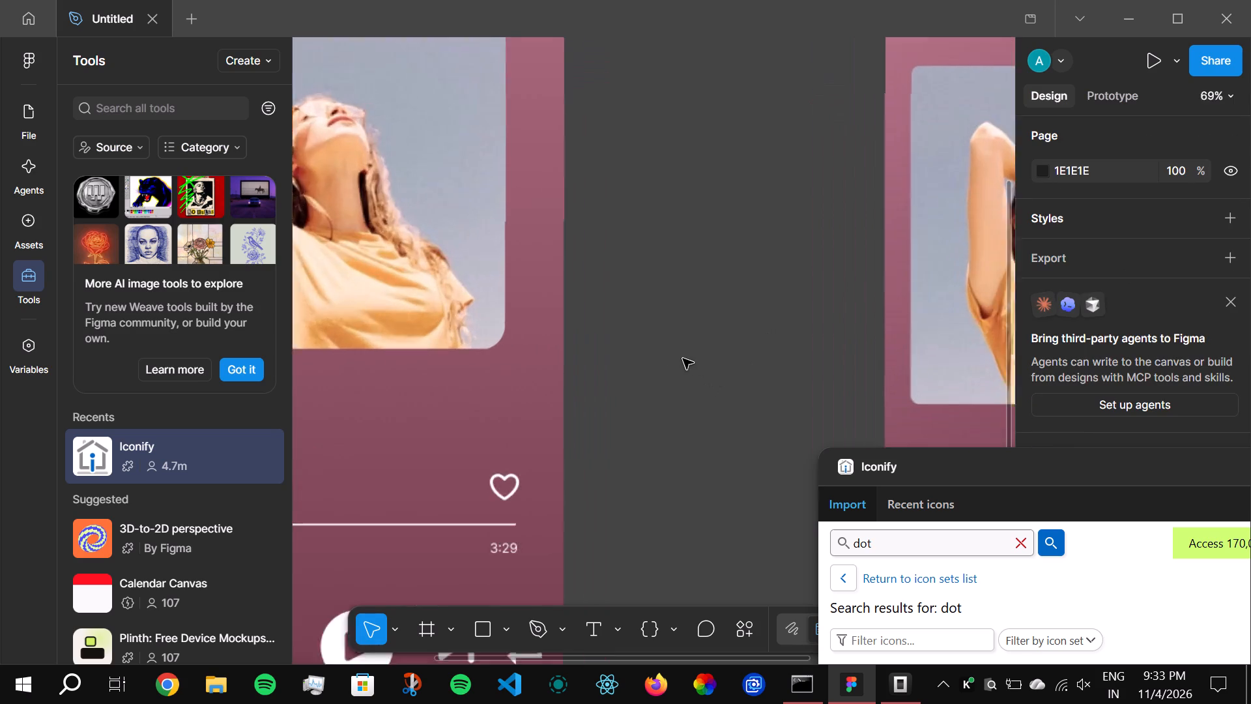
pyautogui.keyDown('ctrl'); pyautogui.scroll(4, 683, 359); pyautogui.keyUp('ctrl')
pyautogui.keyDown('ctrl'); pyautogui.scroll(-10, 683, 359); pyautogui.keyUp('ctrl')
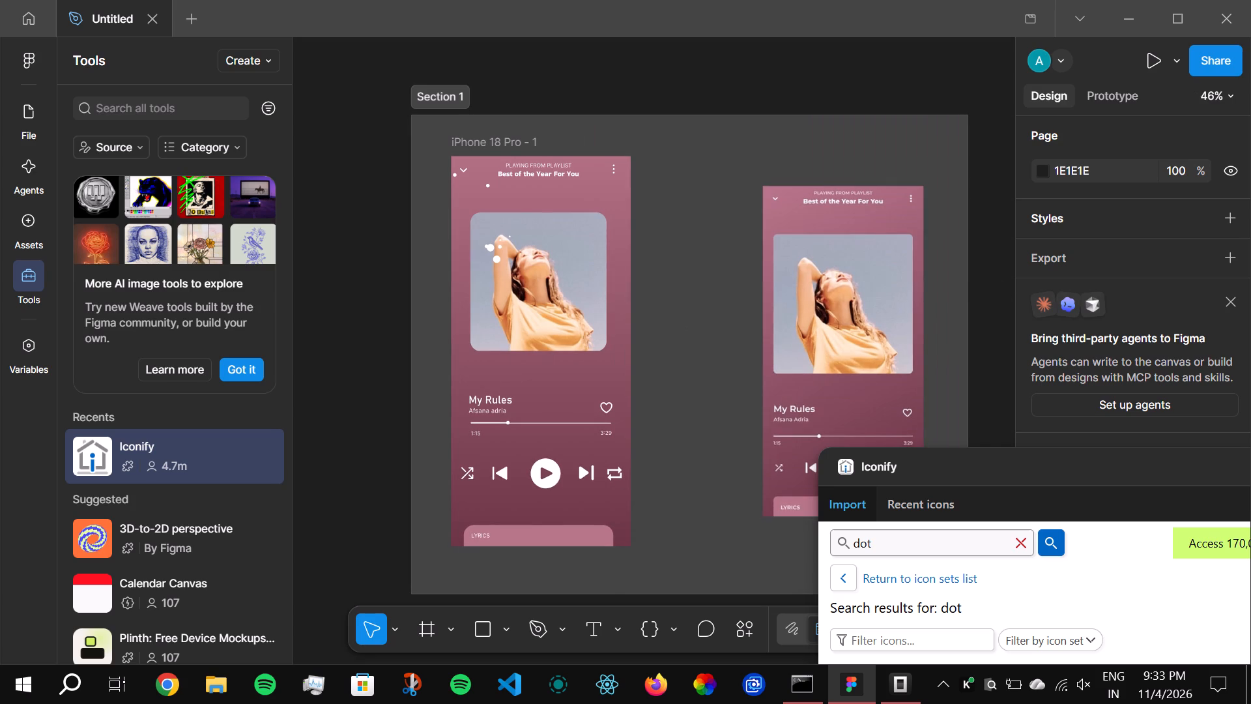
pyautogui.click(970, 280)
pyautogui.click(970, 280)
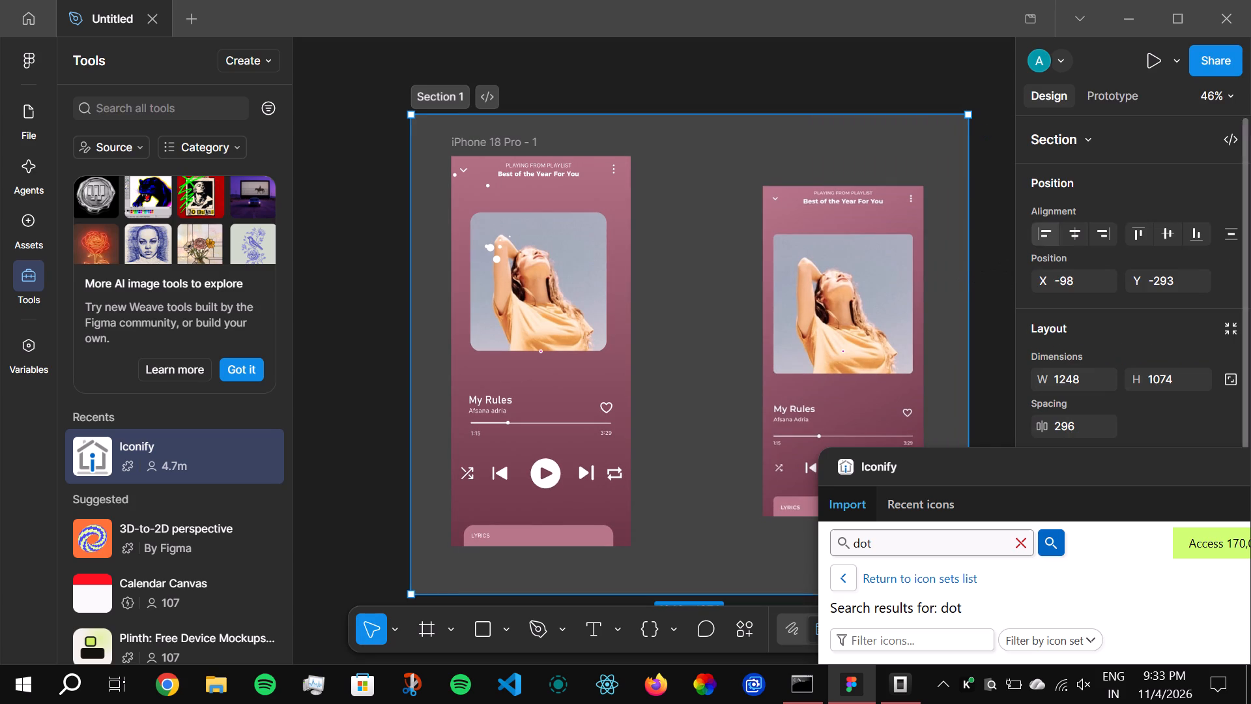
pyautogui.click(1008, 238)
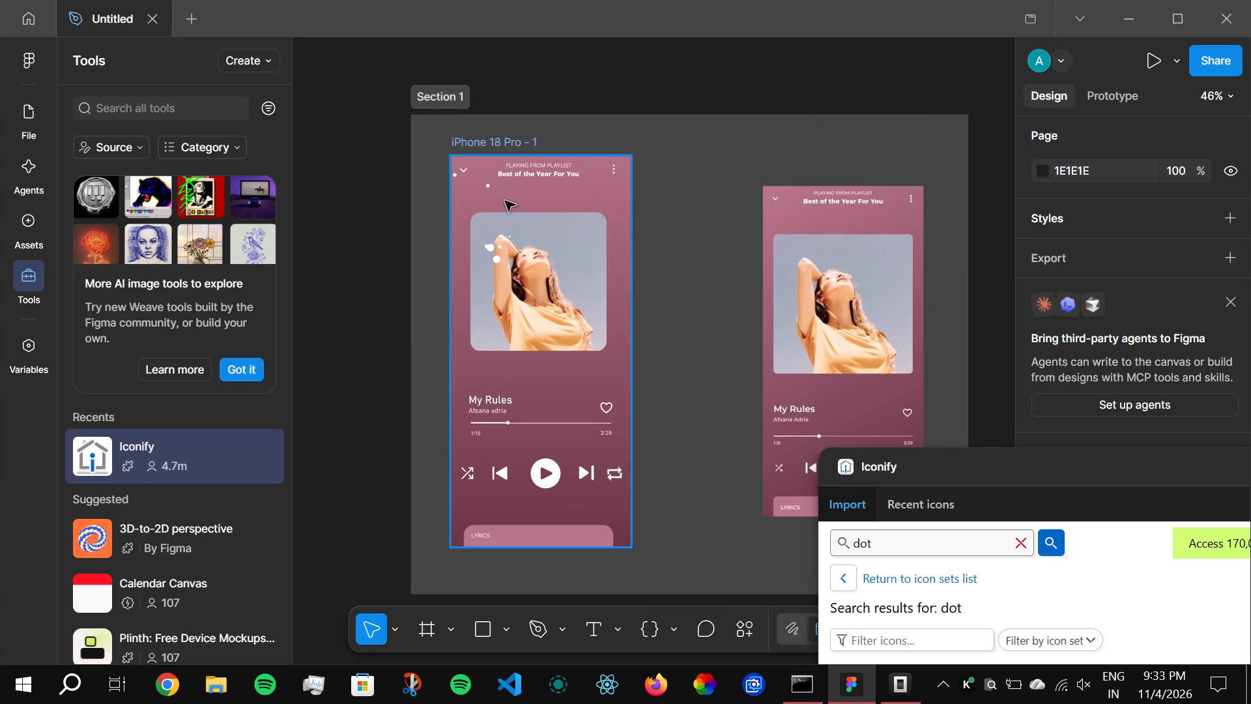
pyautogui.click(488, 184)
pyautogui.press('Delete')
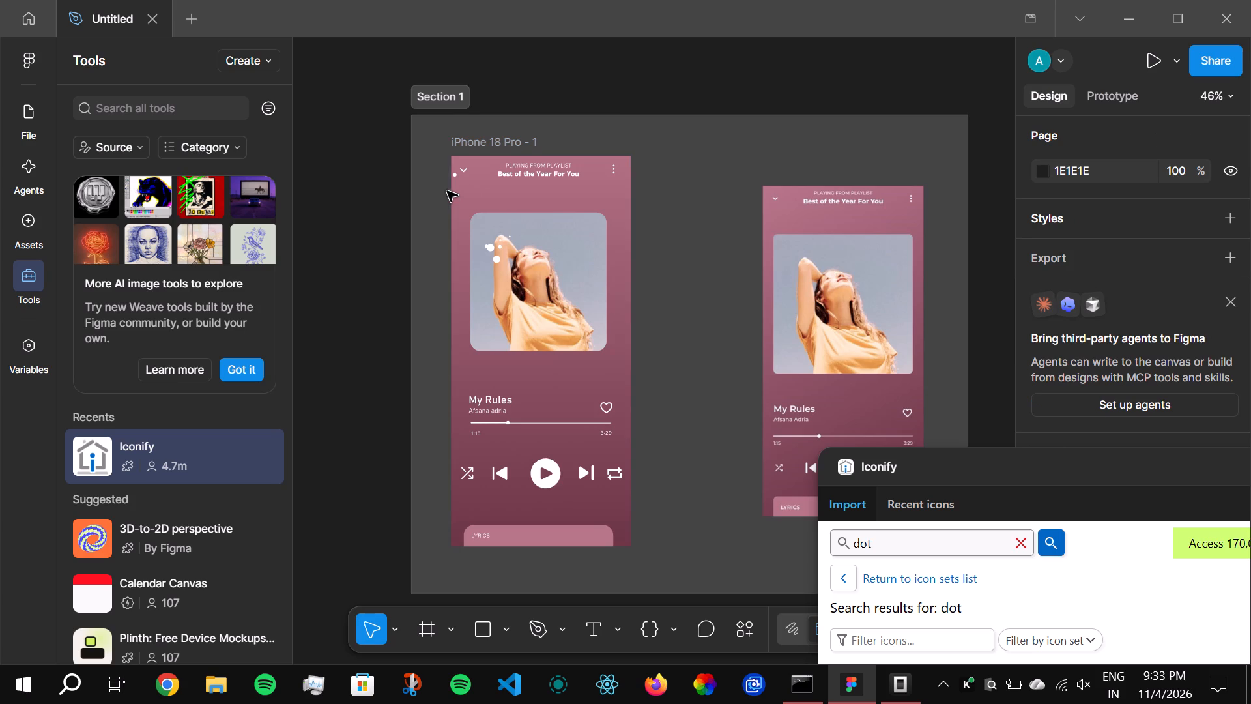
pyautogui.click(453, 173)
pyautogui.press('Delete')
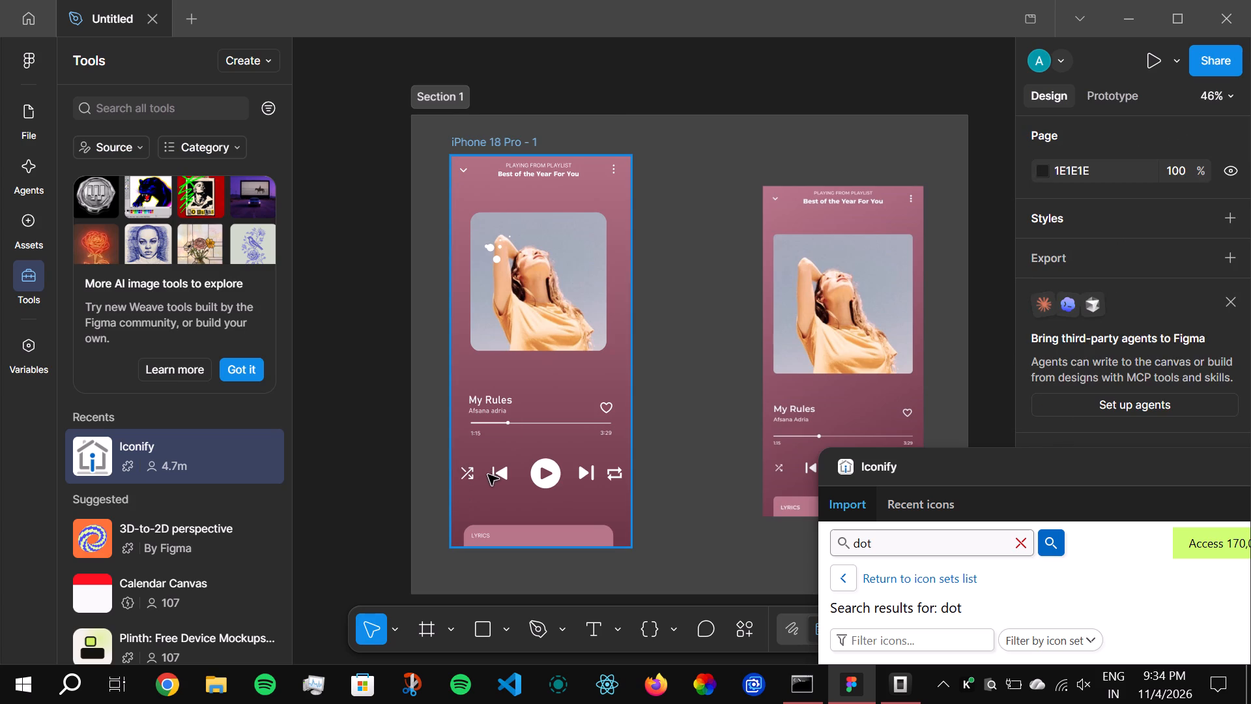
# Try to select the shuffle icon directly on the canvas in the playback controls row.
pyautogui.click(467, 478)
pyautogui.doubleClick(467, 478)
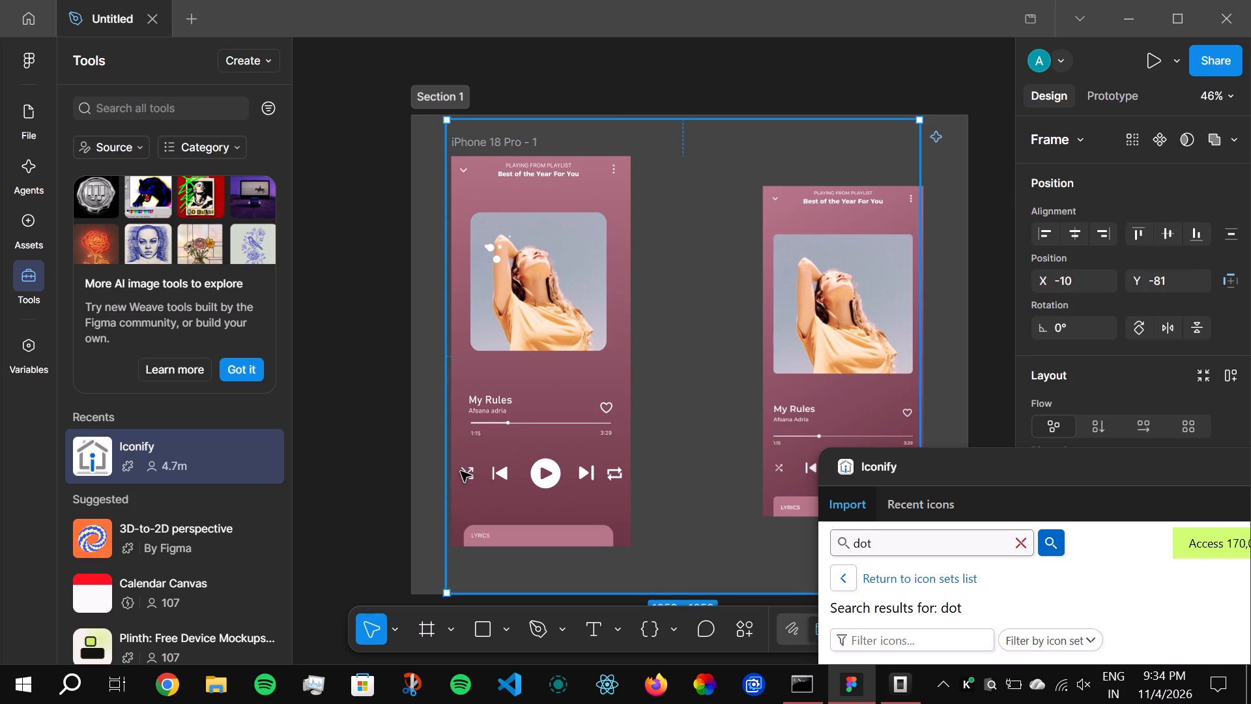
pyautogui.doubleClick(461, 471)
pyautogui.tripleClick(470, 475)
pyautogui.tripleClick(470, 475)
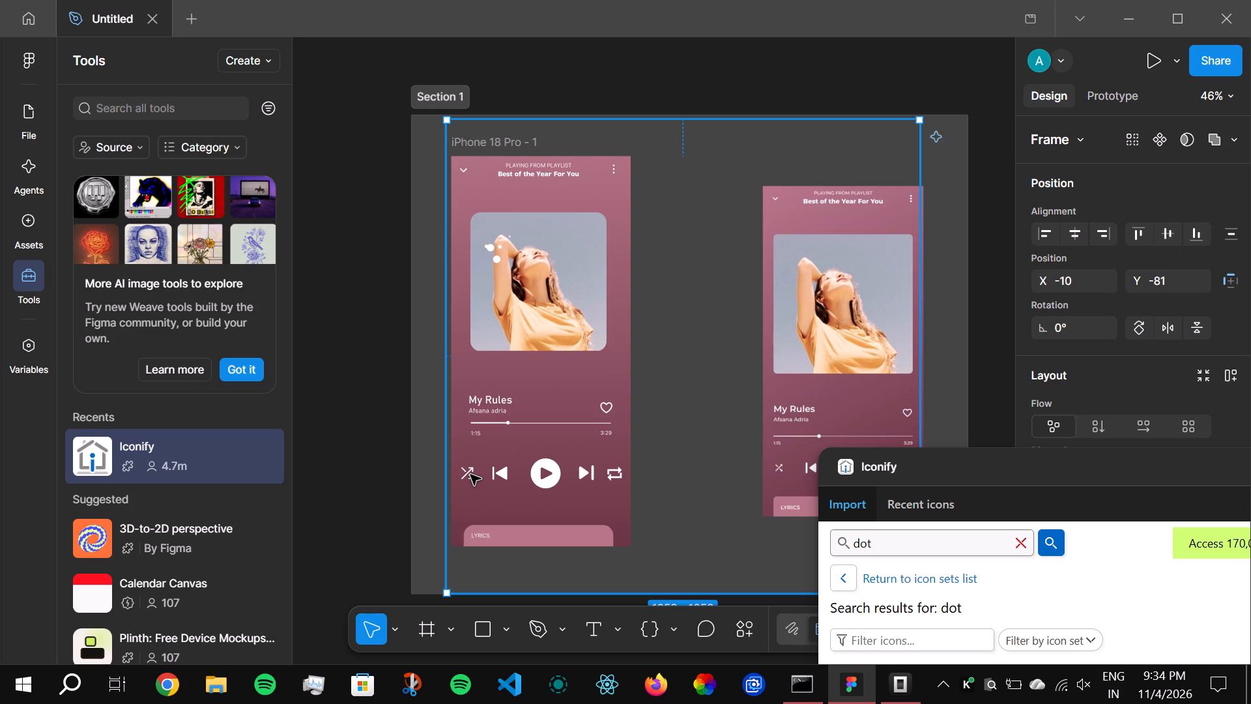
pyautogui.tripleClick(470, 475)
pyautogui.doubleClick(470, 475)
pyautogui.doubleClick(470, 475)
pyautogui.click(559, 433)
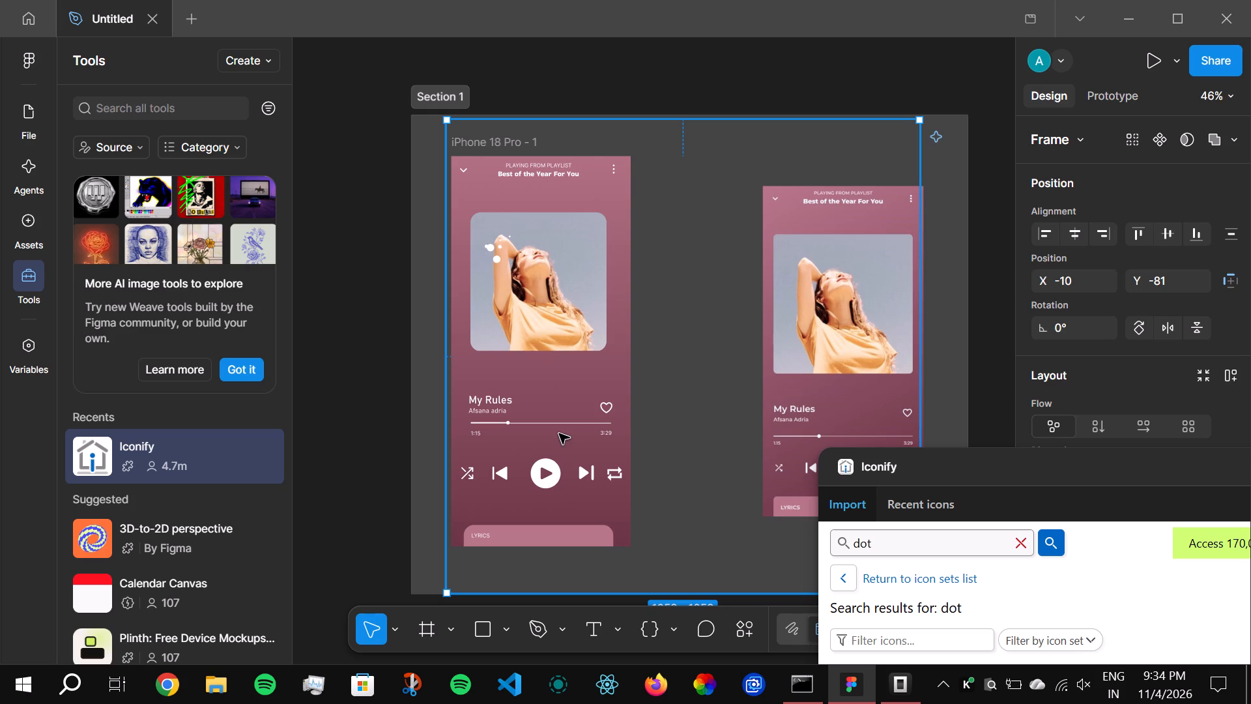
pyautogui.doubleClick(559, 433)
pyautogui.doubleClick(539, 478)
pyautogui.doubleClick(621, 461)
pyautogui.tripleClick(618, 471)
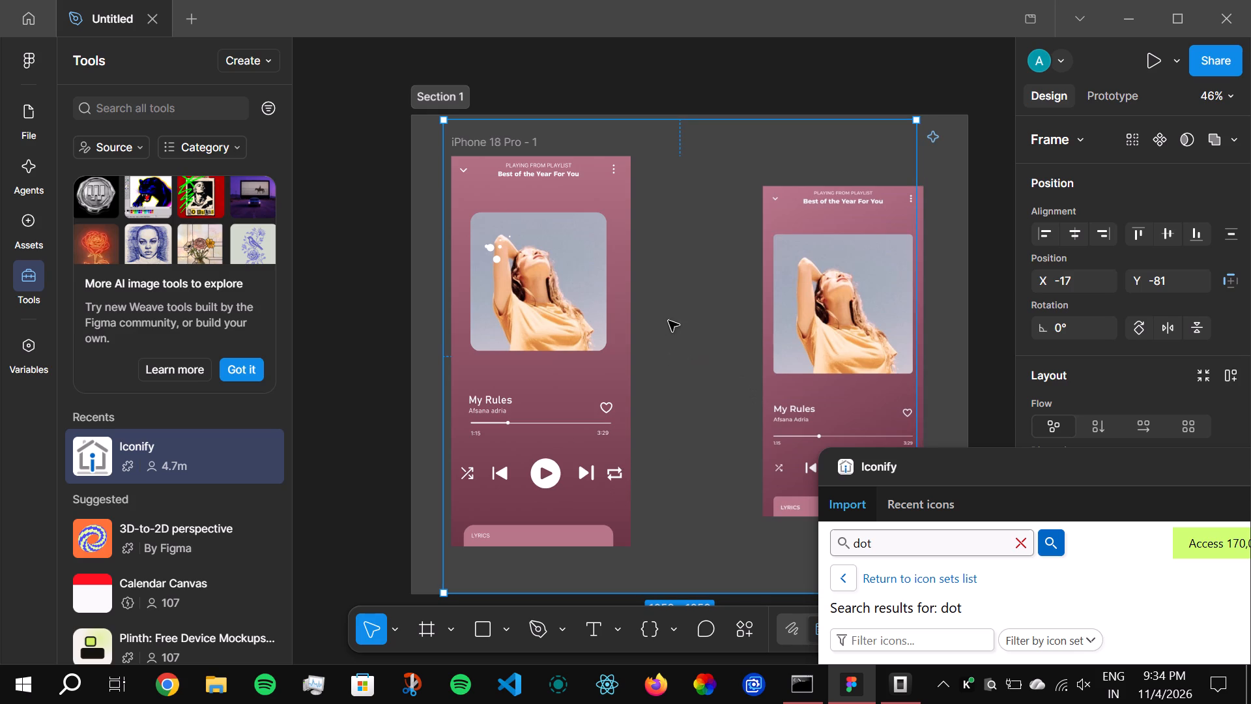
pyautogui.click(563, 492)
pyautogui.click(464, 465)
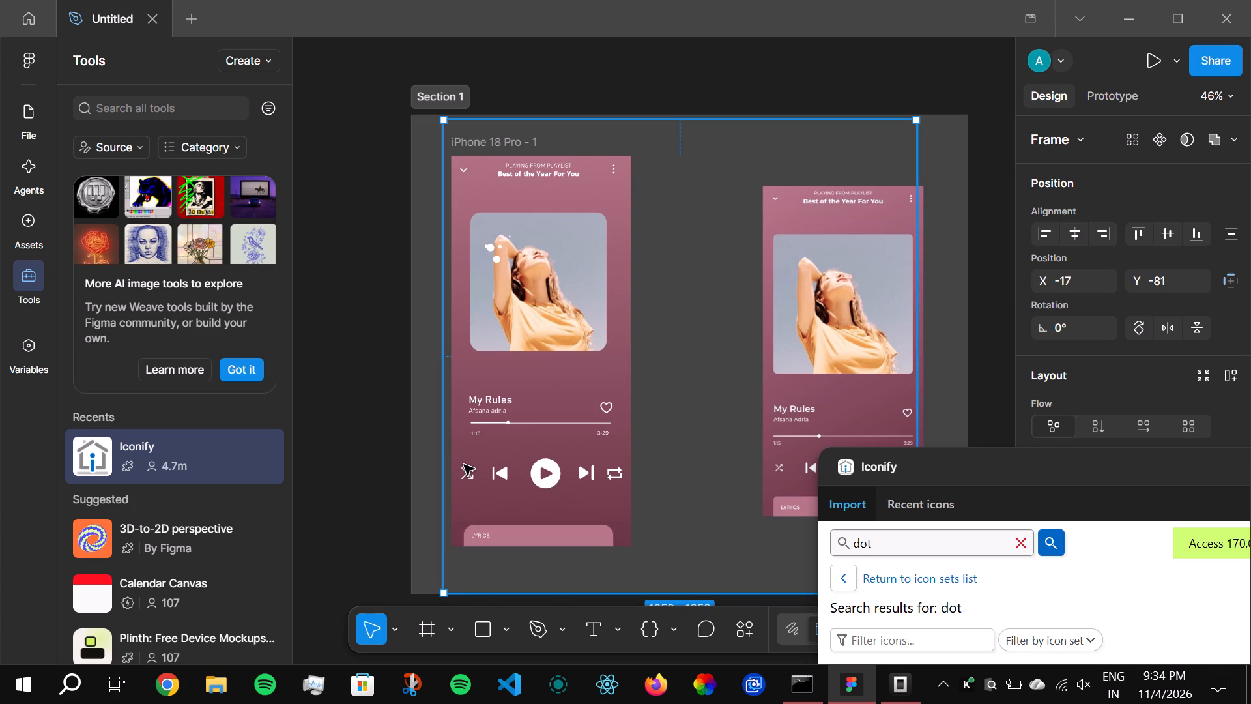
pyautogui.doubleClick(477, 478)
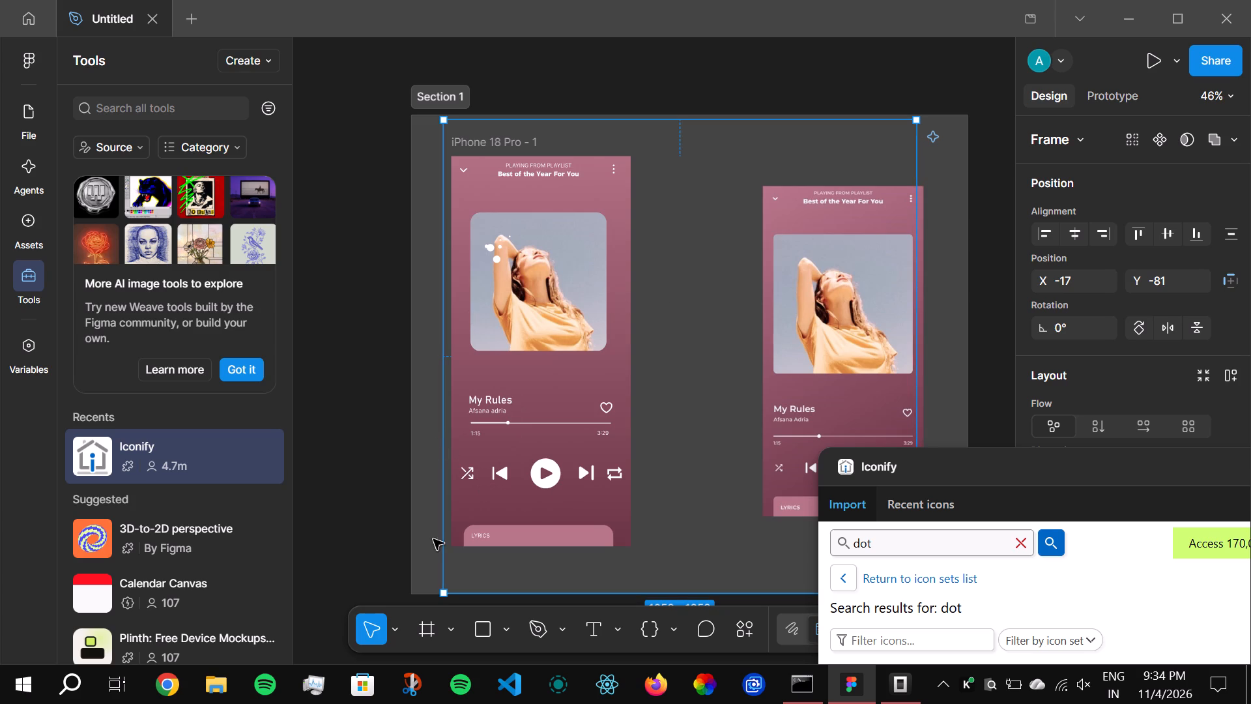
# Close the Iconify plugin window covering the reference screen.
pyautogui.moveTo(1024, 451); pyautogui.dragTo(723, 502)
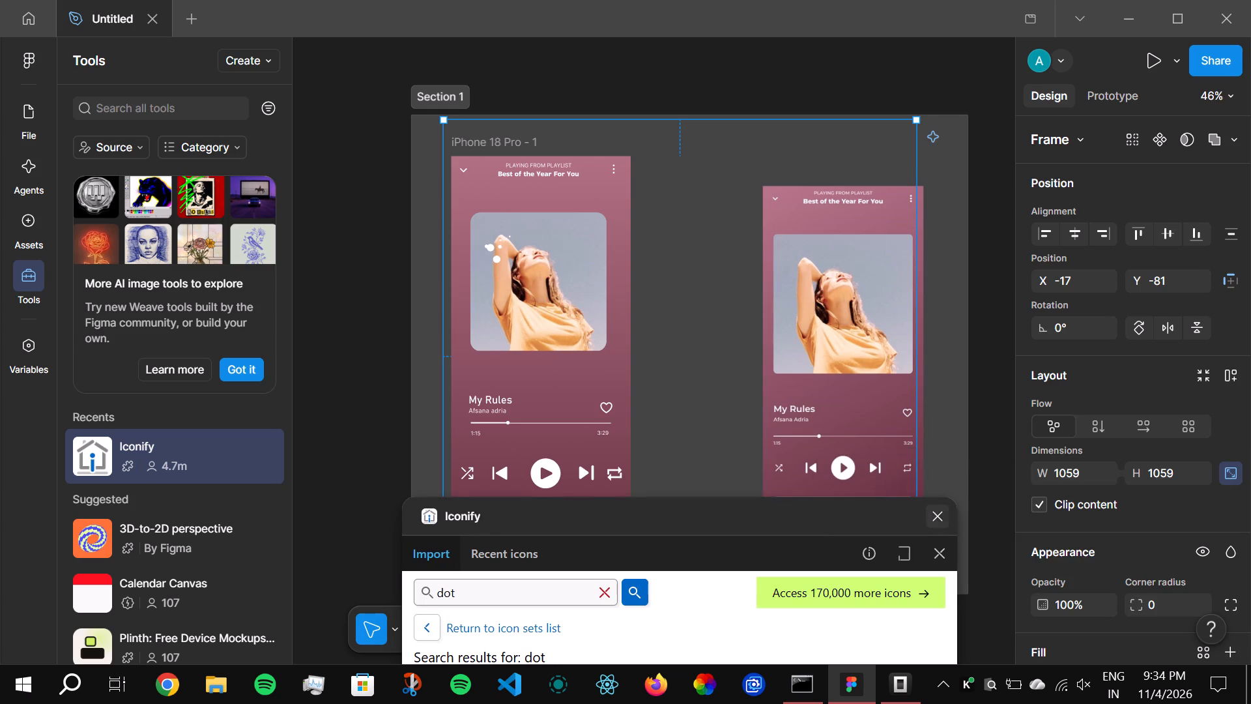
pyautogui.click(939, 512)
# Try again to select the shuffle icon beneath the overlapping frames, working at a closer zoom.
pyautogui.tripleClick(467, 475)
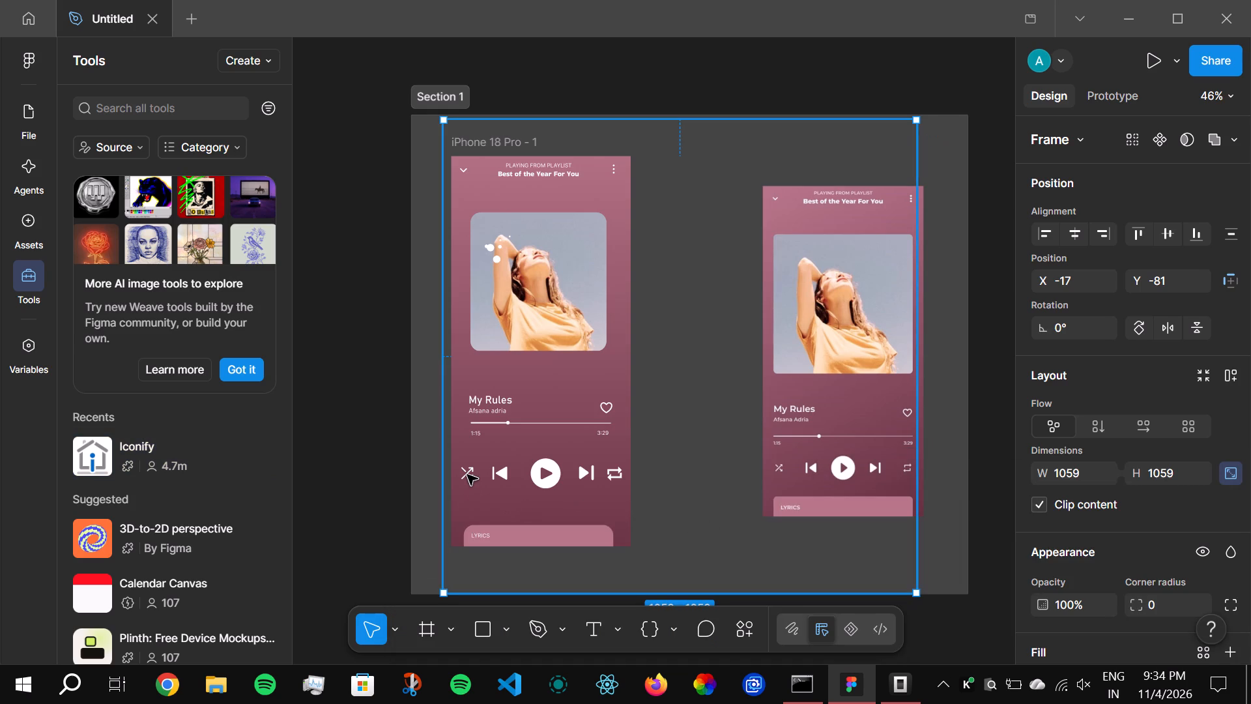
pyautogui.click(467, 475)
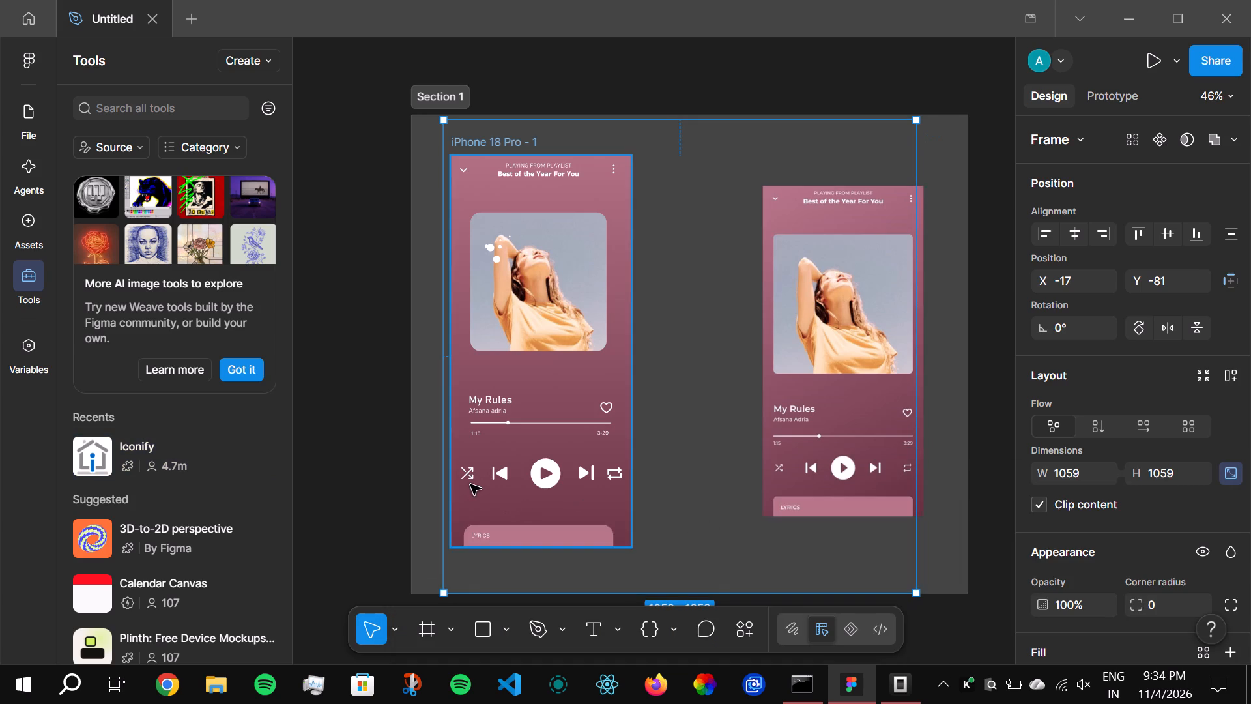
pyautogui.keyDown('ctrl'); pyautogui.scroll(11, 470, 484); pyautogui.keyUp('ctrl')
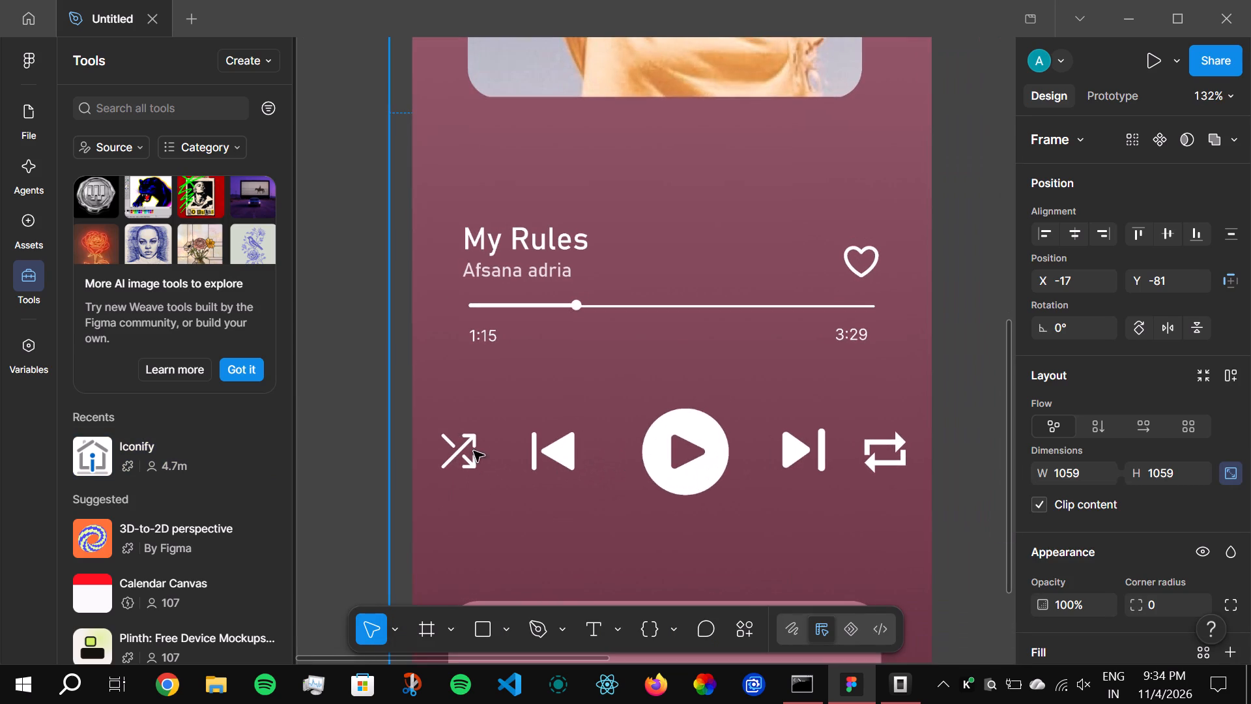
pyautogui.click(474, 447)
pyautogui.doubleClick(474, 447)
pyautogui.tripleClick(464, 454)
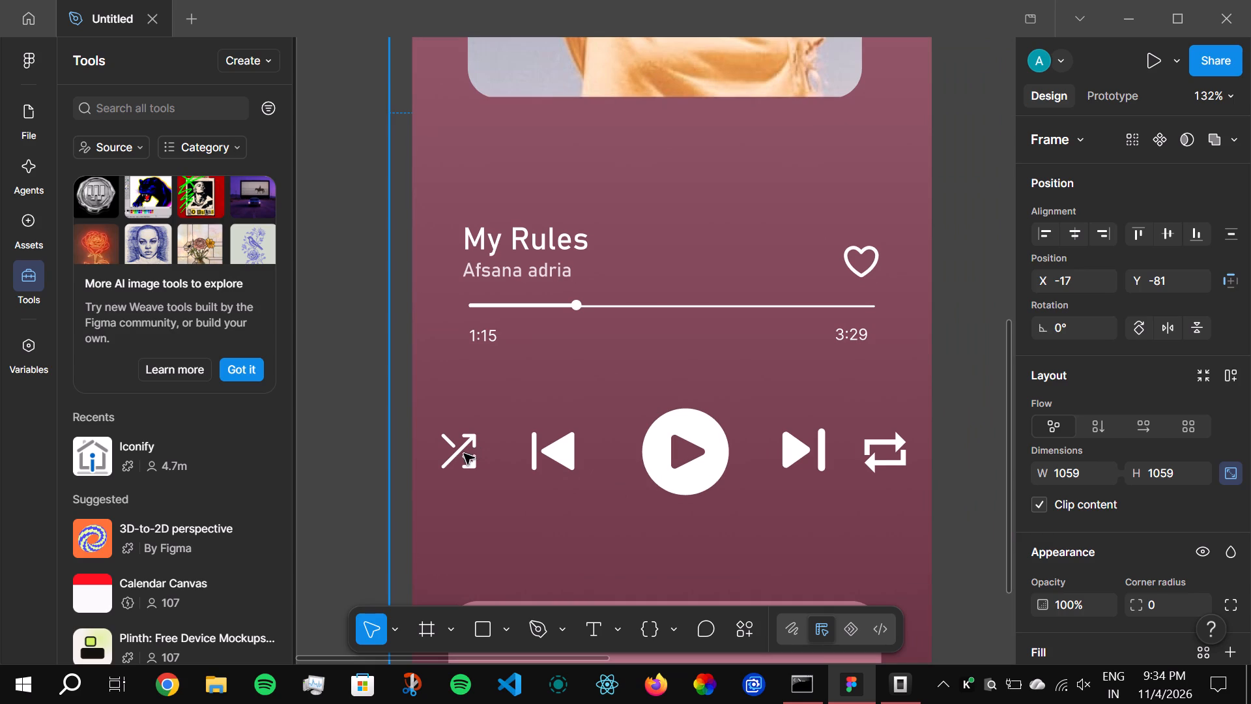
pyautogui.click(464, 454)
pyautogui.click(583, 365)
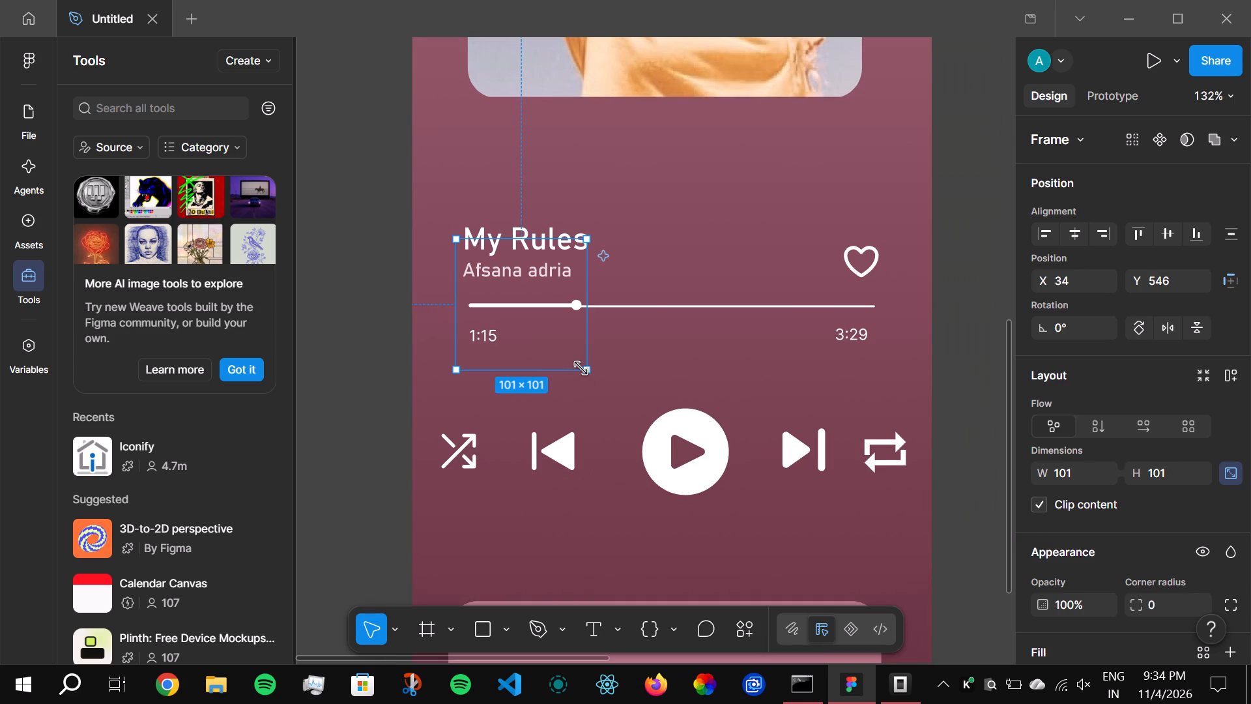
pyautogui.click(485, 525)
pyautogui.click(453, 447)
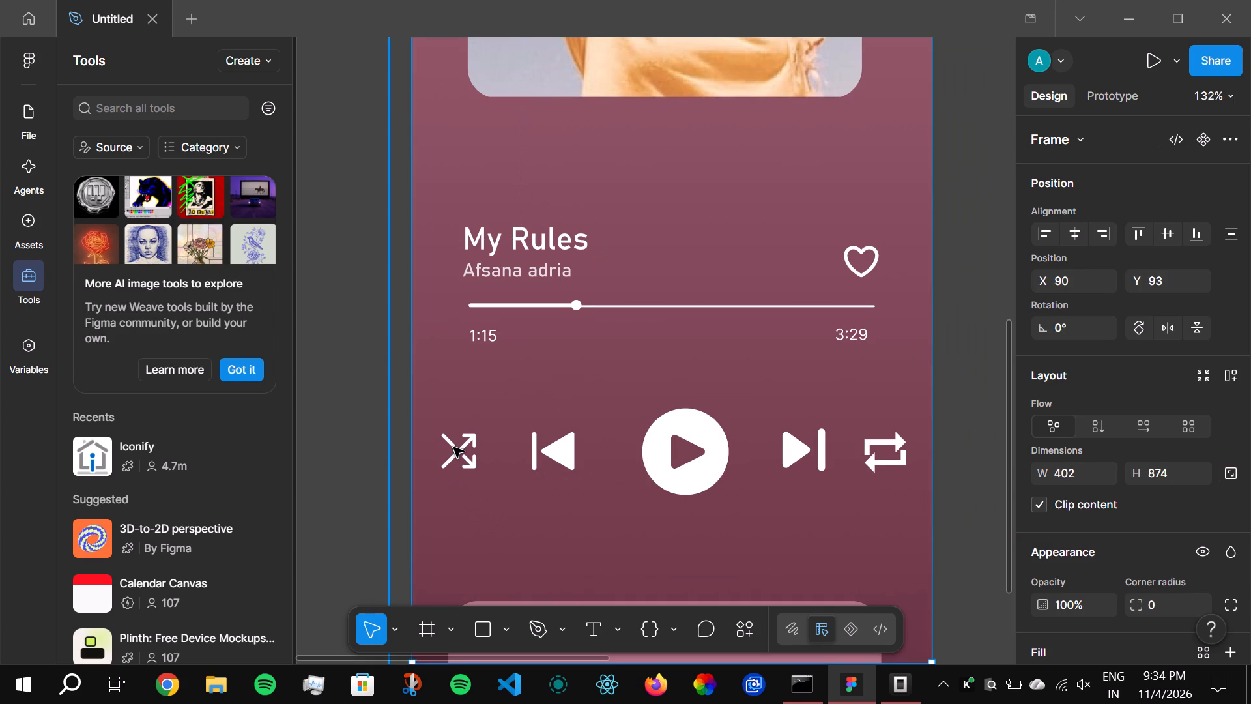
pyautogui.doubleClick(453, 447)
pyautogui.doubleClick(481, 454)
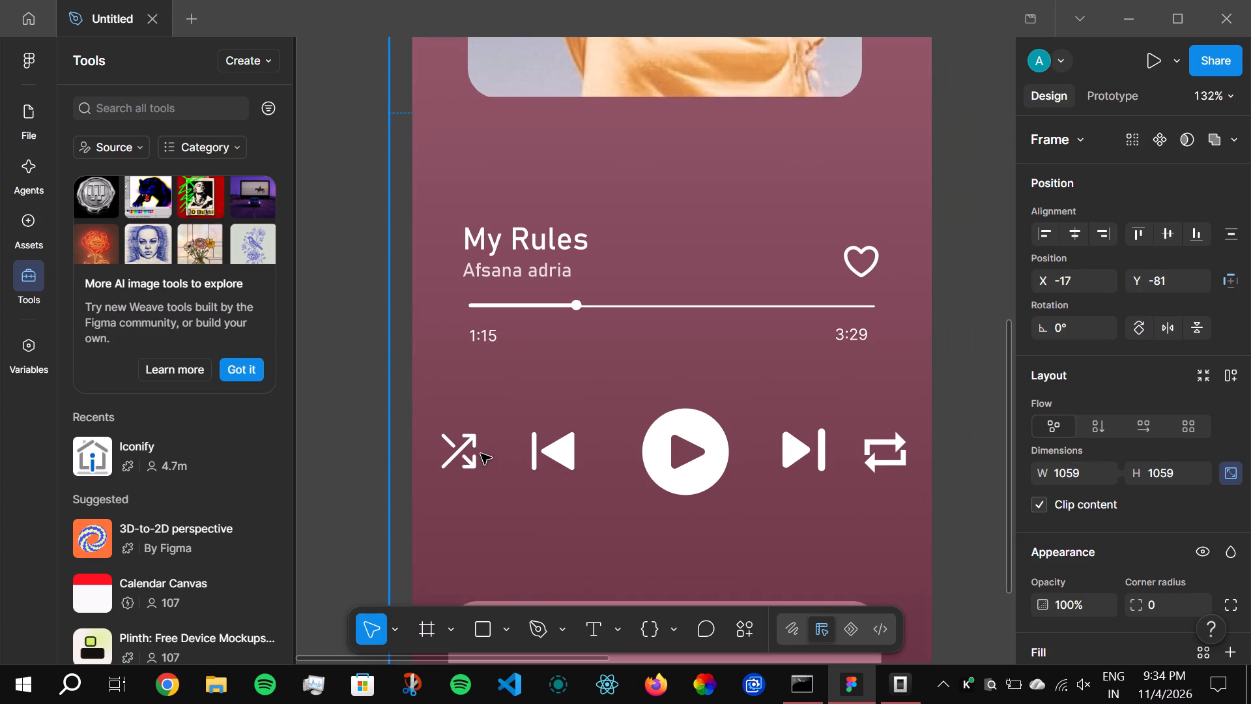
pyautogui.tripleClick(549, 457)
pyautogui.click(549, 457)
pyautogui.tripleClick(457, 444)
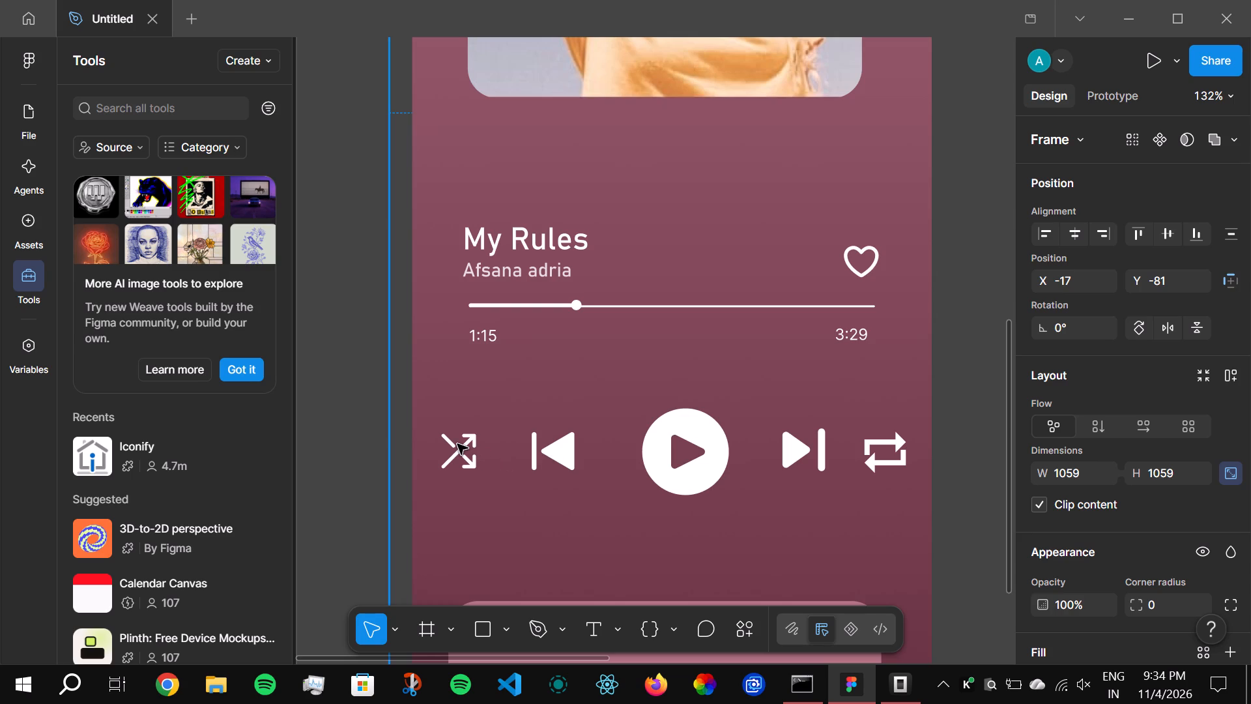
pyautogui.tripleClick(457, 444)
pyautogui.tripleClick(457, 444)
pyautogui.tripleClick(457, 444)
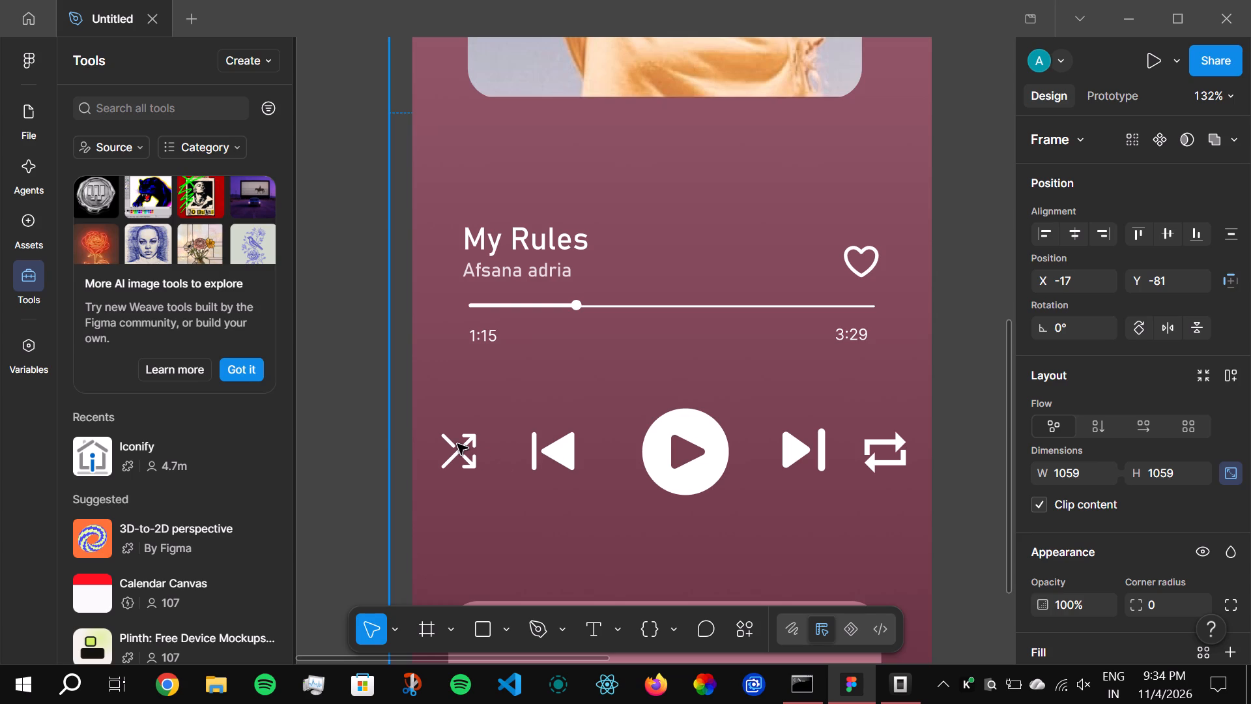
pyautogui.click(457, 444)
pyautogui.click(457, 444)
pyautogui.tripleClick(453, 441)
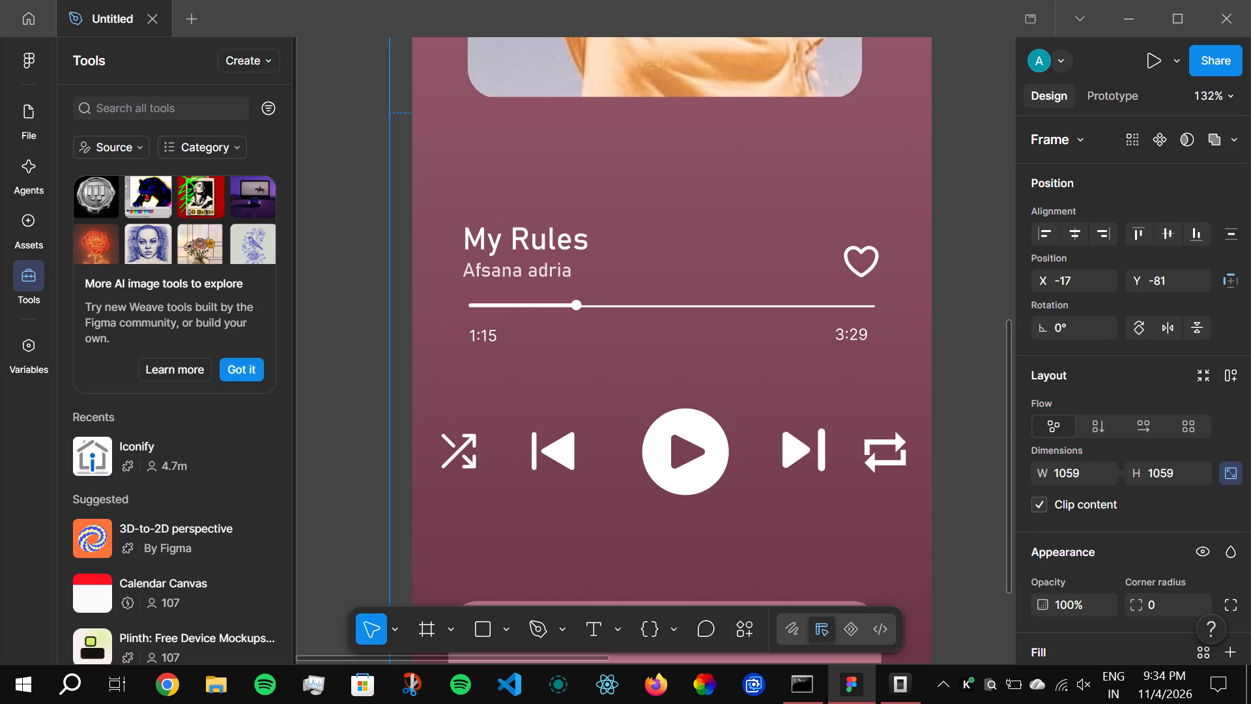
# Find the shuffle icon by searching the file's layers for "shu" and shrink it to about 26 × 26 at X 15, Y 694.
pyautogui.click(33, 129)
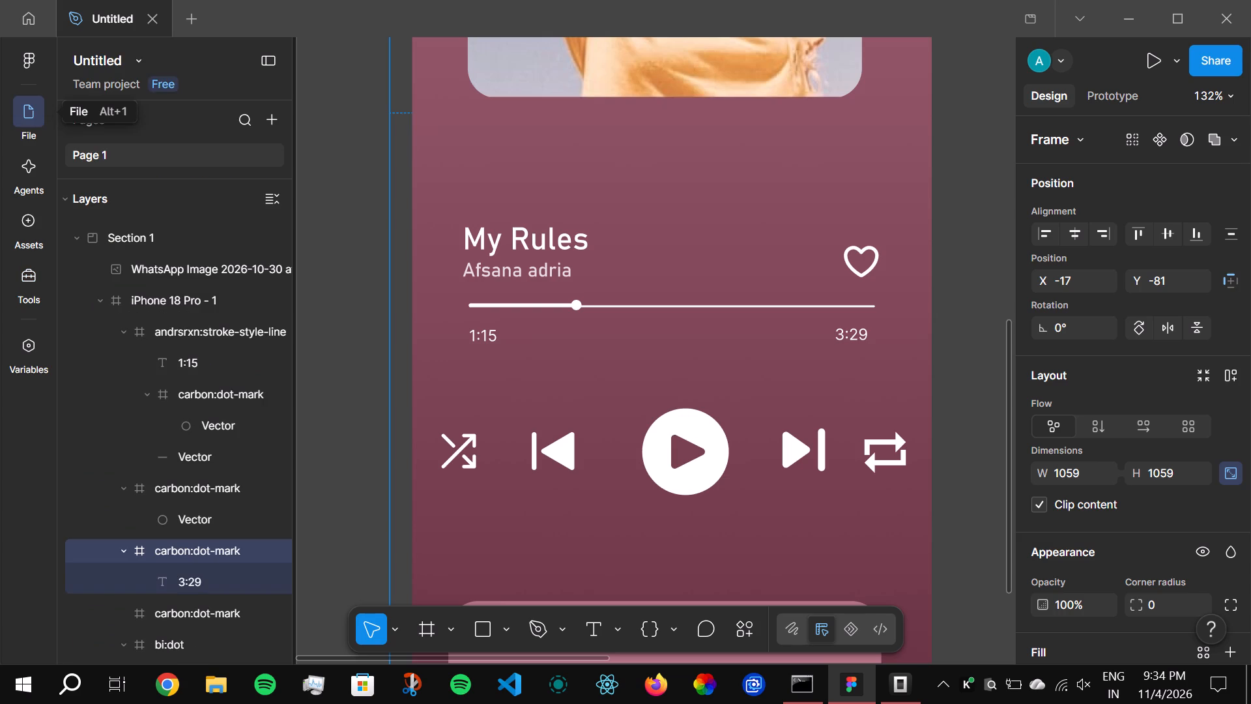
pyautogui.scroll(-1, 190, 533)
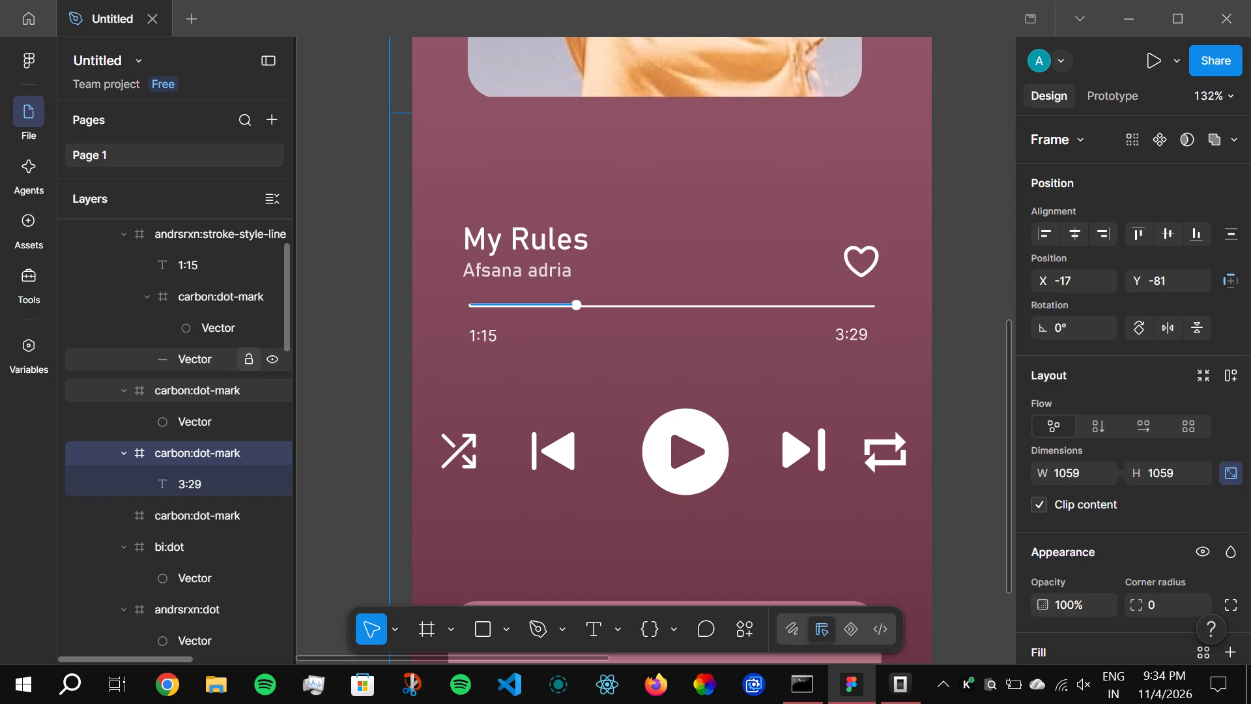
pyautogui.click(244, 126)
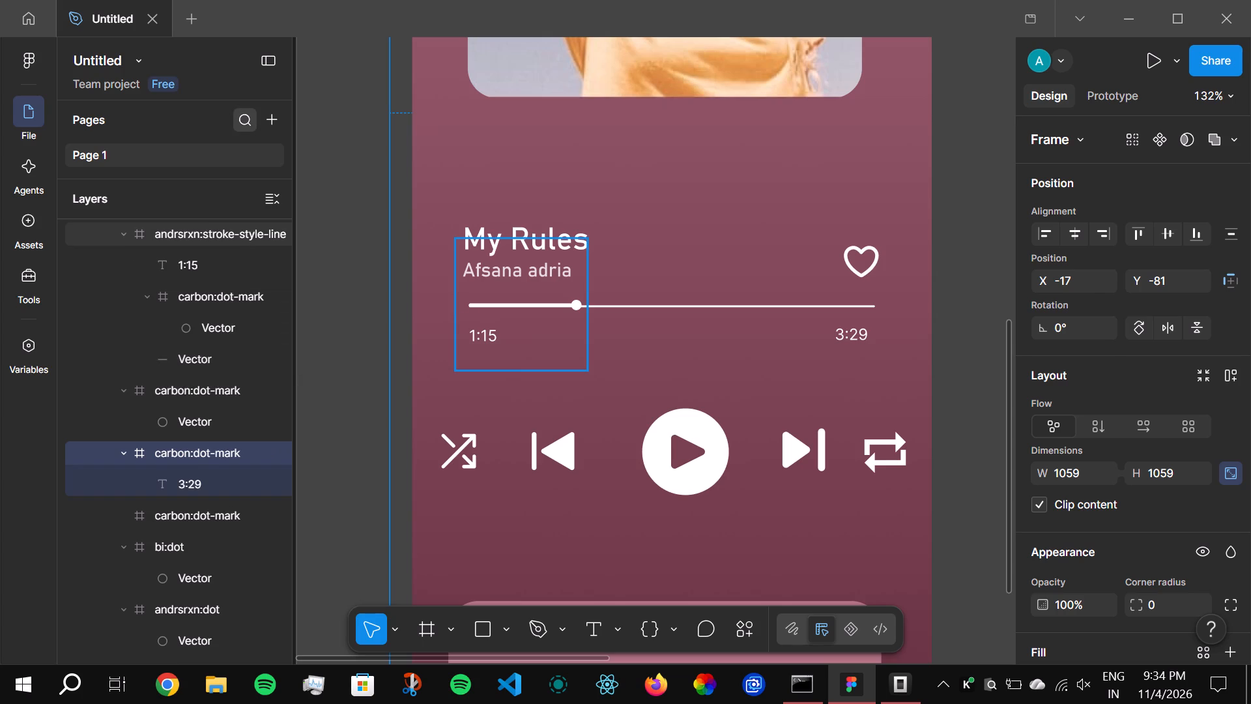
pyautogui.write('shu')
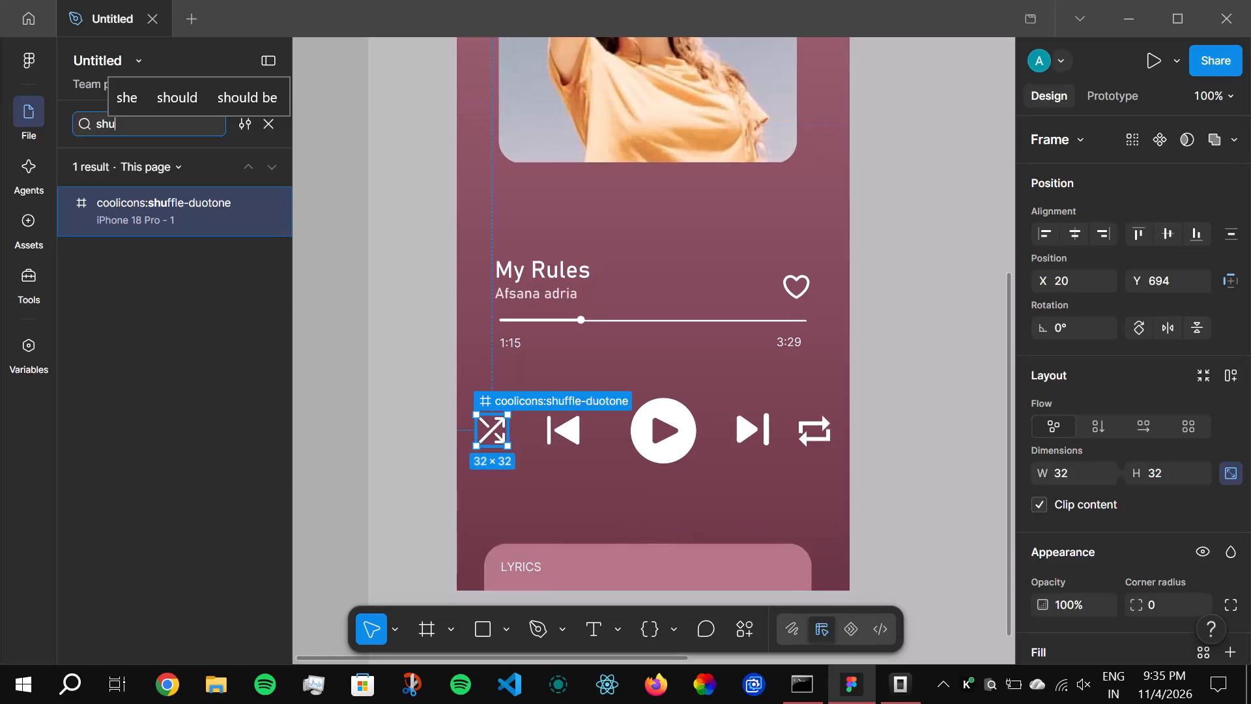
pyautogui.moveTo(504, 443); pyautogui.dragTo(504, 447)
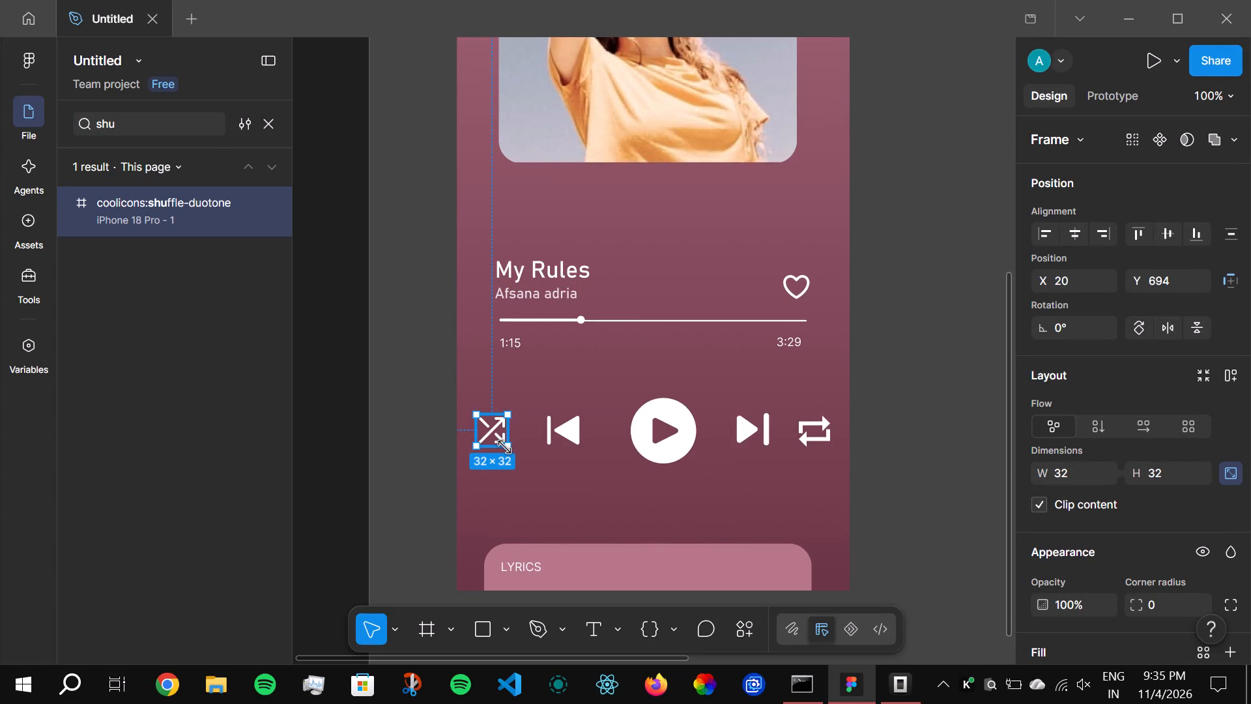
pyautogui.moveTo(504, 447); pyautogui.dragTo(491, 433)
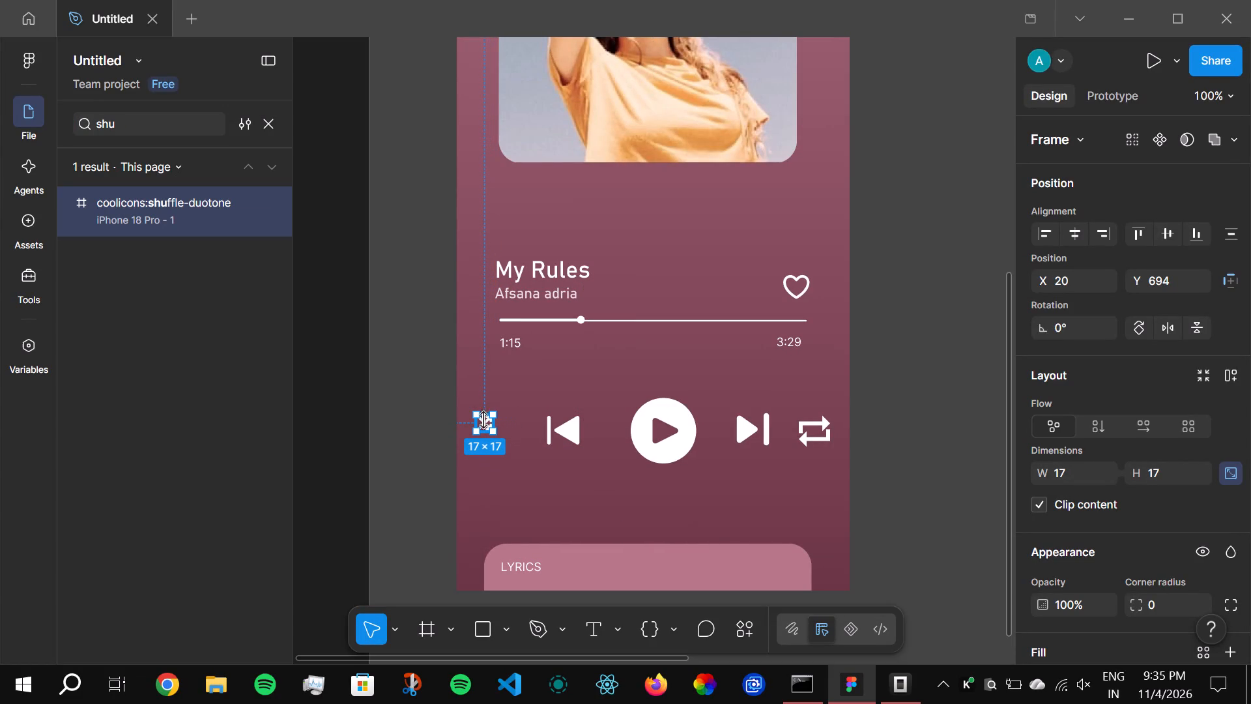
pyautogui.moveTo(491, 433); pyautogui.dragTo(498, 440)
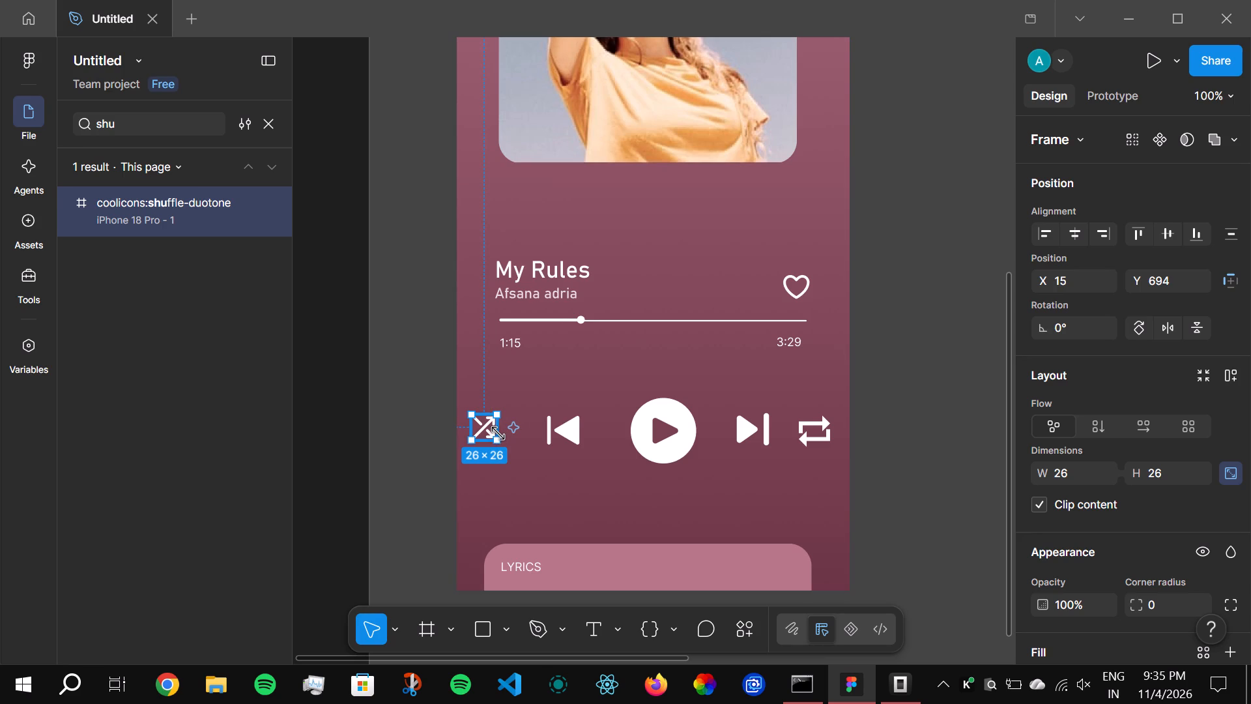
# Shrink the shuffle icon to 19 × 19 and move it to X 32, Y 701 in the playback controls row.
pyautogui.moveTo(498, 441); pyautogui.dragTo(495, 433)
pyautogui.moveTo(495, 433); pyautogui.dragTo(488, 430)
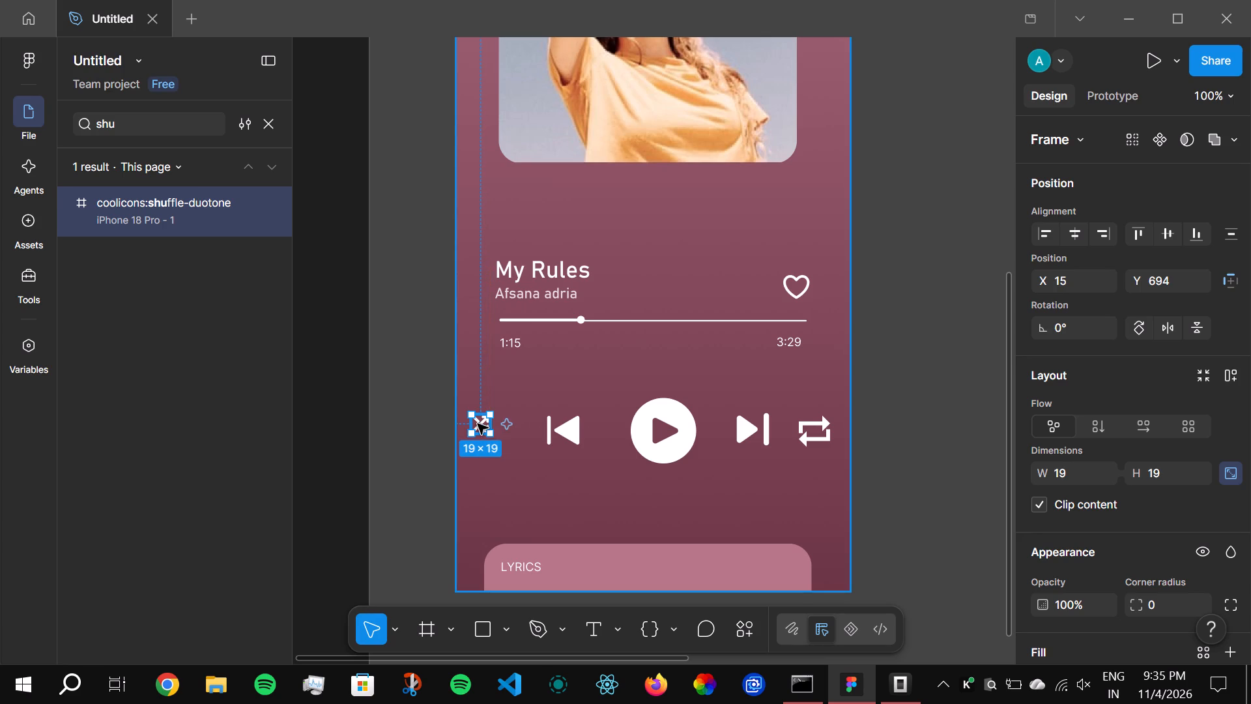
pyautogui.moveTo(478, 424); pyautogui.dragTo(478, 430)
pyautogui.moveTo(481, 430); pyautogui.dragTo(484, 430)
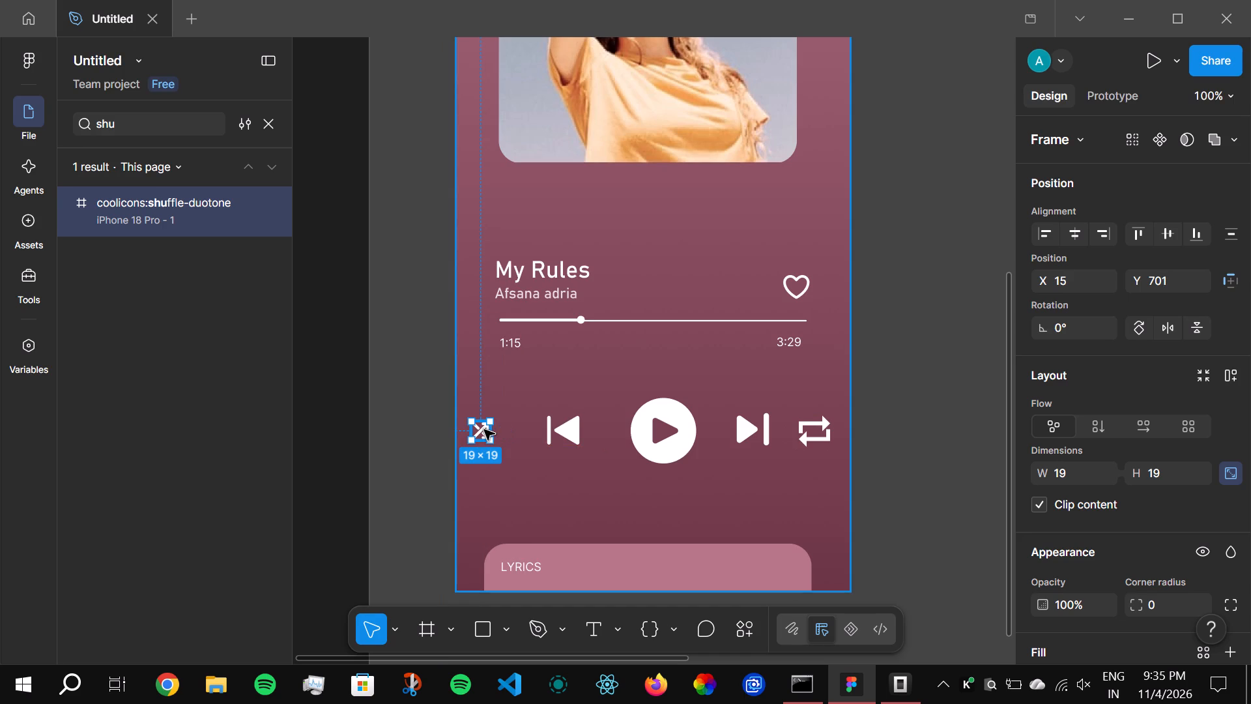
pyautogui.moveTo(484, 430); pyautogui.dragTo(498, 430)
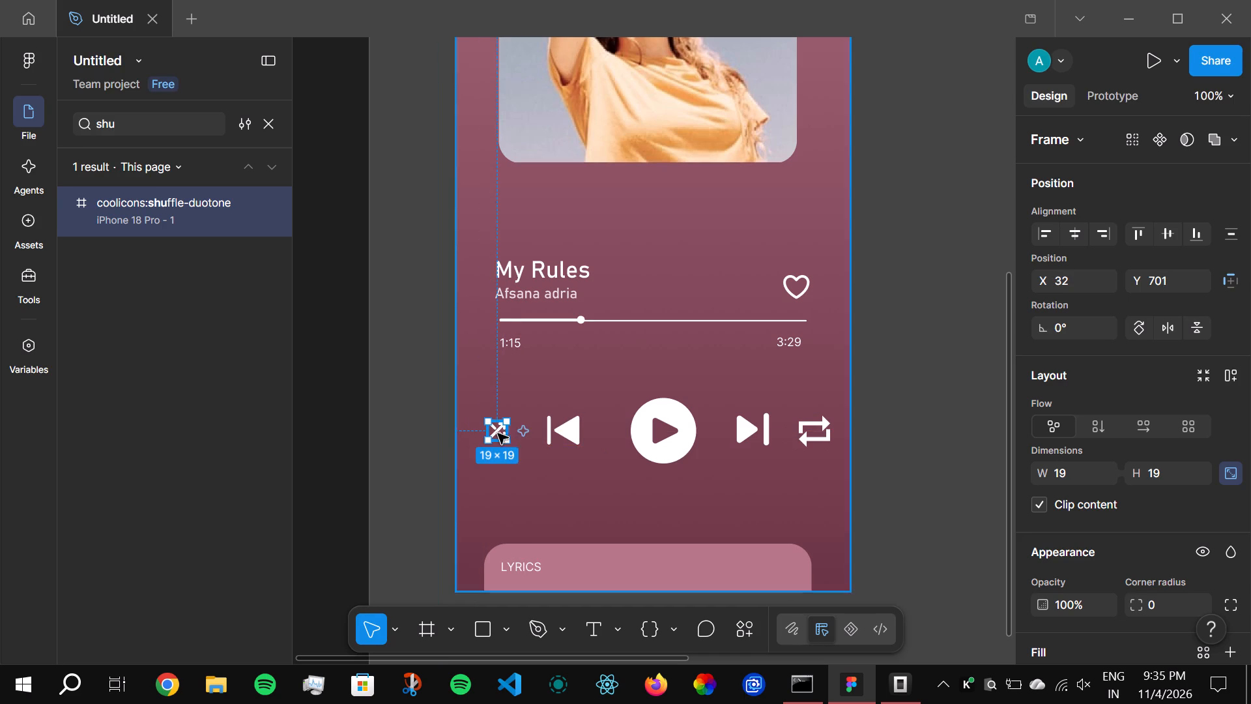
pyautogui.click(545, 491)
# Find the loop icon by searching the file's layers for "loop" and shrink it to 21 × 21.
pyautogui.click(820, 433)
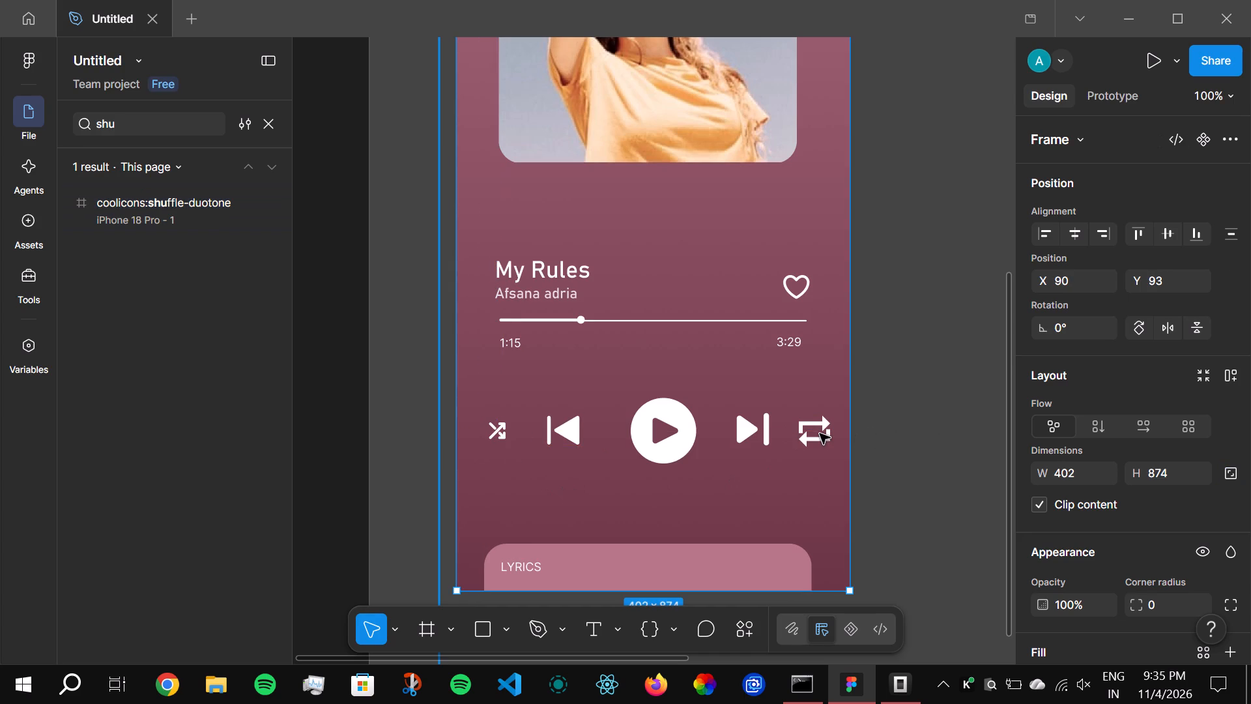
pyautogui.doubleClick(820, 433)
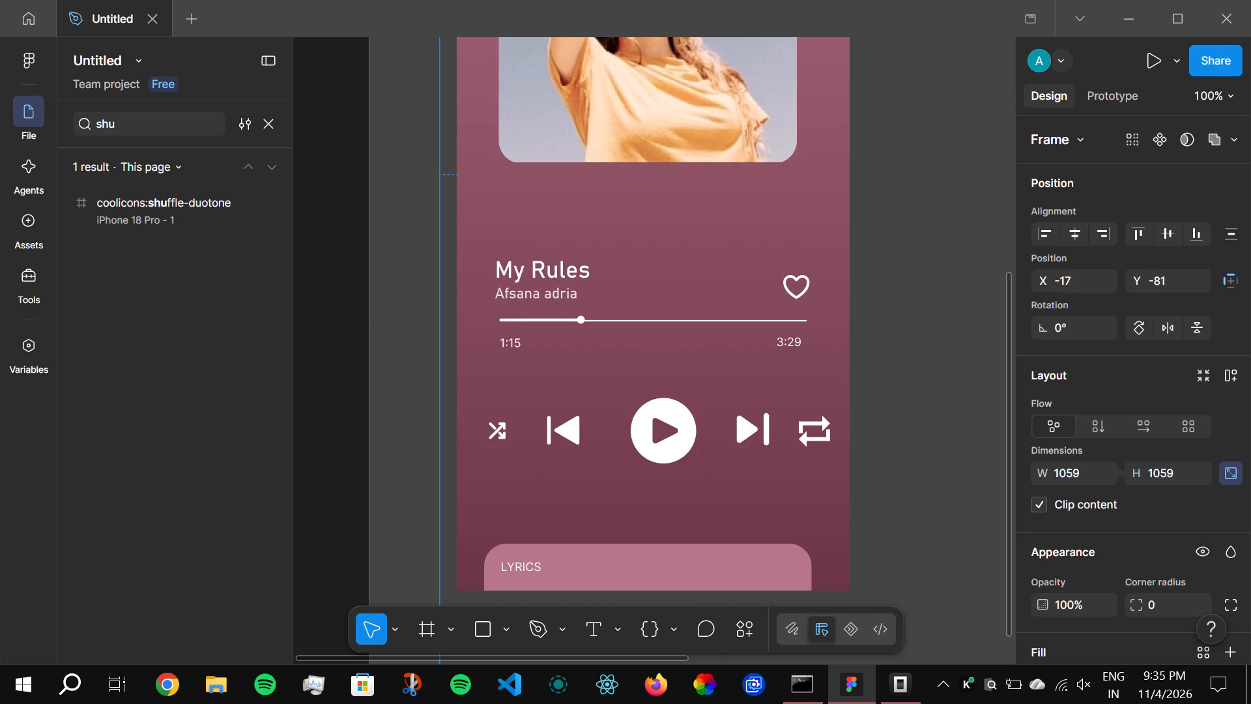
pyautogui.click(186, 129)
pyautogui.press('BackSpace')
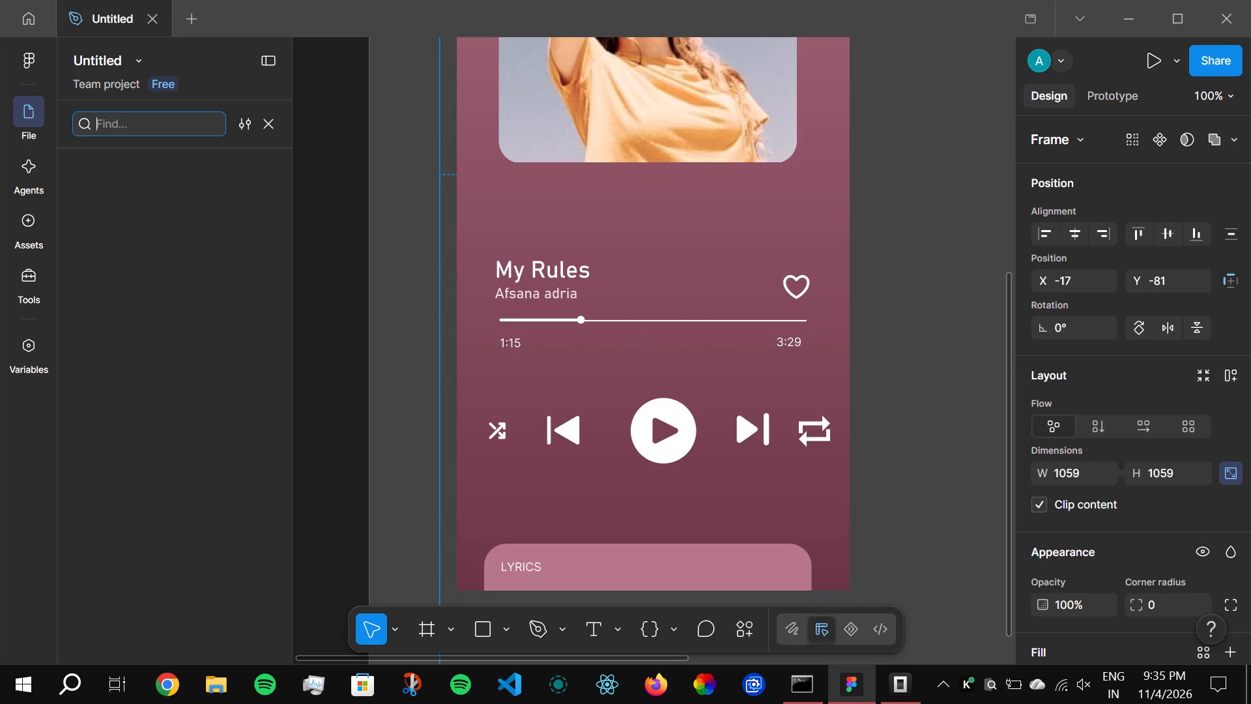
pyautogui.write('llop')
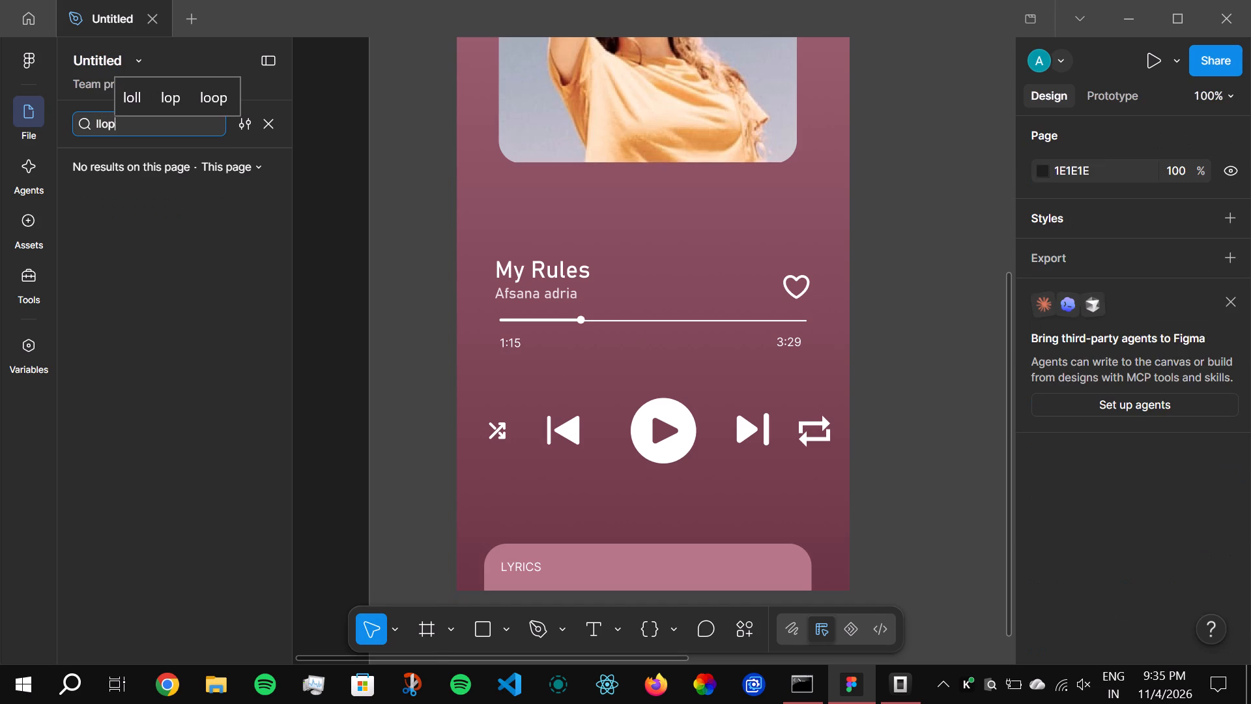
pyautogui.press('BackSpace')
pyautogui.press('BackSpace')
pyautogui.press('BackSpace')
pyautogui.write('oop')
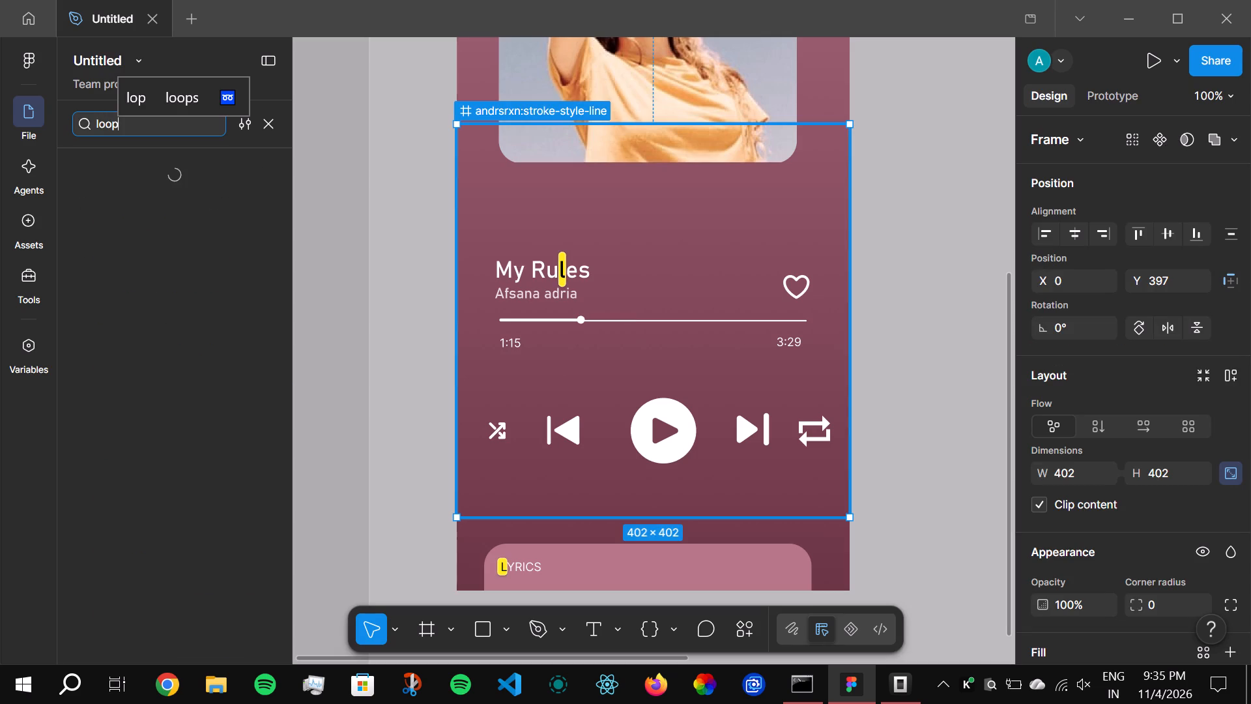
pyautogui.moveTo(829, 447); pyautogui.dragTo(827, 441)
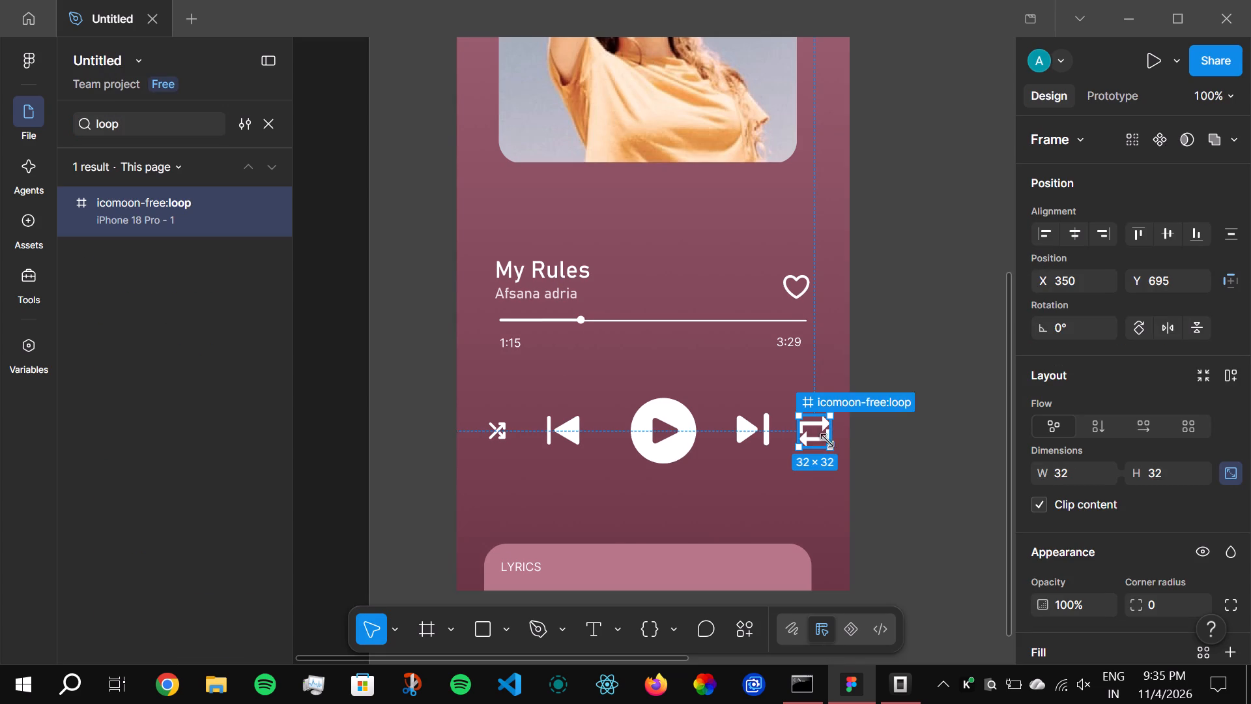
pyautogui.moveTo(827, 441); pyautogui.dragTo(819, 430)
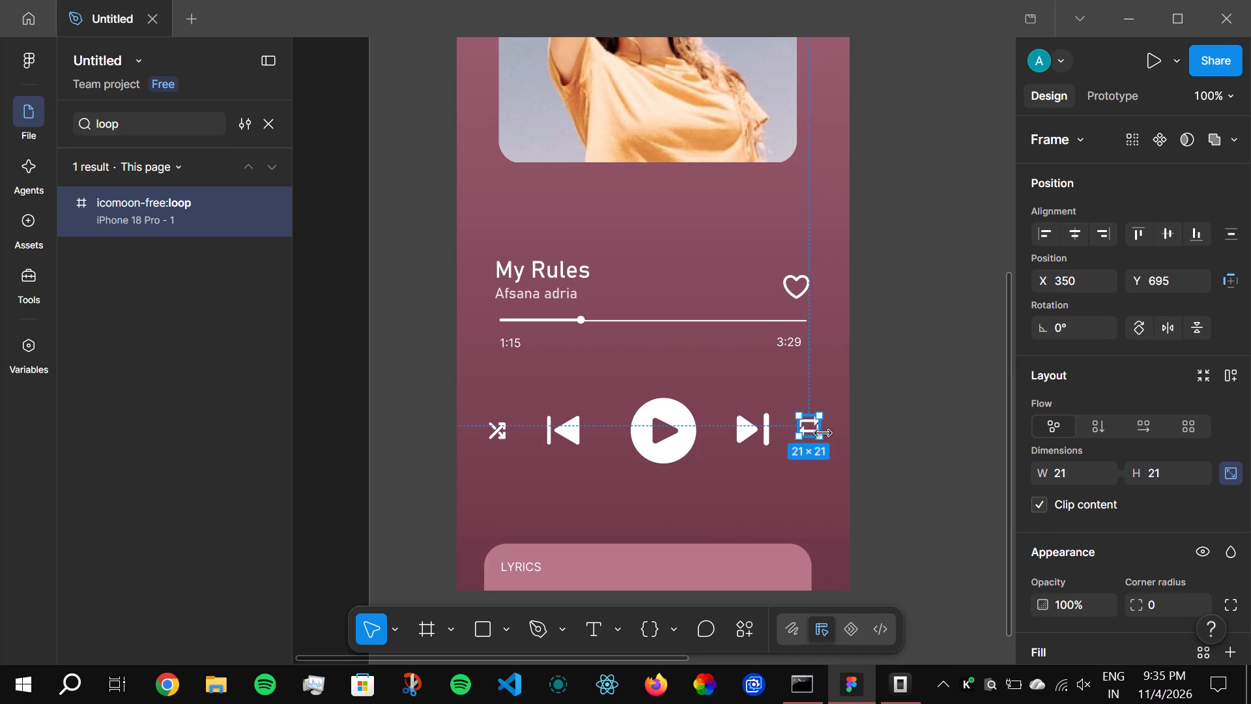
pyautogui.click(806, 424)
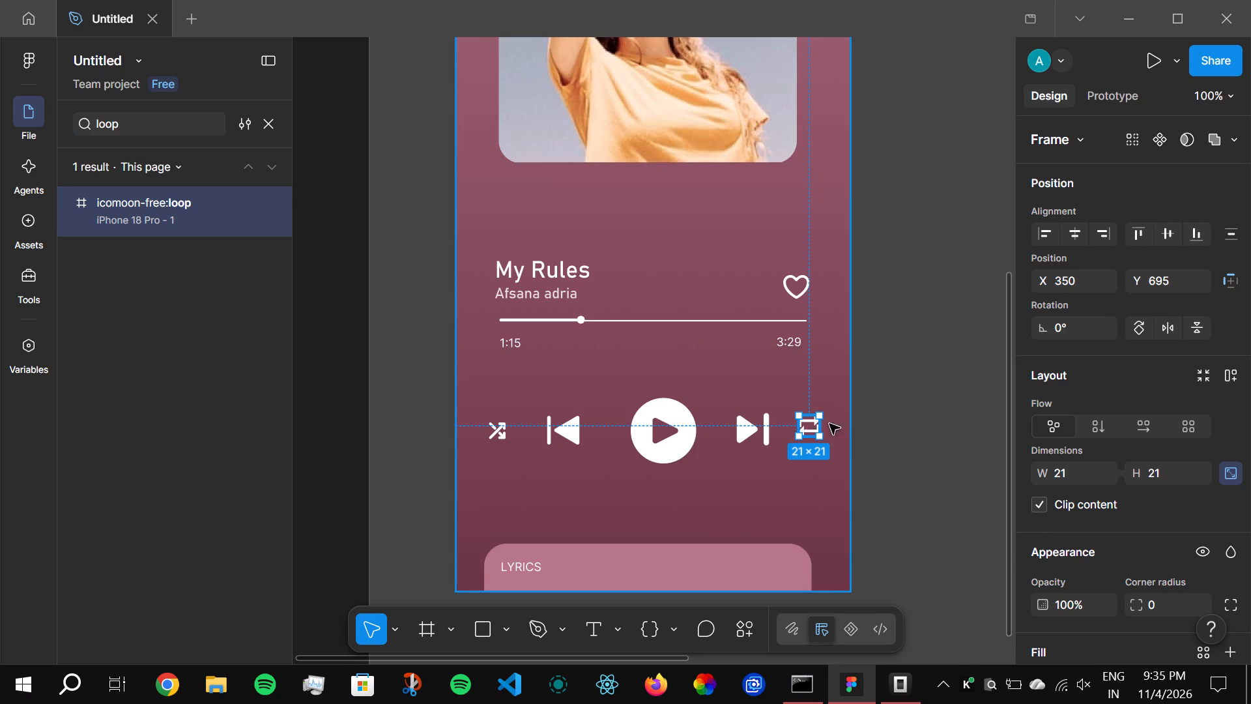
pyautogui.click(908, 443)
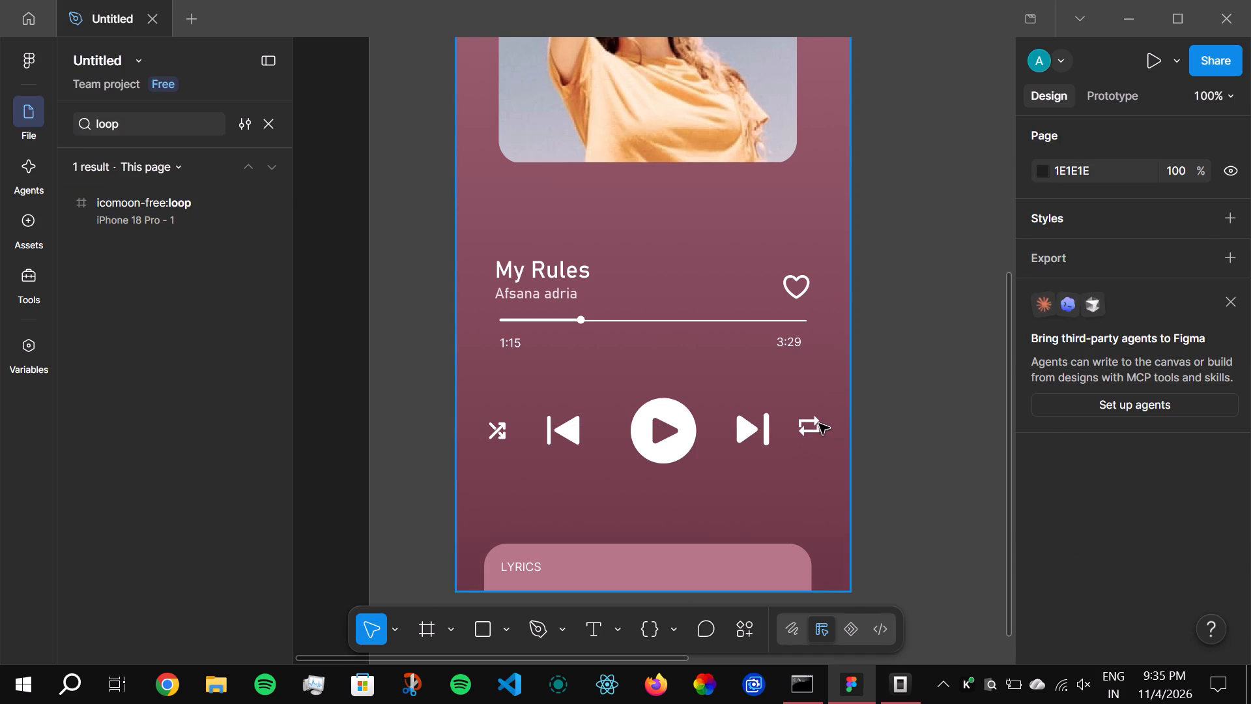
# Move the loop icon to Y 701, level with the shuffle icon and closer to the skip-next icon.
pyautogui.moveTo(819, 424); pyautogui.dragTo(823, 437)
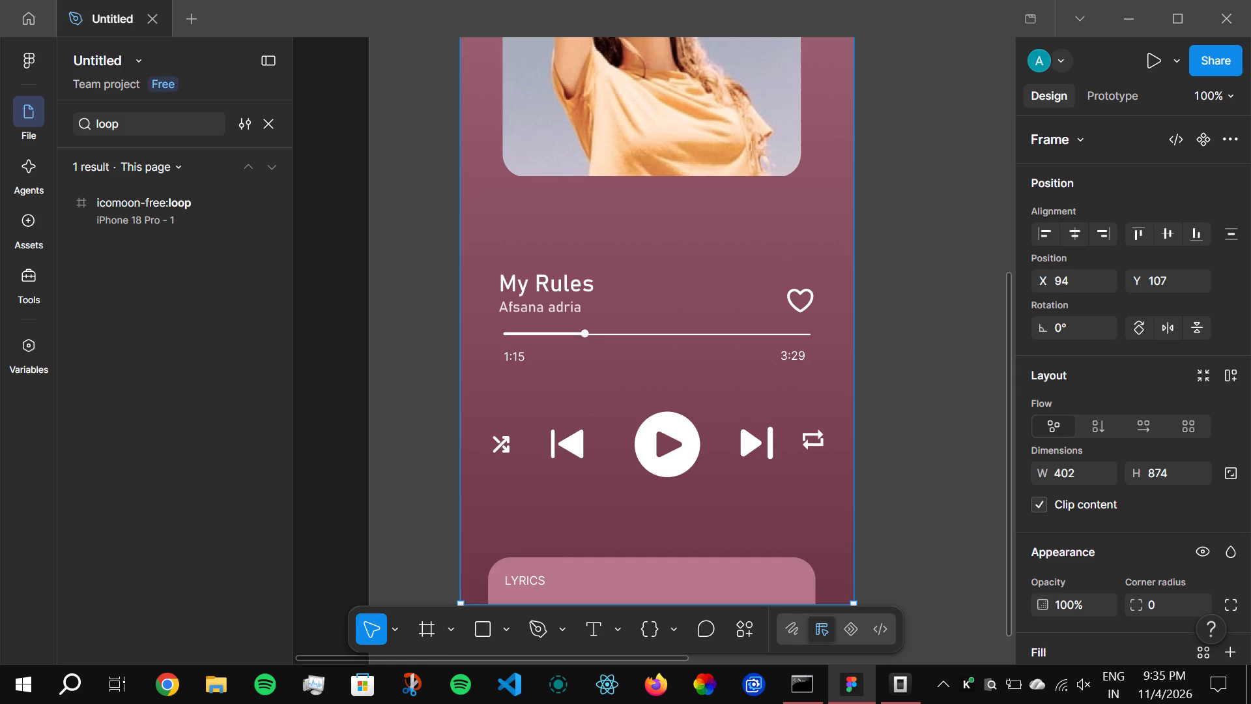
pyautogui.click(197, 214)
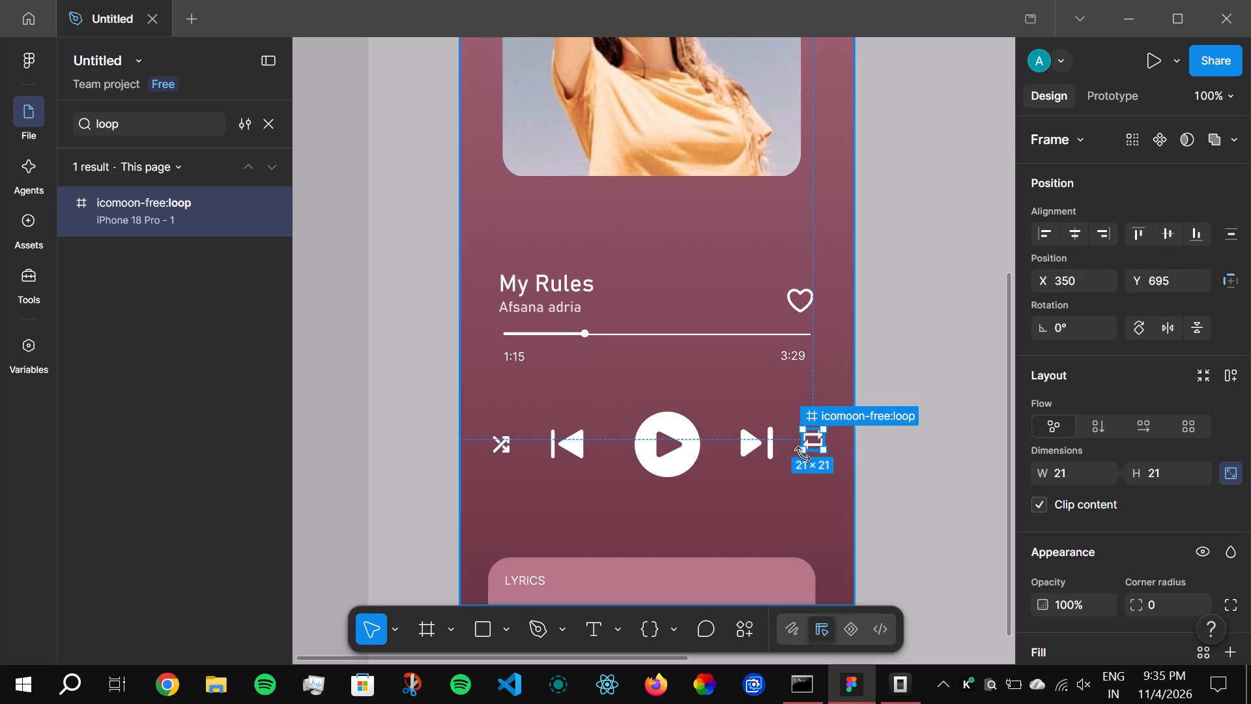
pyautogui.moveTo(819, 437); pyautogui.dragTo(823, 433)
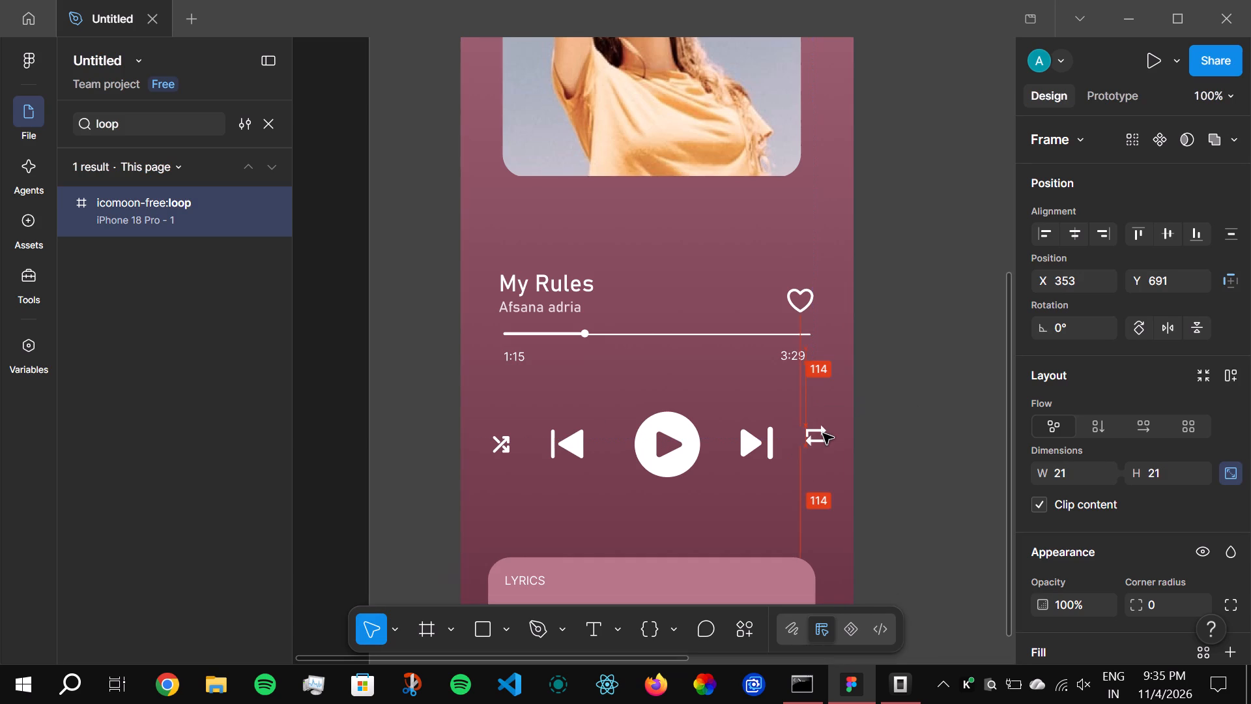
pyautogui.moveTo(823, 433); pyautogui.dragTo(816, 443)
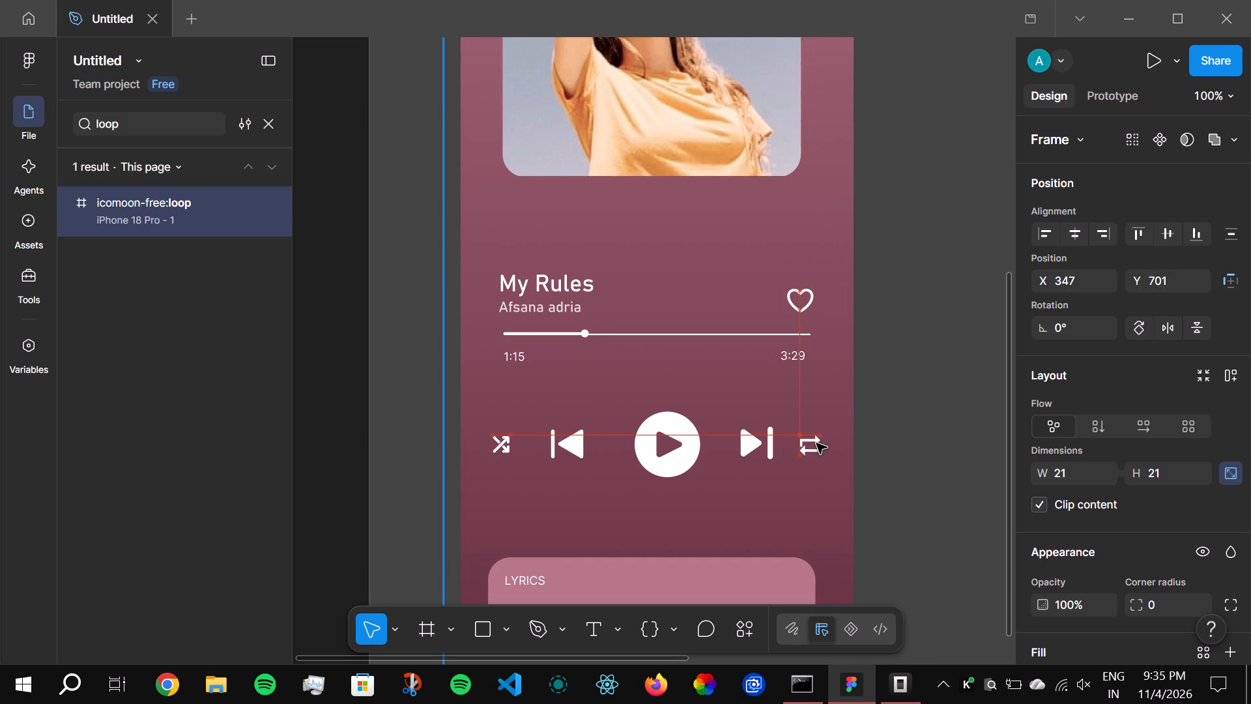
pyautogui.moveTo(816, 443); pyautogui.dragTo(813, 443)
pyautogui.click(901, 406)
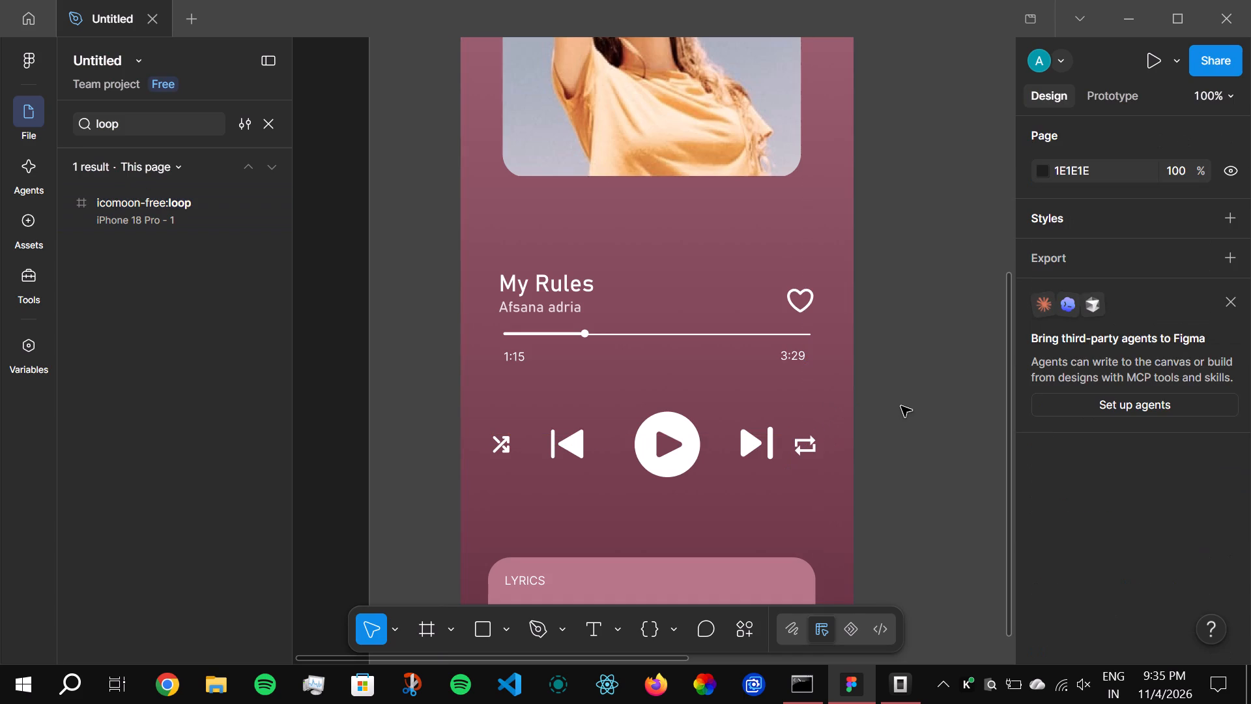
# Find the skip-back icon by searching the layers for "play" and move it to X 83, Y 690.
pyautogui.click(758, 443)
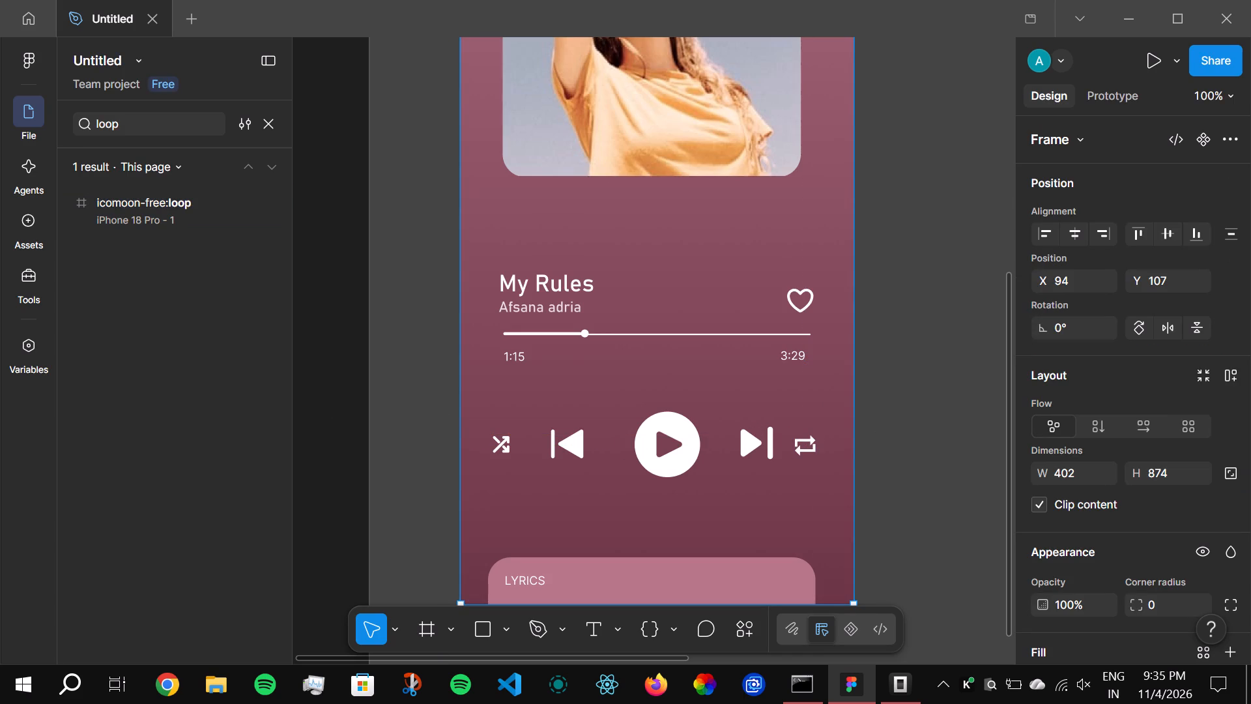
pyautogui.click(166, 126)
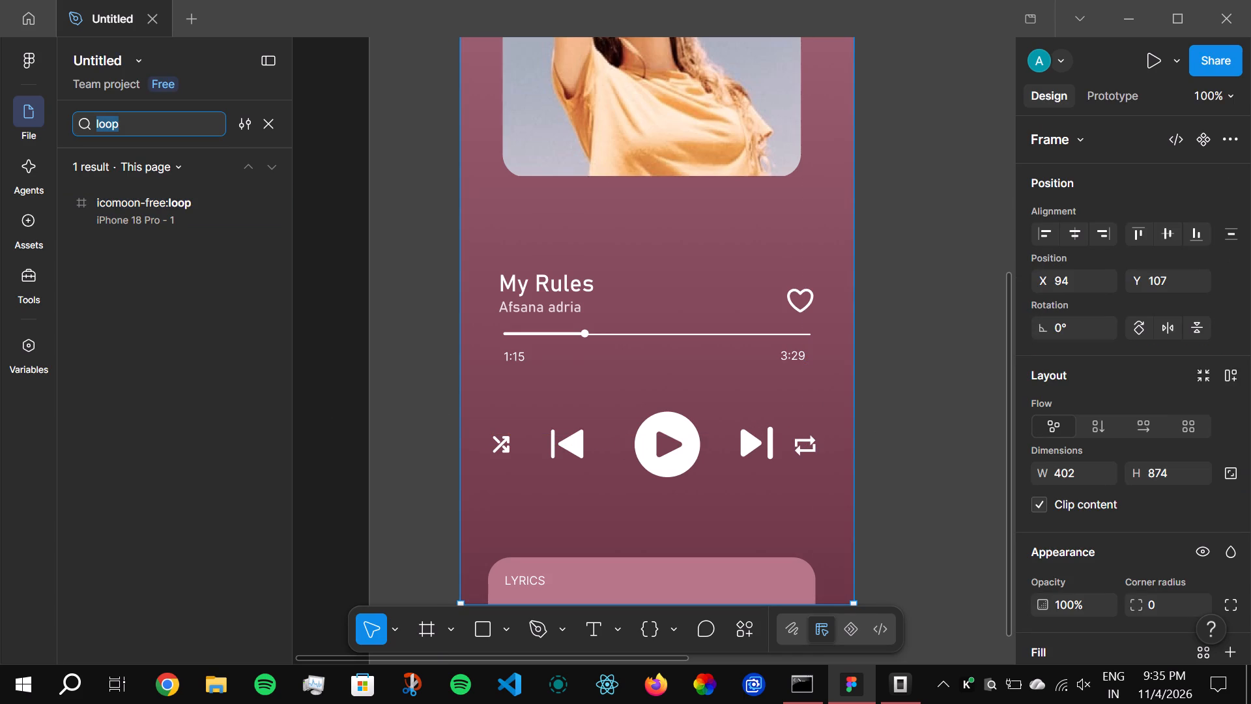
pyautogui.press('BackSpace')
pyautogui.press('BackSpace')
pyautogui.press('BackSpace')
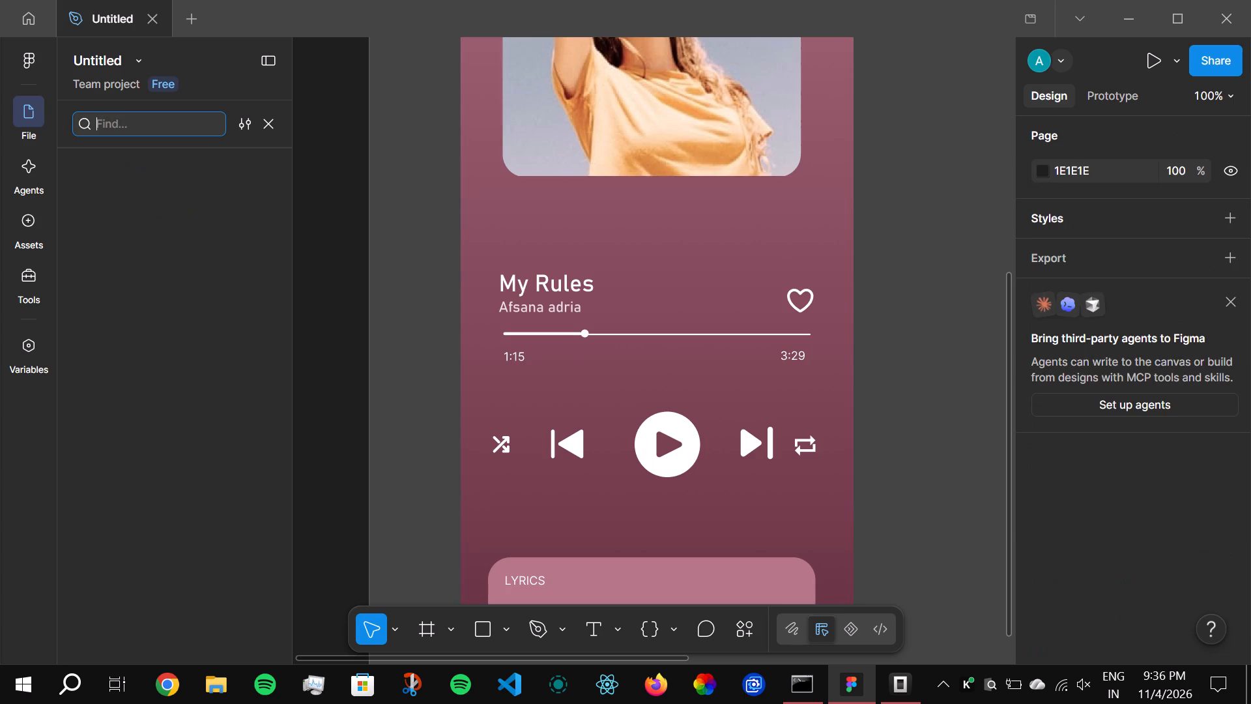
pyautogui.write('play')
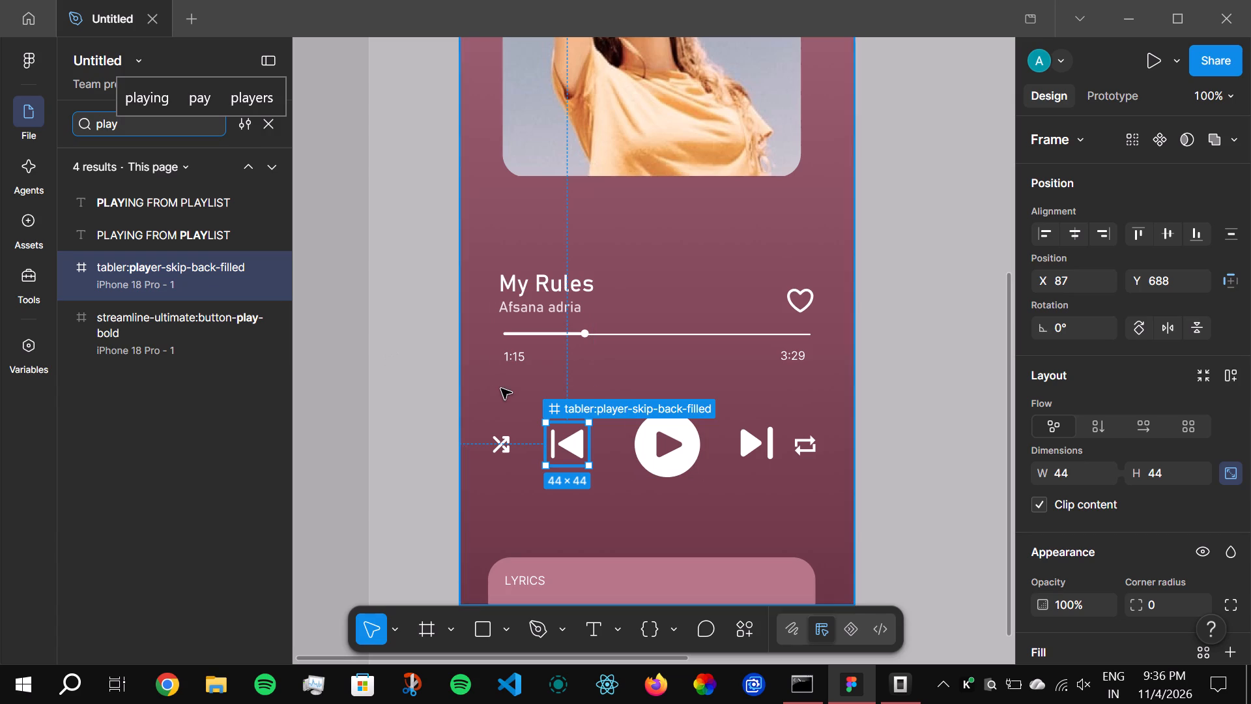
pyautogui.moveTo(566, 444); pyautogui.dragTo(573, 437)
pyautogui.moveTo(573, 437); pyautogui.dragTo(580, 447)
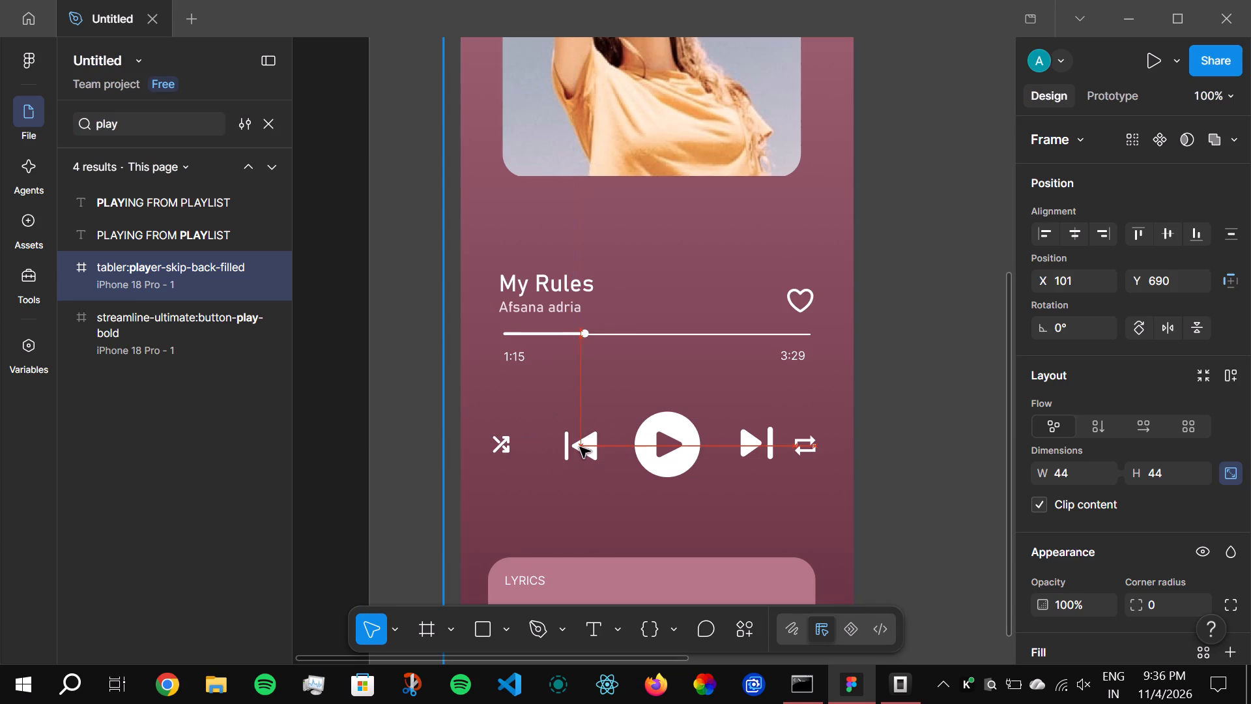
pyautogui.moveTo(580, 447); pyautogui.dragTo(563, 447)
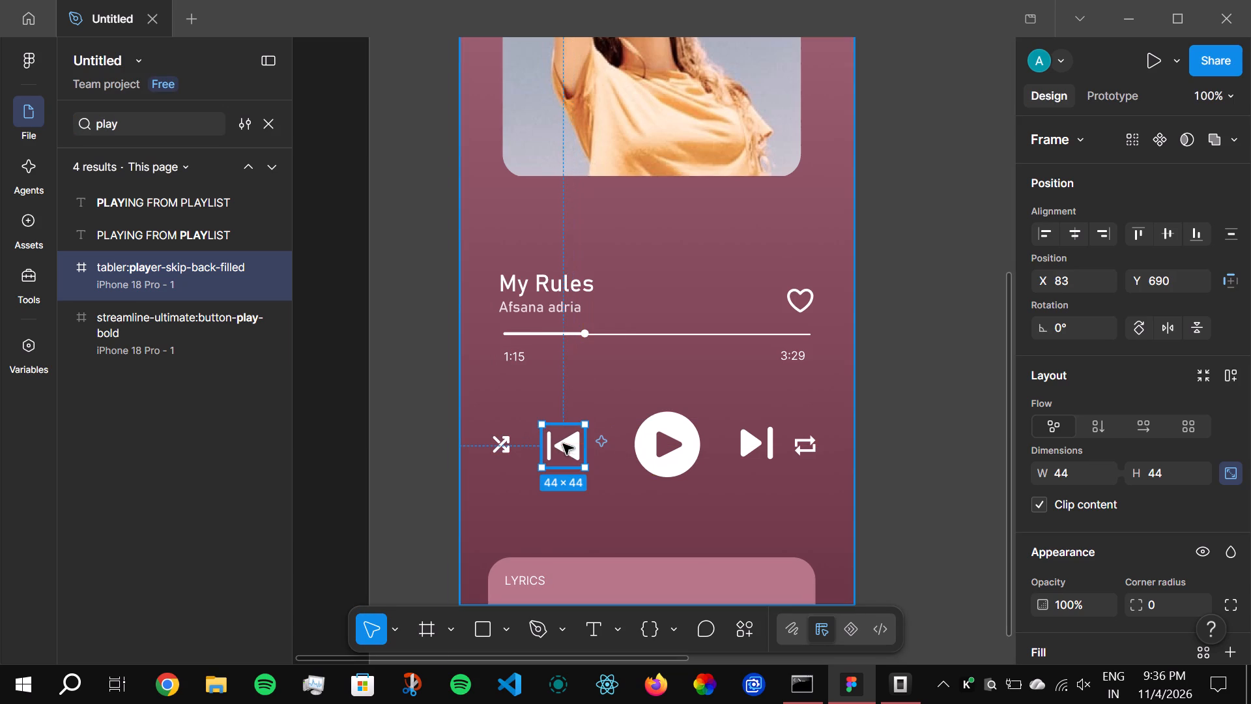
pyautogui.click(686, 508)
# Find the skip-next icon by searching the layers for "next", enlarge it to 73 × 73 and place it at about X 269, Y 675.
pyautogui.doubleClick(758, 437)
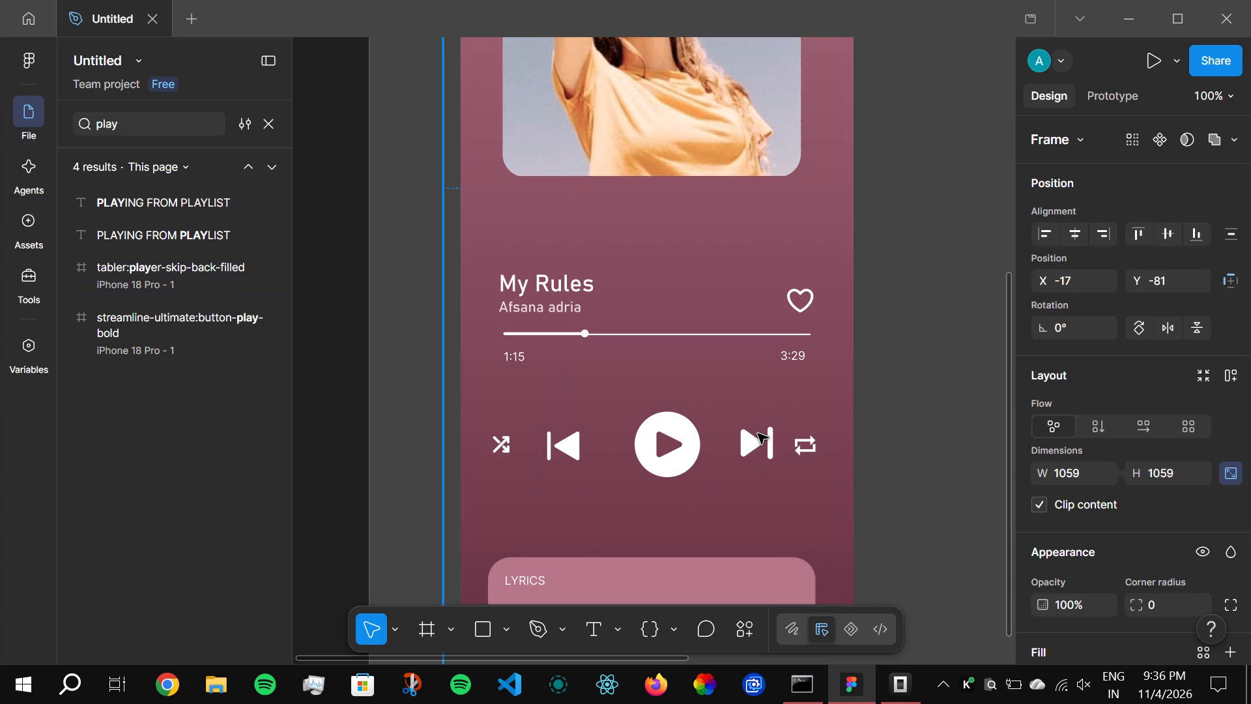
pyautogui.tripleClick(758, 433)
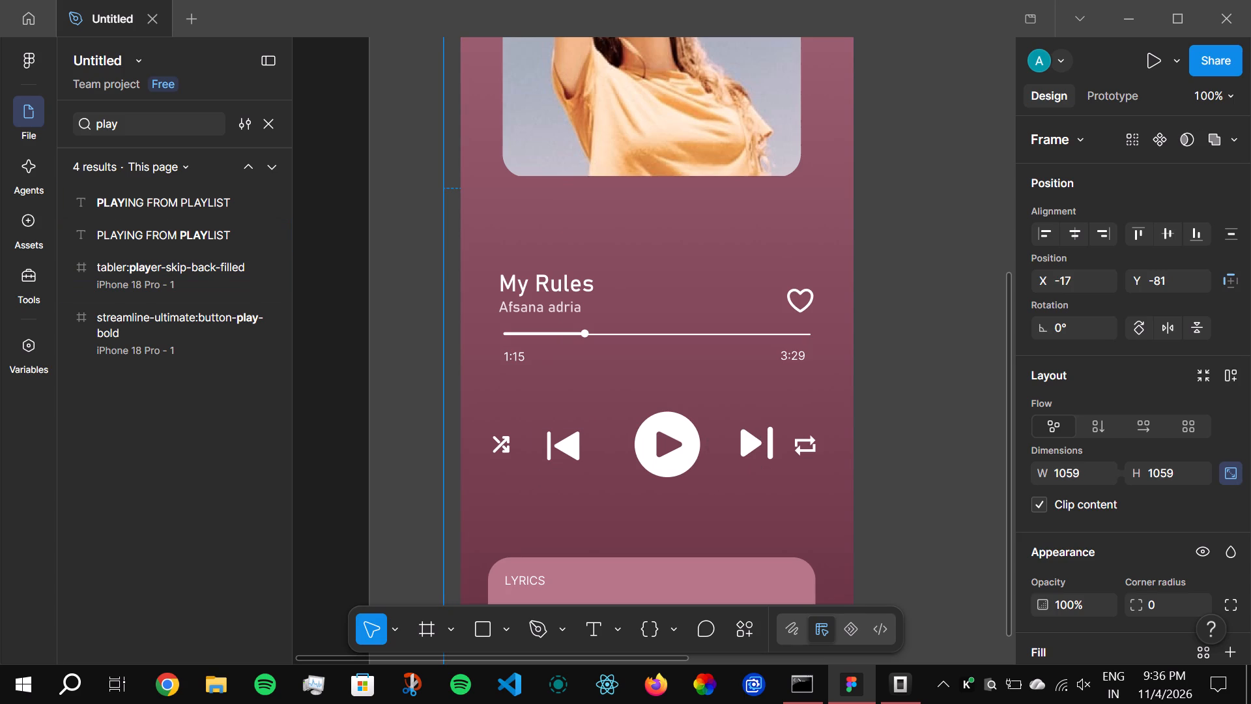
pyautogui.click(176, 132)
pyautogui.click(176, 126)
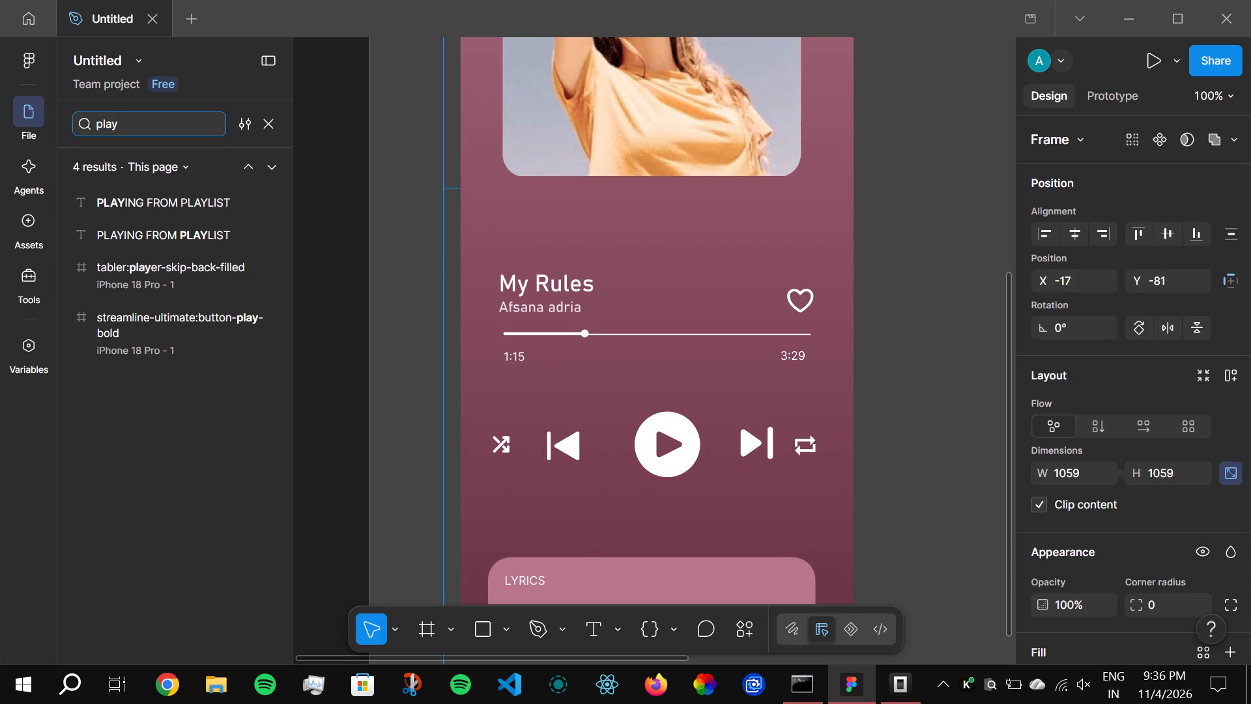
pyautogui.press('BackSpace')
pyautogui.press('BackSpace')
pyautogui.press('BackSpace')
pyautogui.press('BackSpace')
pyautogui.press('BackSpace')
pyautogui.write('next')
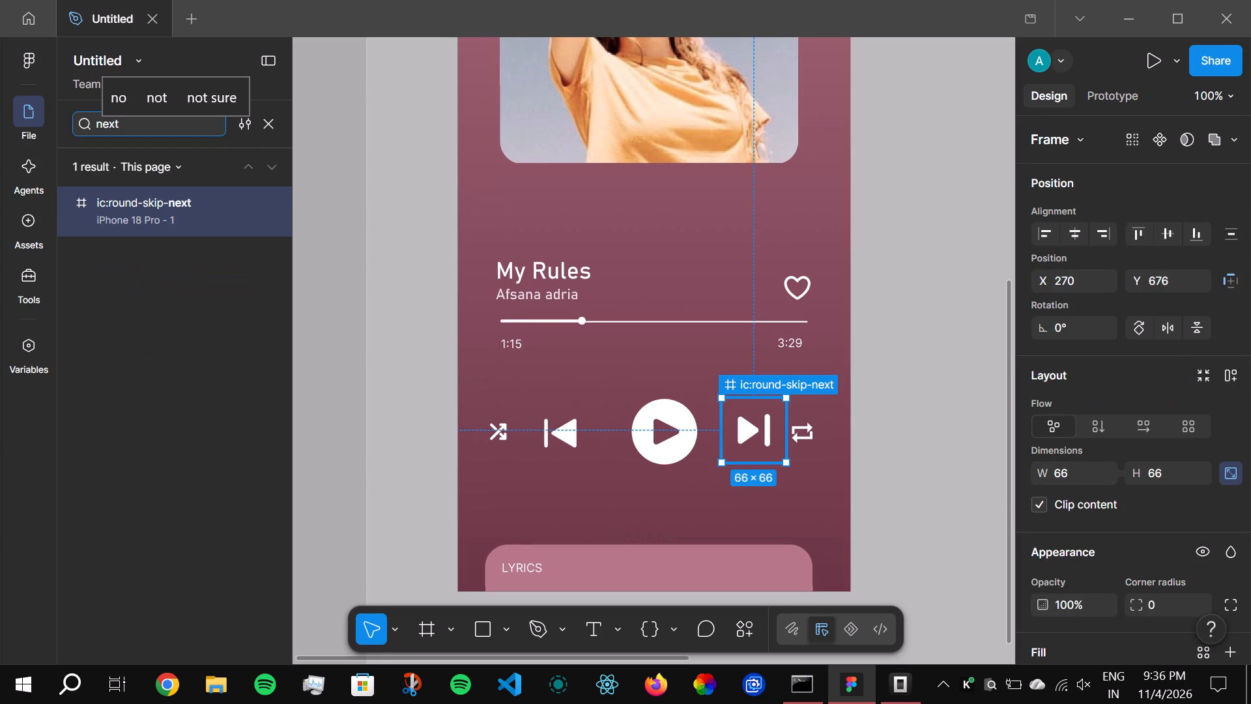
pyautogui.click(762, 424)
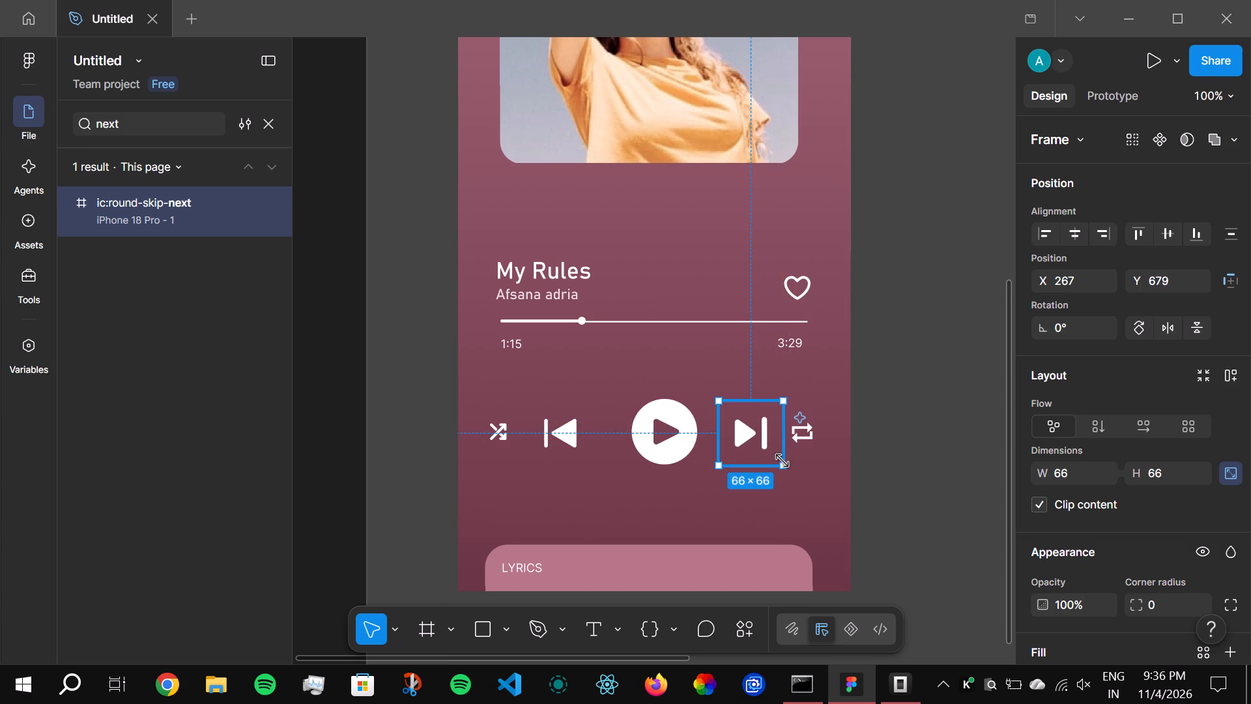
pyautogui.click(785, 464)
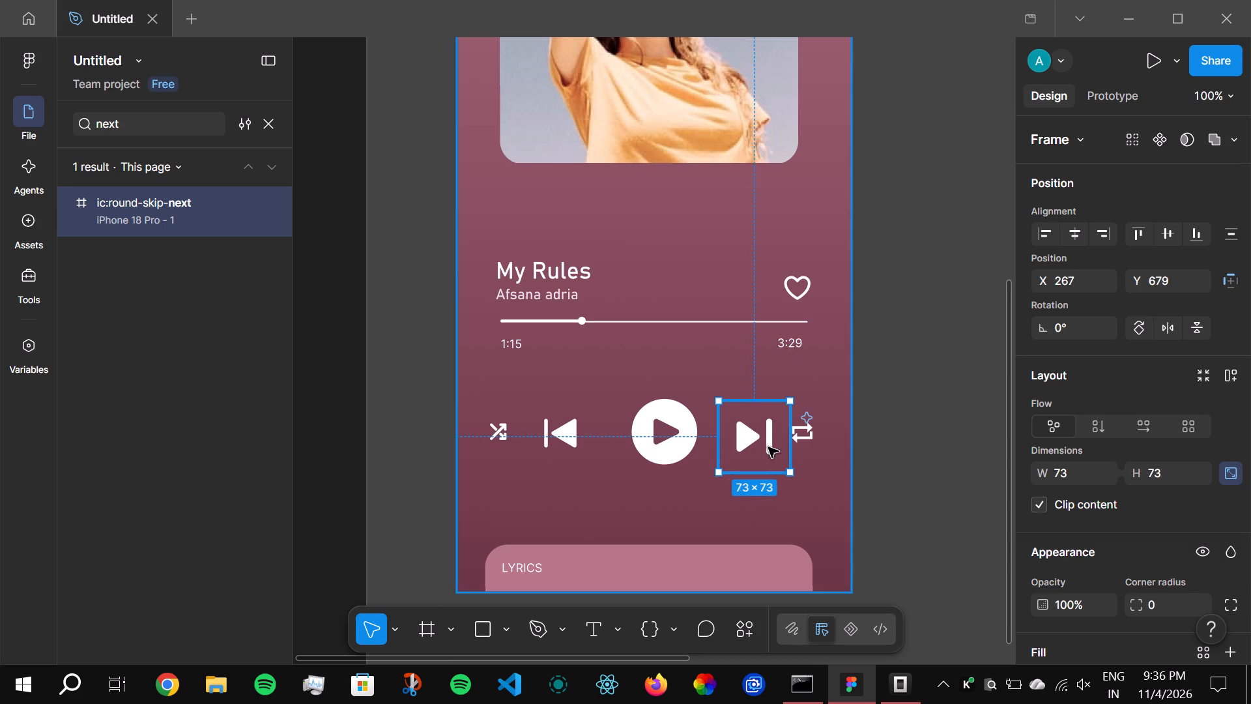
pyautogui.click(748, 441)
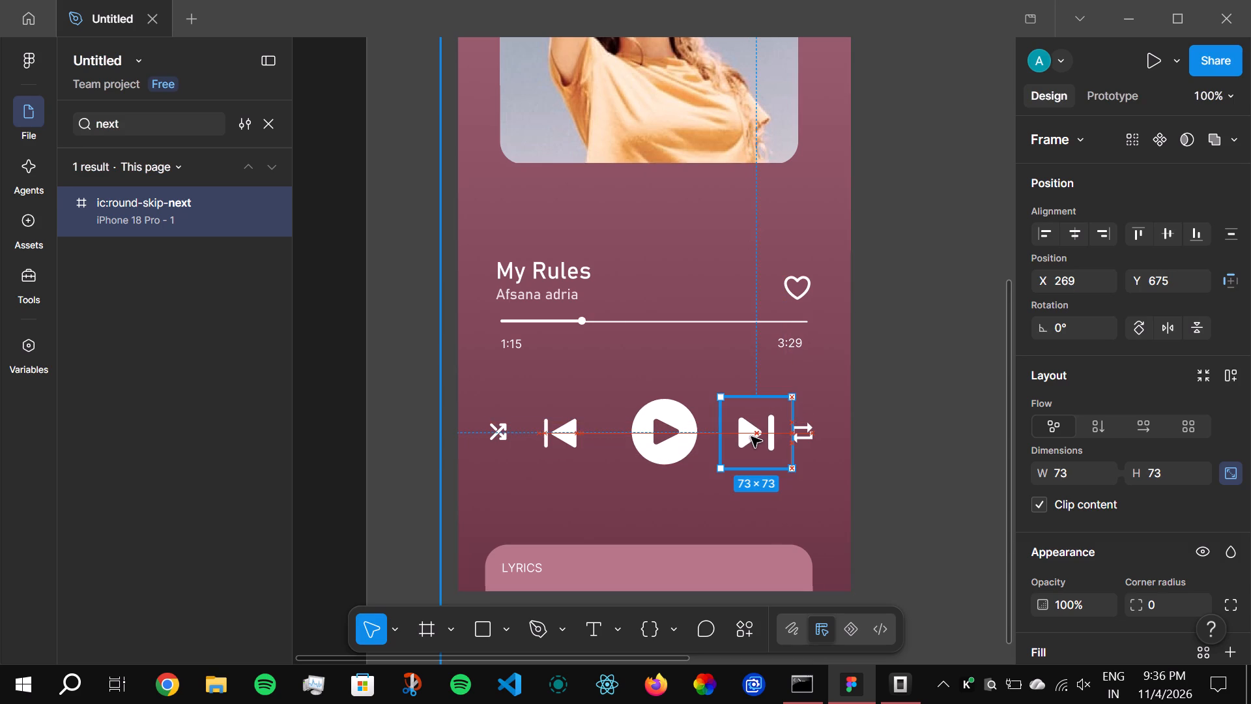
pyautogui.click(792, 525)
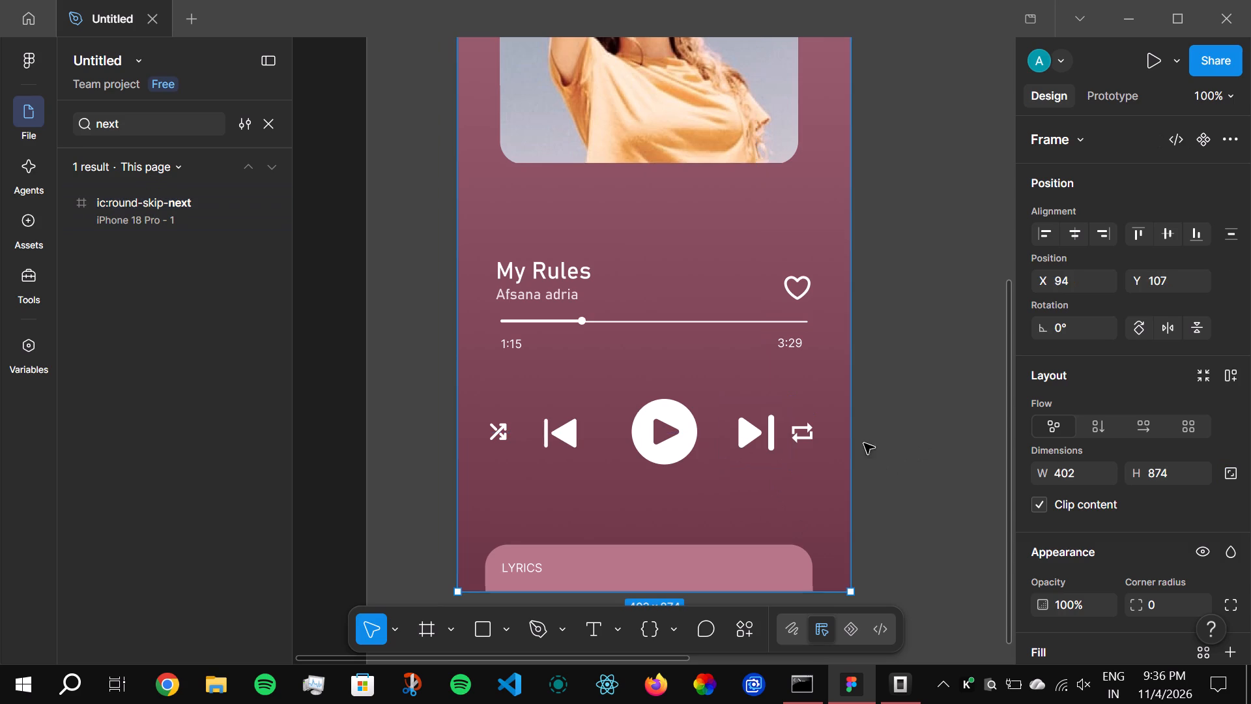
# Find the skip-back icon again by searching for "play" and move it toward the play button, to about X 93, Y 690.
pyautogui.click(567, 433)
pyautogui.click(149, 129)
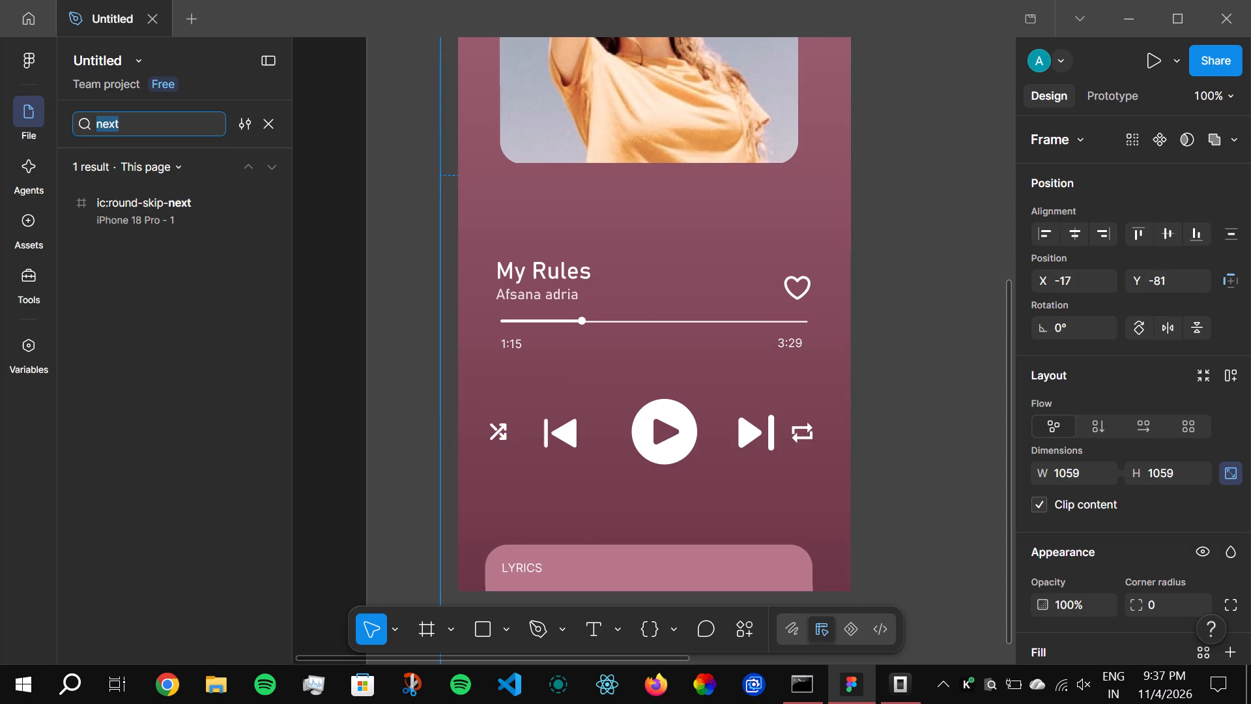
pyautogui.write('play')
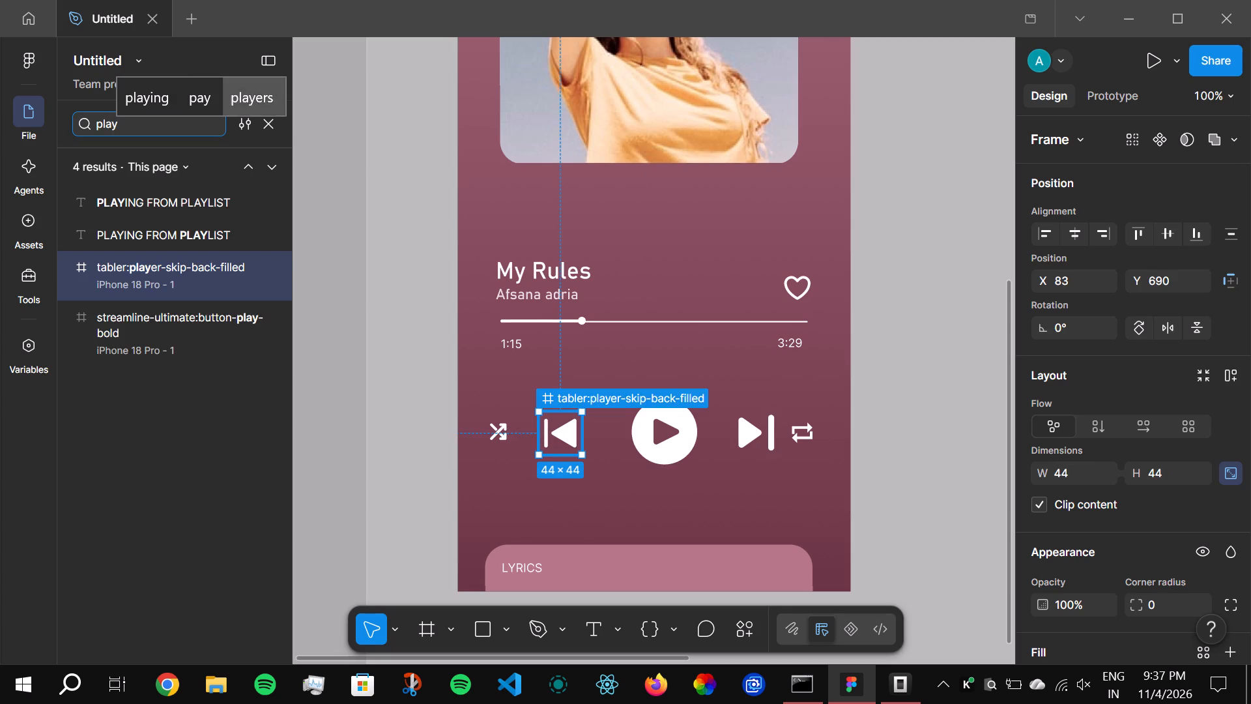
pyautogui.moveTo(569, 443); pyautogui.dragTo(580, 443)
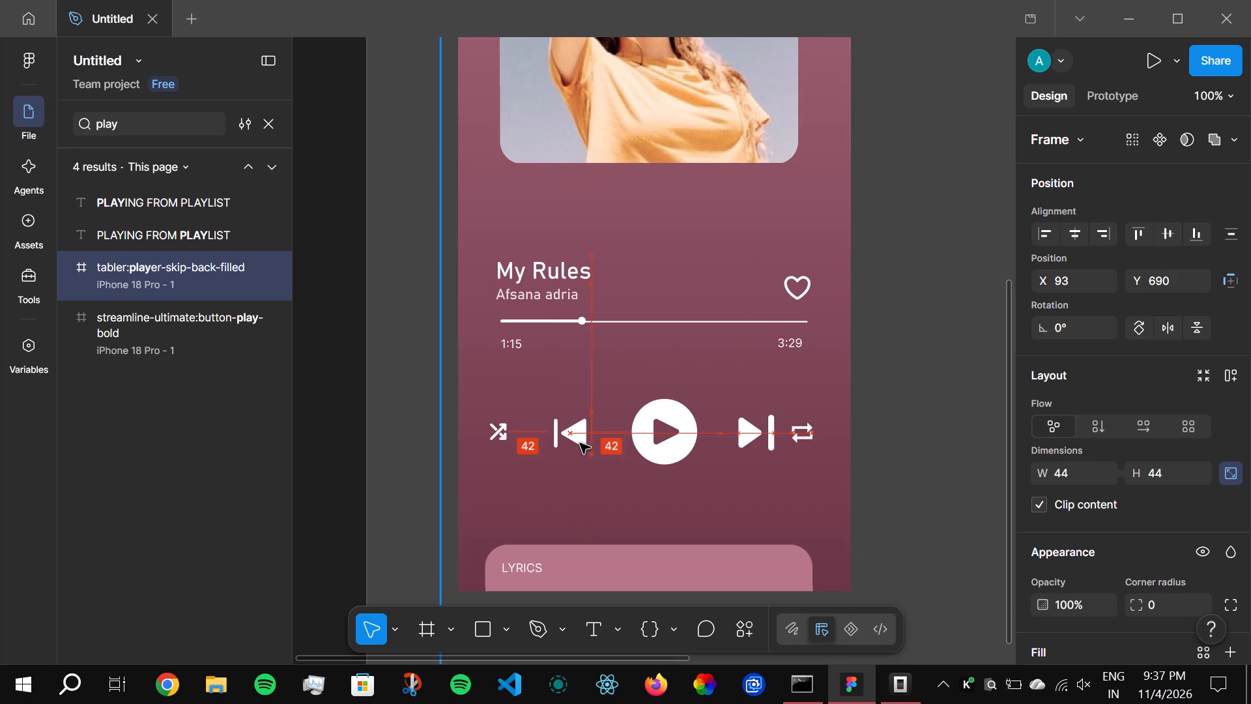
# Nudge the skip-back icon level with the play button and evenly spaced between it and the shuffle icon.
pyautogui.moveTo(580, 443); pyautogui.dragTo(581, 441)
pyautogui.moveTo(987, 461); pyautogui.dragTo(981, 458)
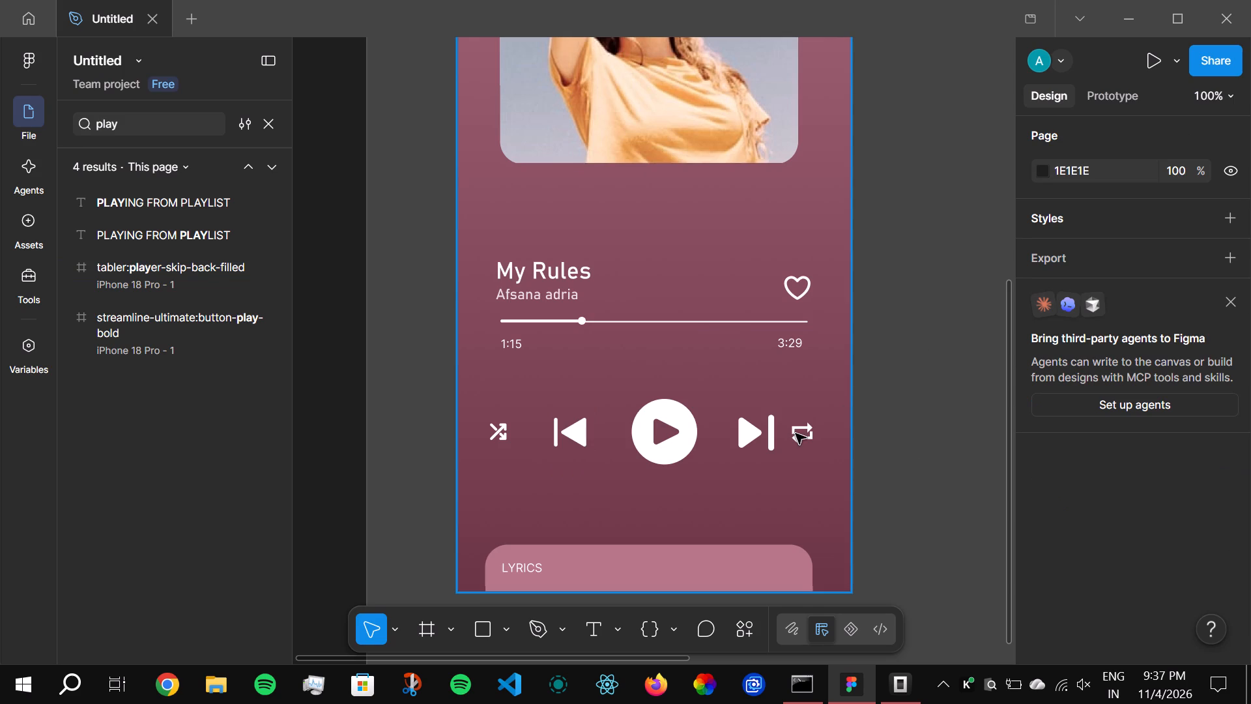
# Move the play button icon closer to the skip-back icon, to X 167, Y 675.
pyautogui.click(683, 416)
pyautogui.doubleClick(659, 454)
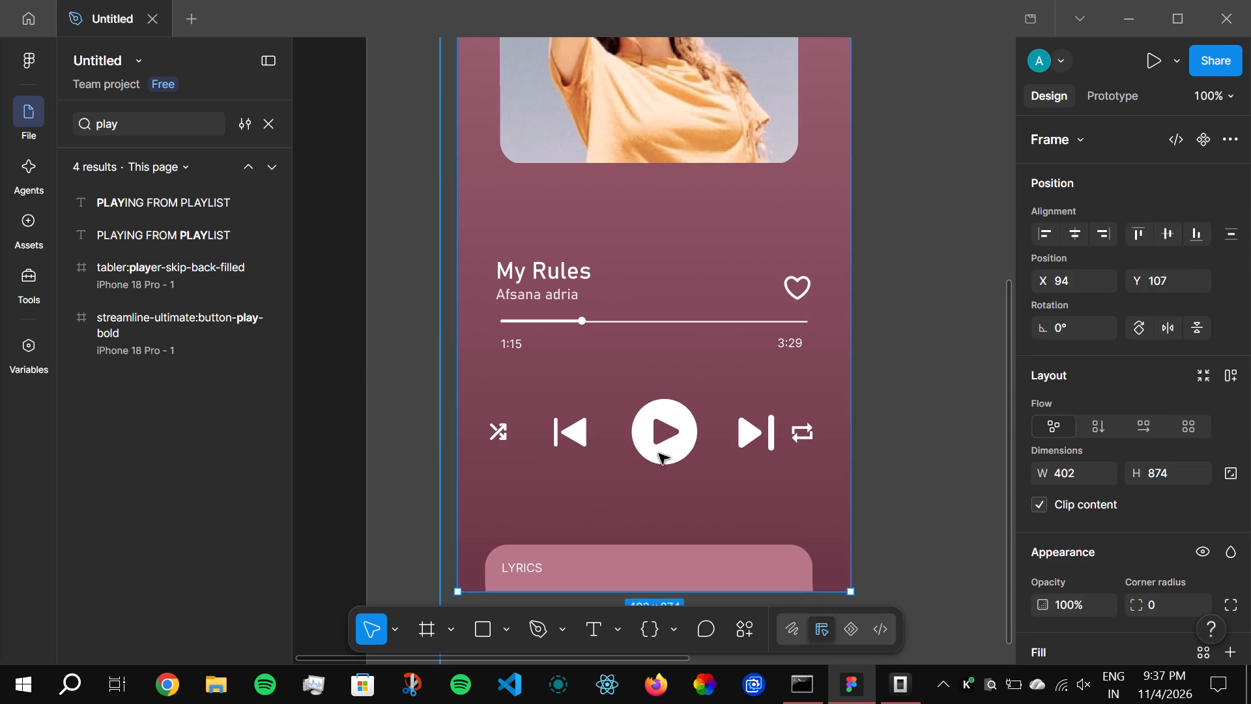
pyautogui.click(203, 314)
pyautogui.moveTo(659, 437); pyautogui.dragTo(659, 440)
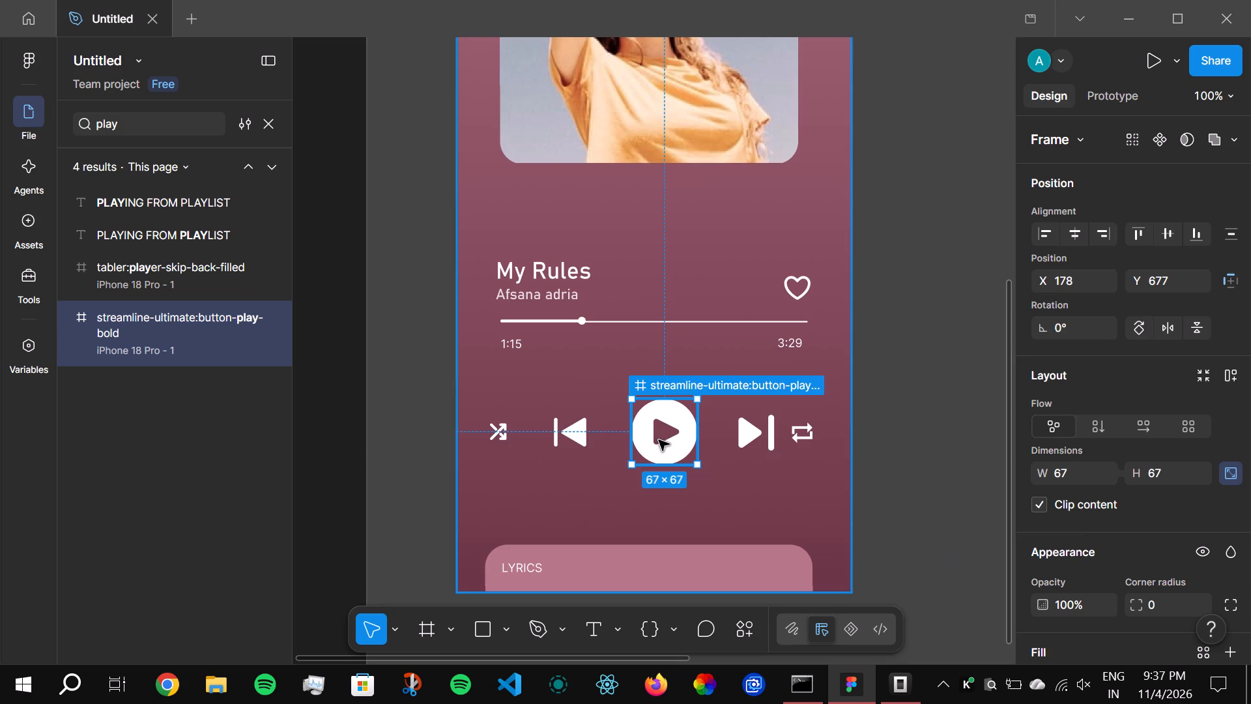
pyautogui.moveTo(659, 440); pyautogui.dragTo(649, 433)
pyautogui.click(775, 464)
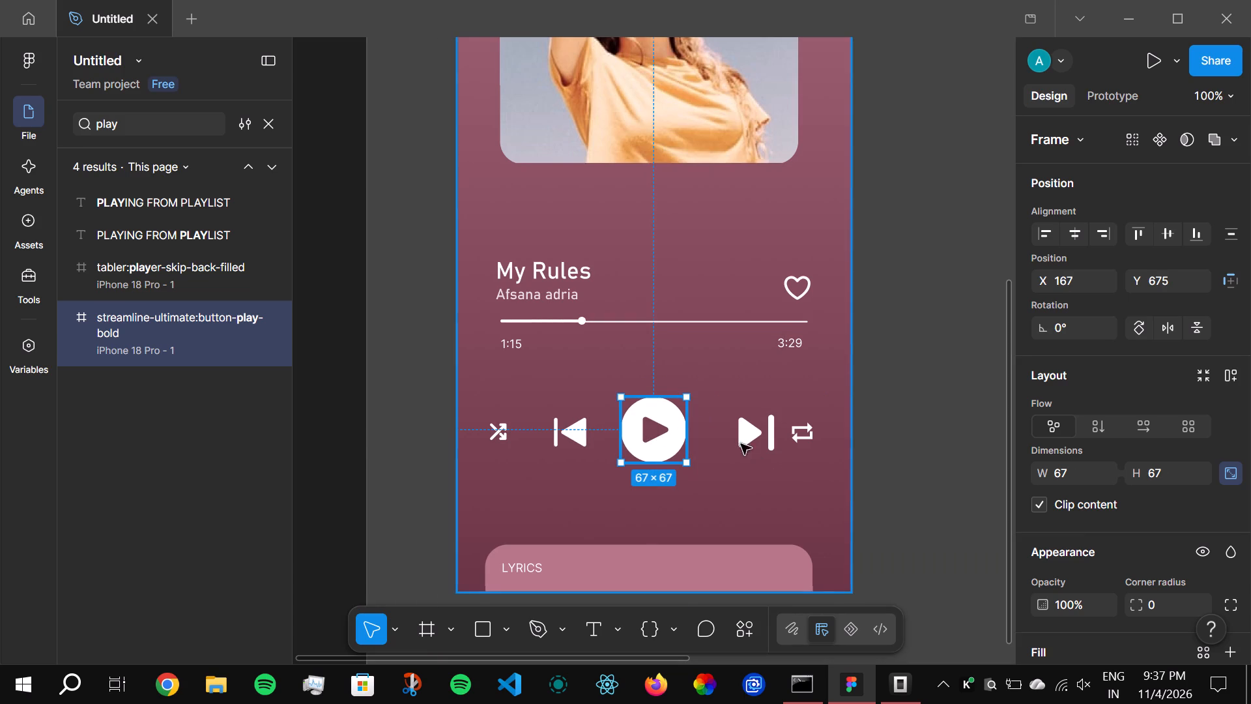
# Find the skip-next icon by searching the layers for "next" and move it toward the play button, to X 251, Y 675.
pyautogui.click(203, 129)
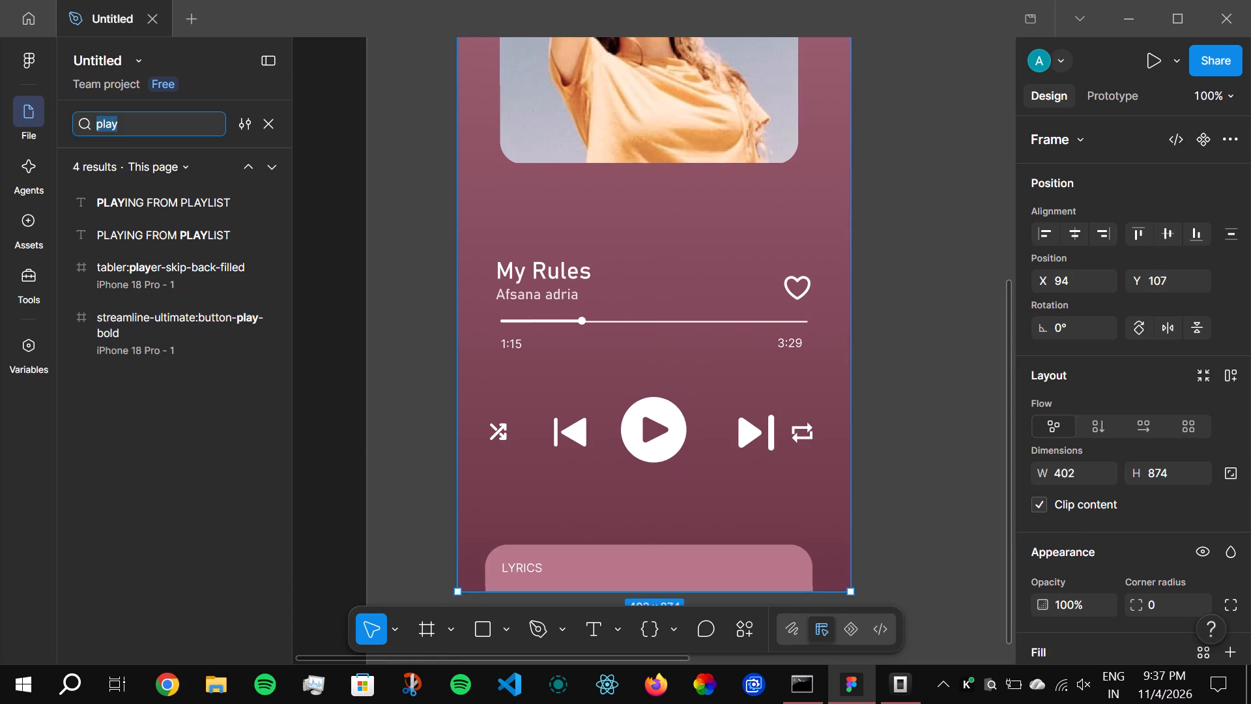
pyautogui.write('next')
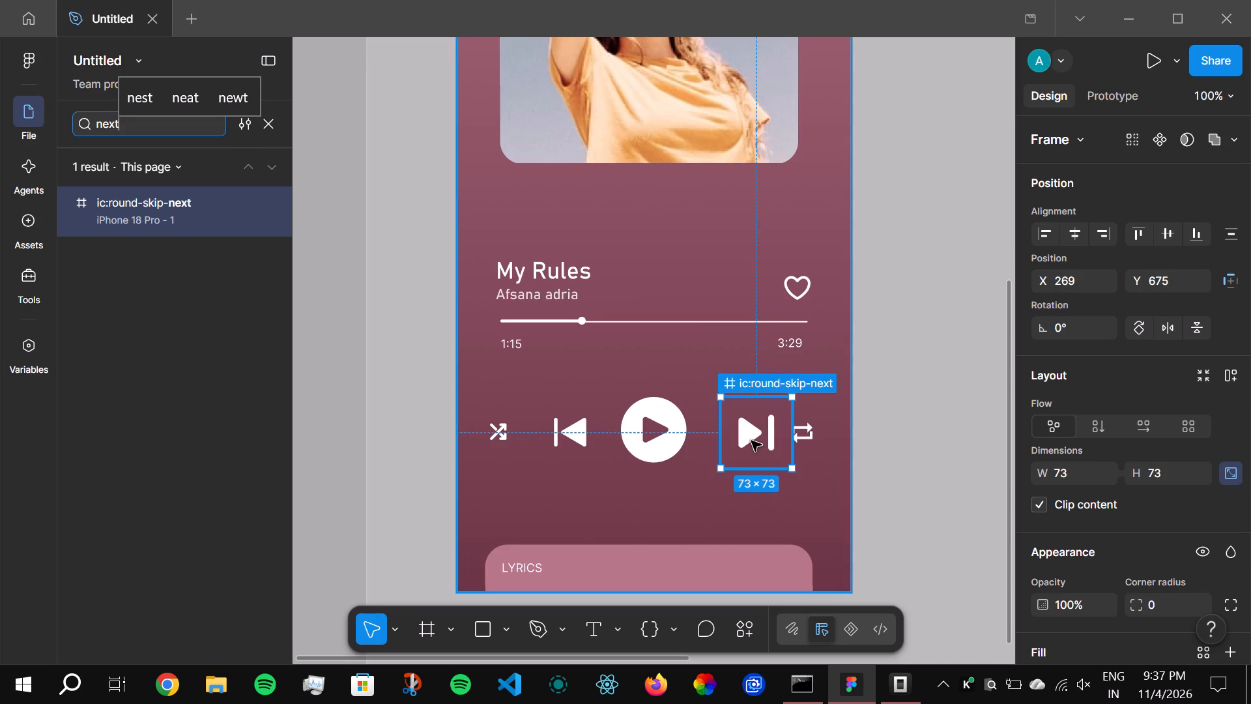
pyautogui.moveTo(751, 433); pyautogui.dragTo(738, 437)
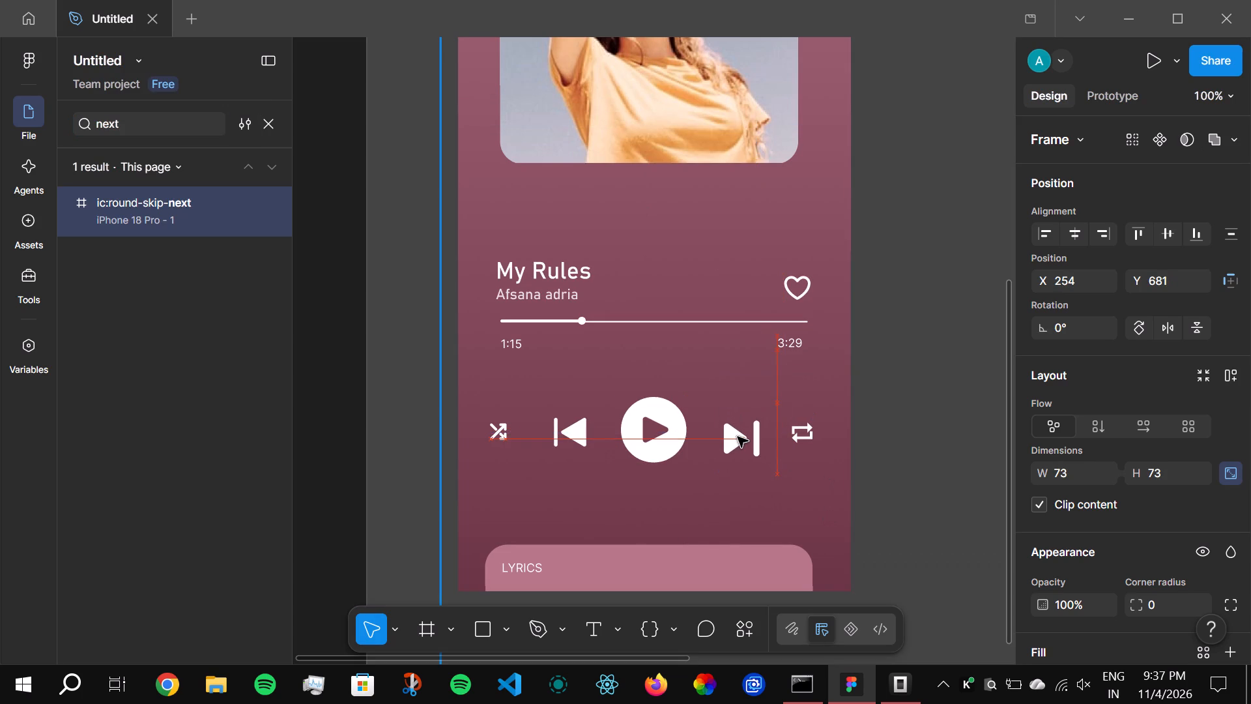
pyautogui.moveTo(738, 437); pyautogui.dragTo(738, 433)
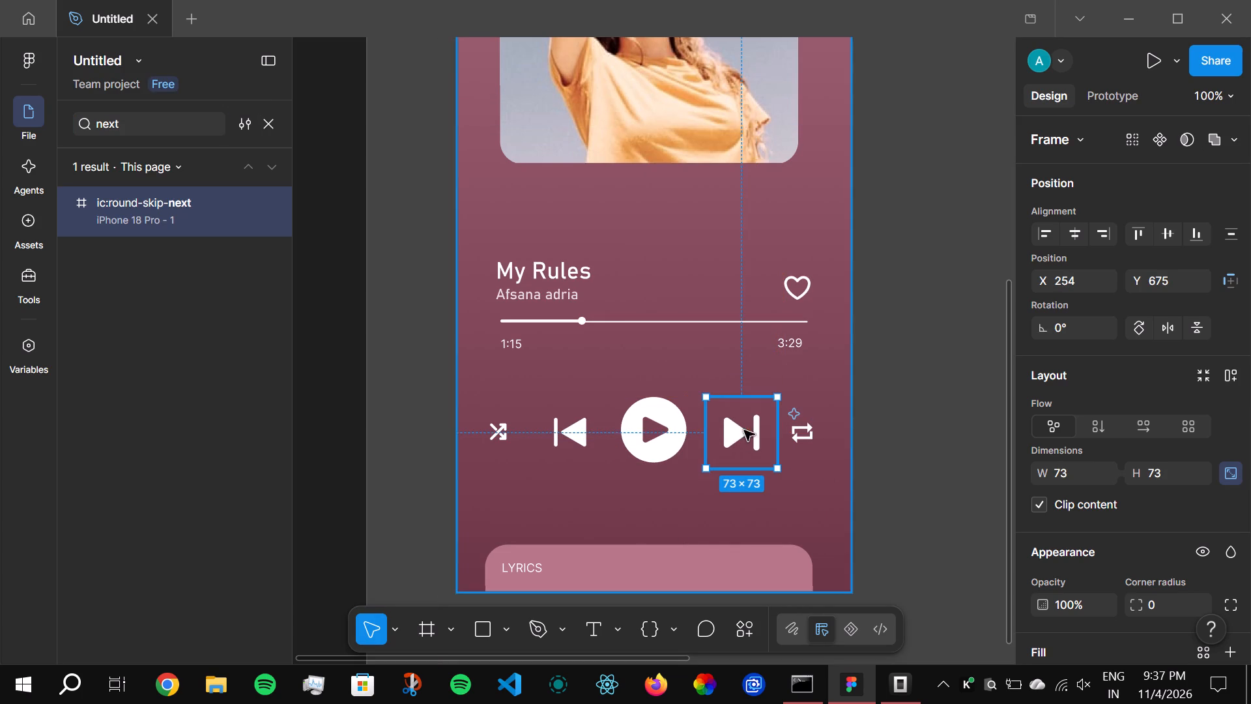
pyautogui.click(881, 433)
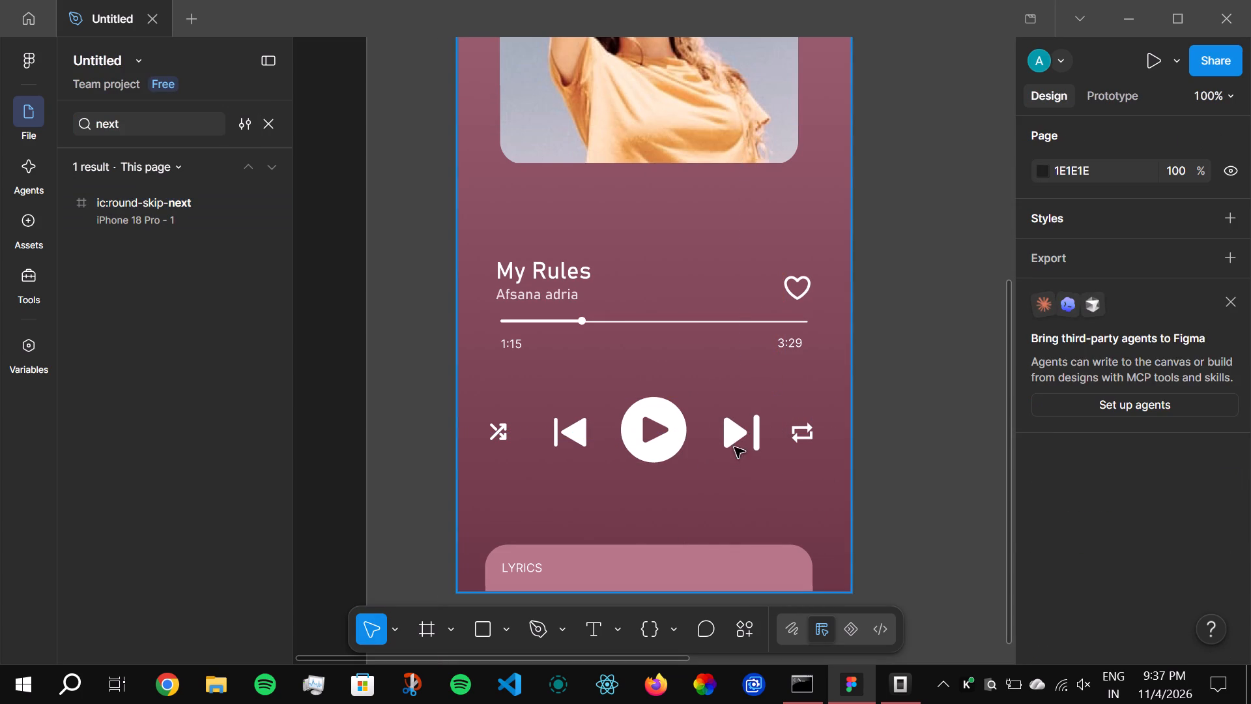
pyautogui.click(731, 430)
pyautogui.click(118, 214)
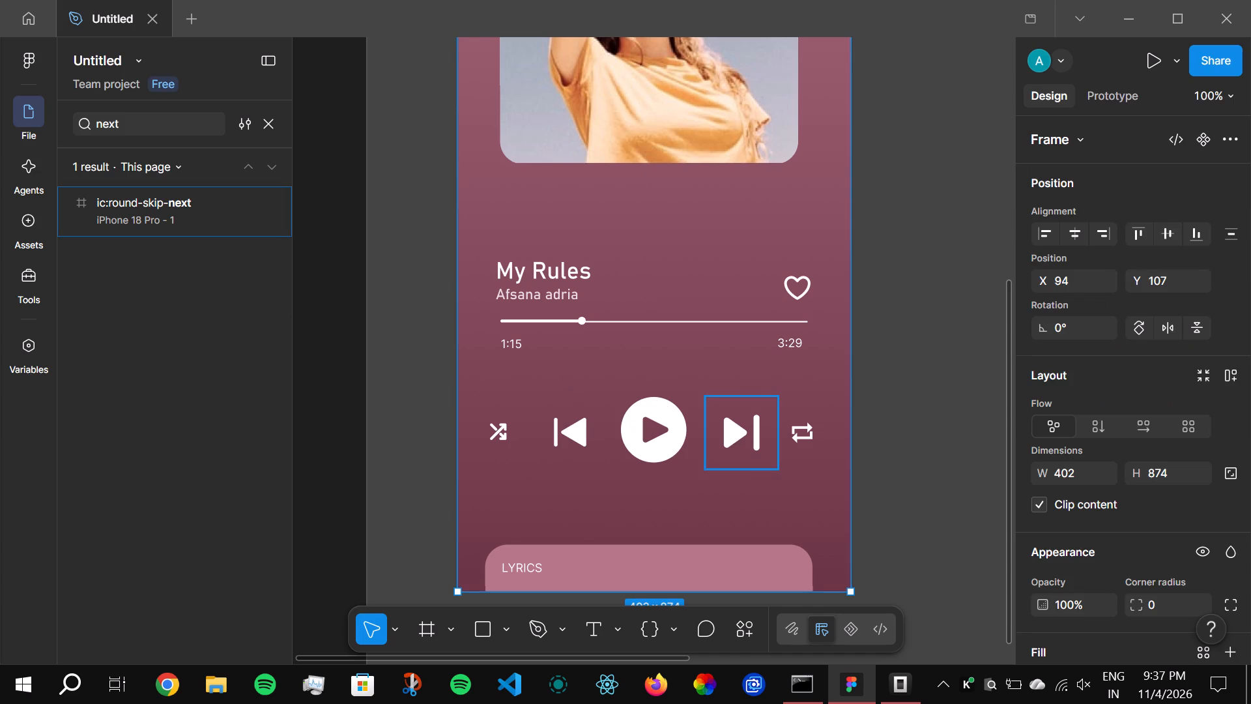
pyautogui.moveTo(737, 427); pyautogui.dragTo(734, 424)
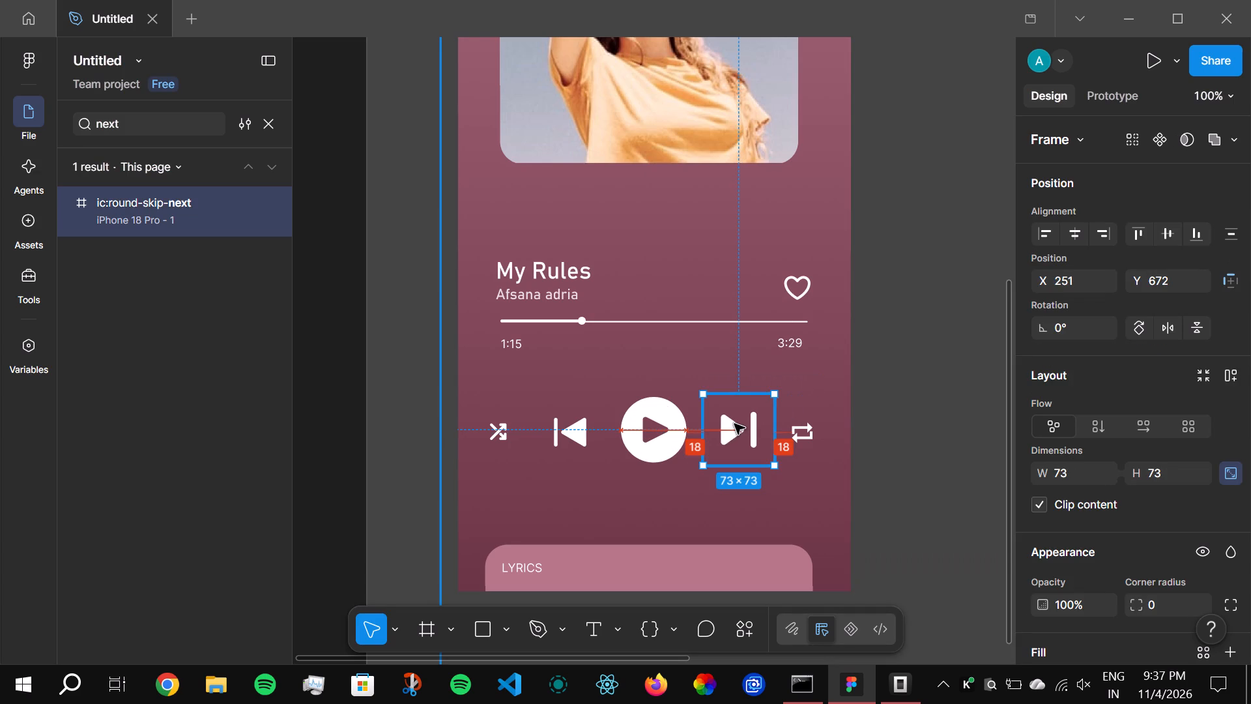
pyautogui.moveTo(734, 424); pyautogui.dragTo(731, 430)
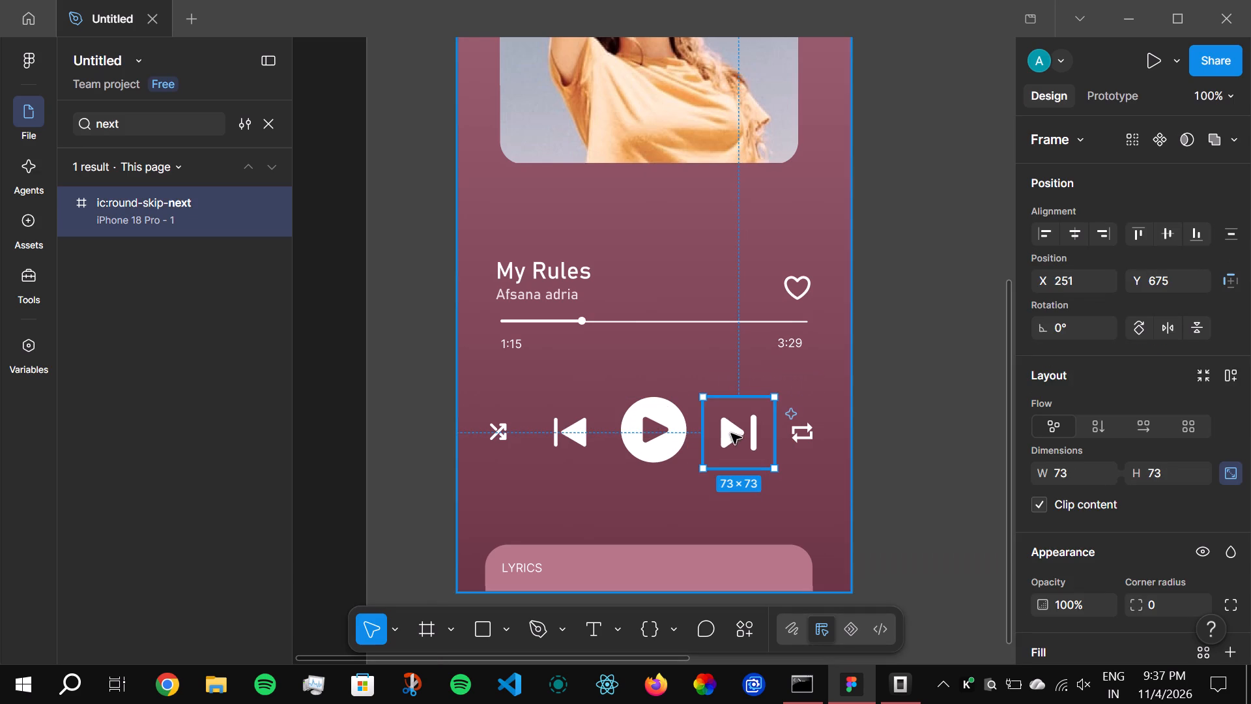
pyautogui.click(912, 331)
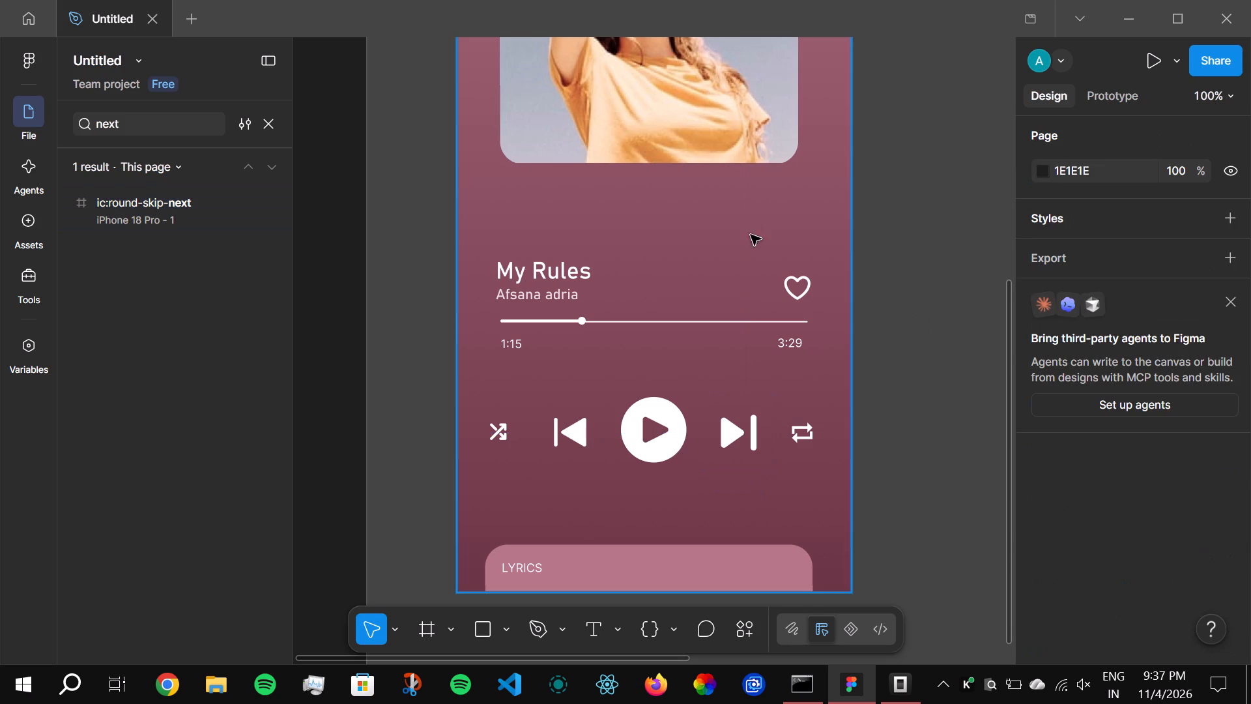
# Compare the recreated player screen with the reference screen beside it.
pyautogui.keyDown('ctrl'); pyautogui.scroll(4, 940, 392); pyautogui.keyUp('ctrl')
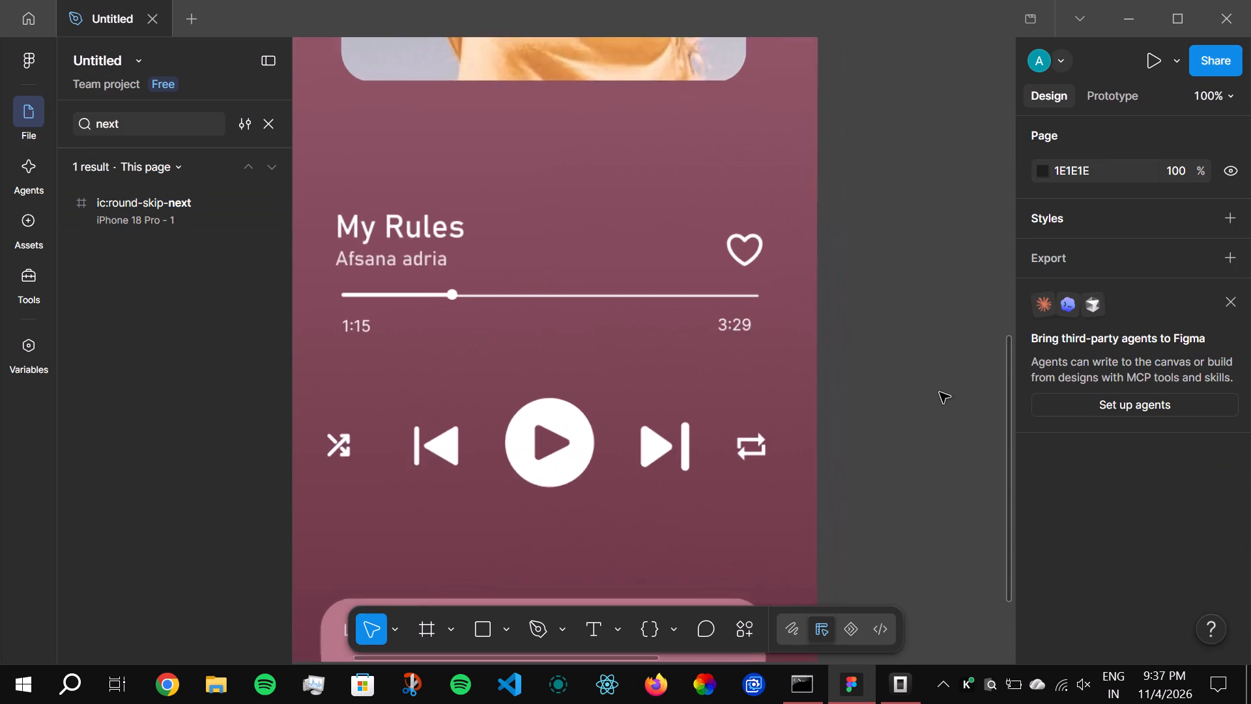
pyautogui.keyDown('ctrl'); pyautogui.scroll(-7, 936, 396); pyautogui.keyUp('ctrl')
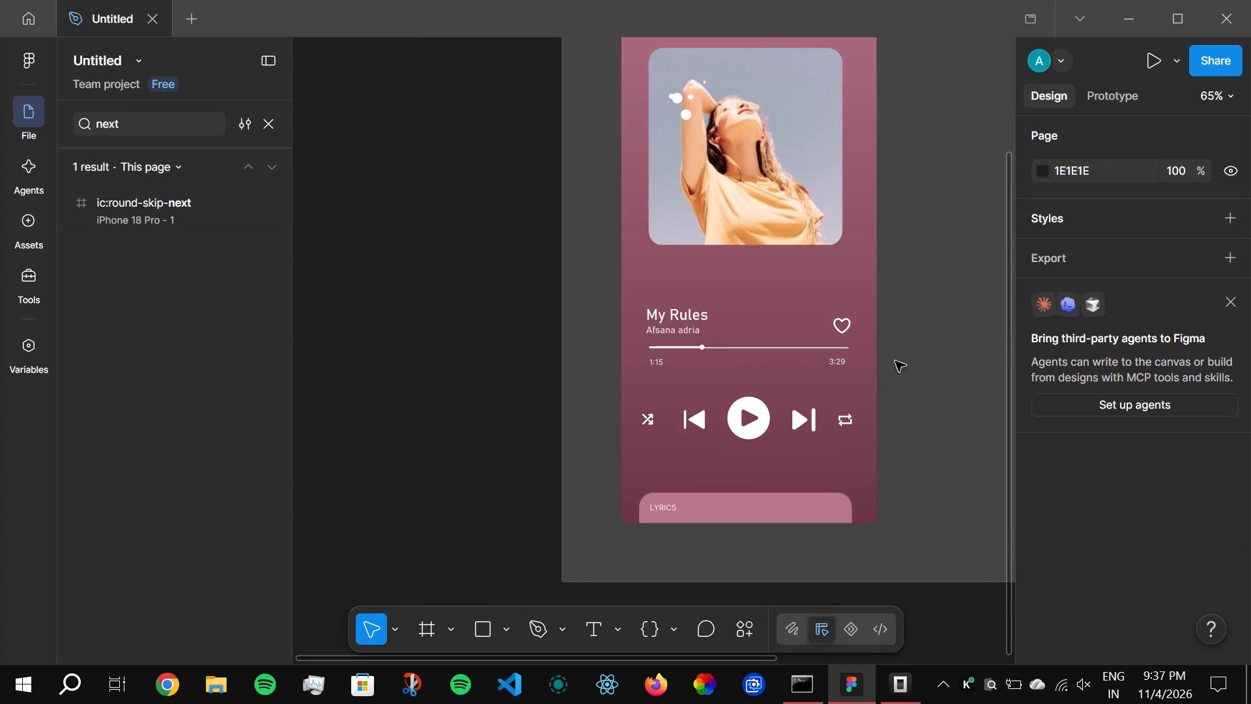
pyautogui.click(395, 629)
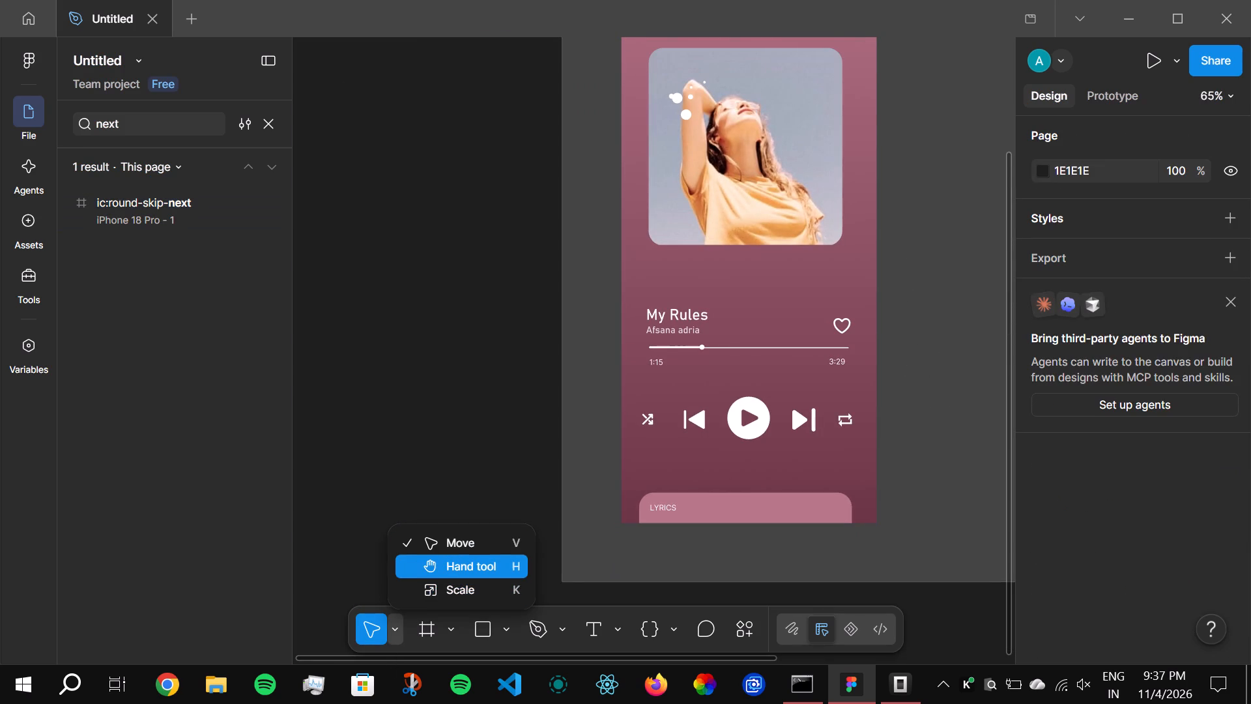
pyautogui.click(450, 557)
pyautogui.moveTo(923, 331); pyautogui.dragTo(549, 495)
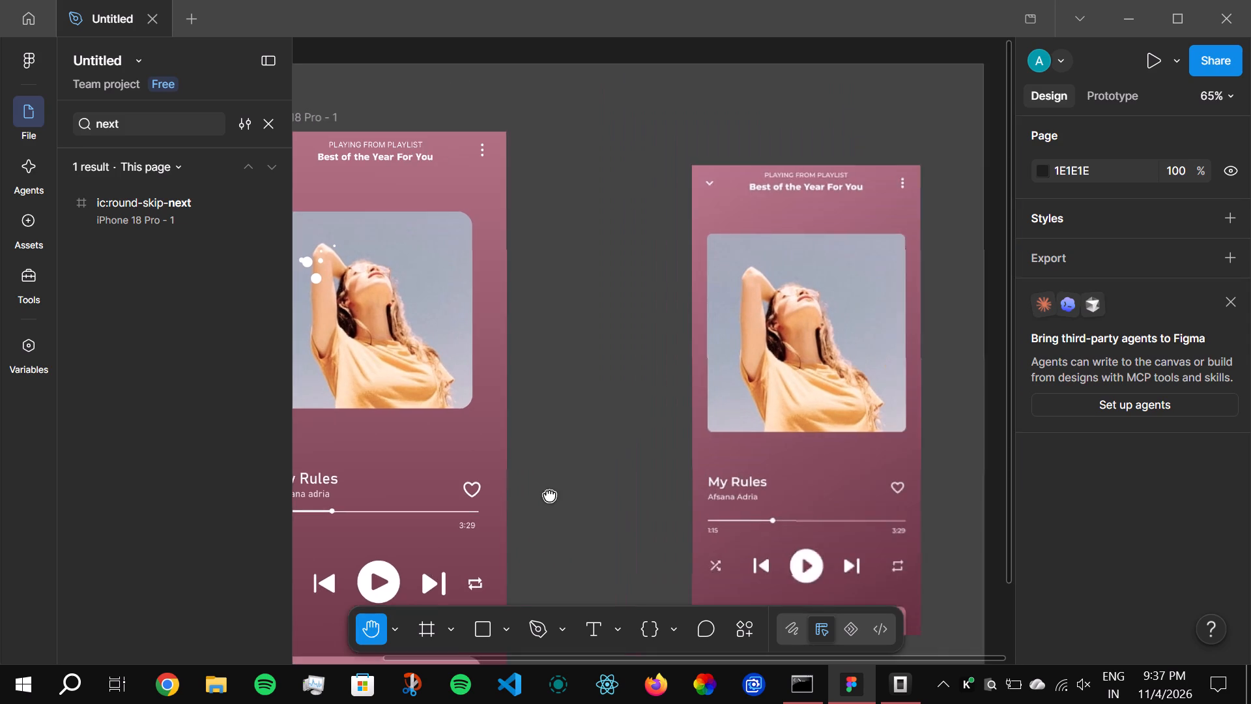
pyautogui.moveTo(549, 495); pyautogui.dragTo(625, 410)
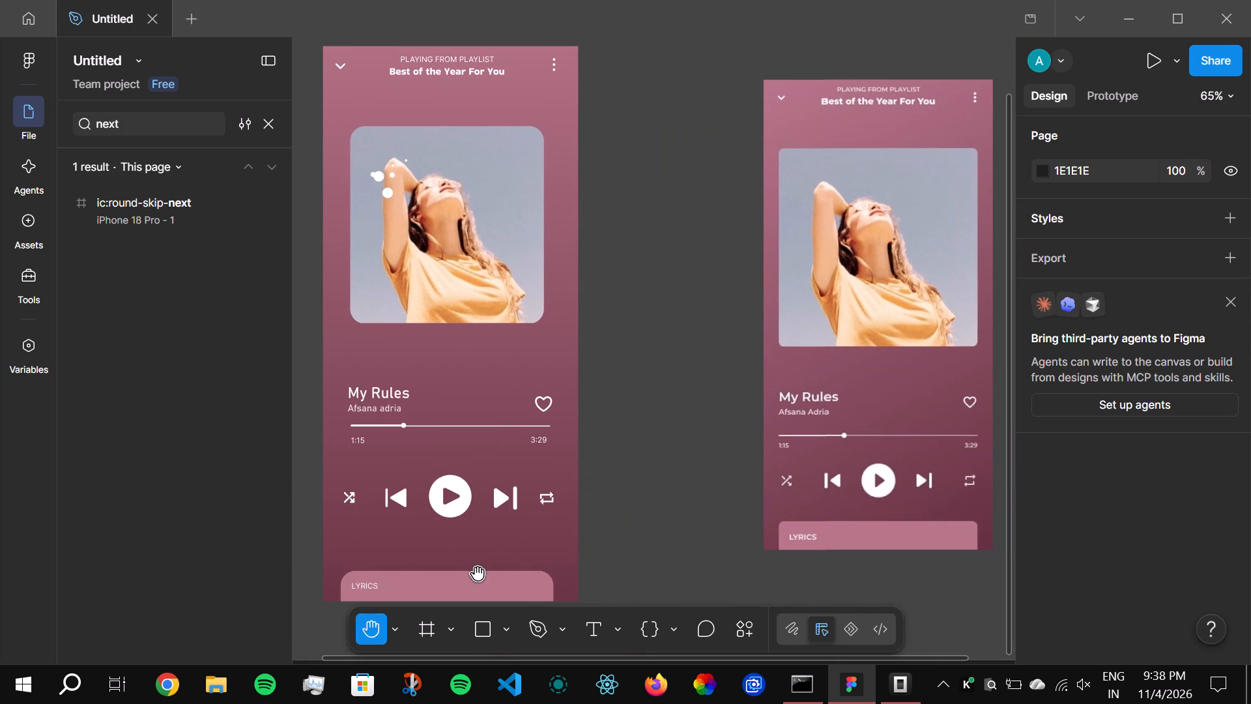
pyautogui.click(399, 628)
pyautogui.click(429, 553)
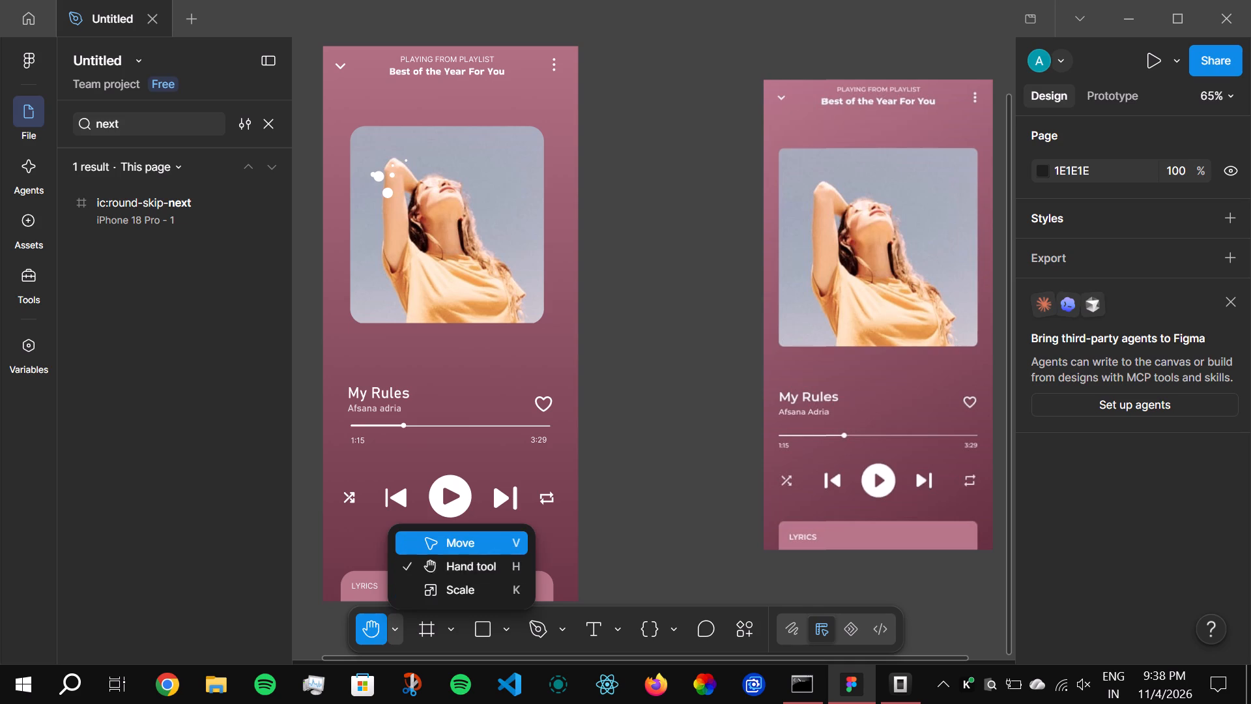
# Find the lyrics card rectangle by searching the layers for "rect" and set its corner radius to 17.
pyautogui.click(433, 574)
pyautogui.doubleClick(433, 580)
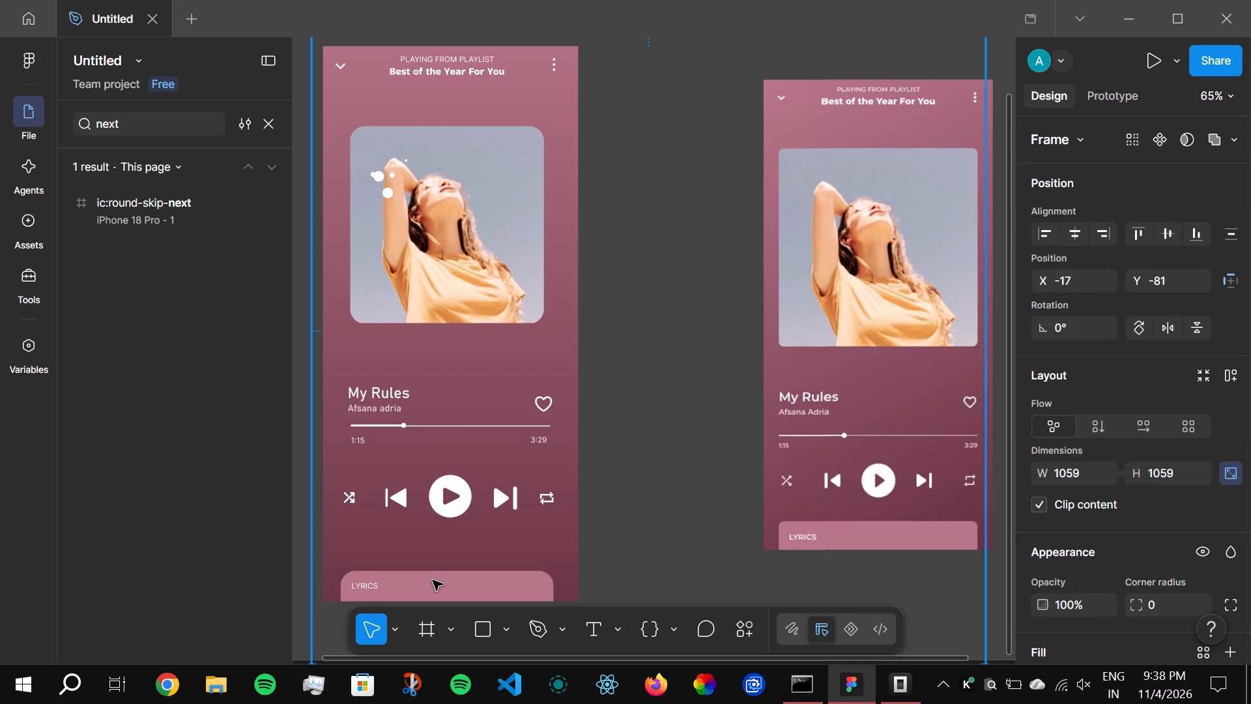
pyautogui.doubleClick(433, 580)
pyautogui.click(433, 584)
pyautogui.moveTo(163, 102); pyautogui.dragTo(160, 115)
pyautogui.click(160, 119)
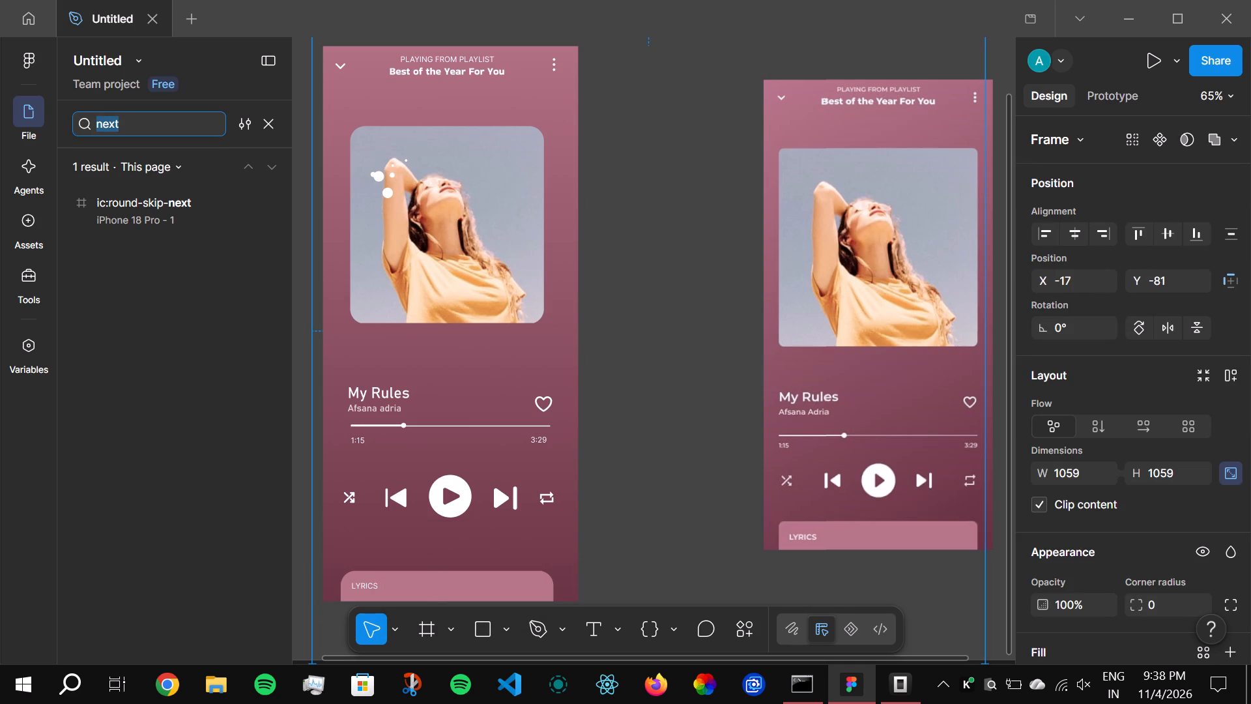
pyautogui.write('rect')
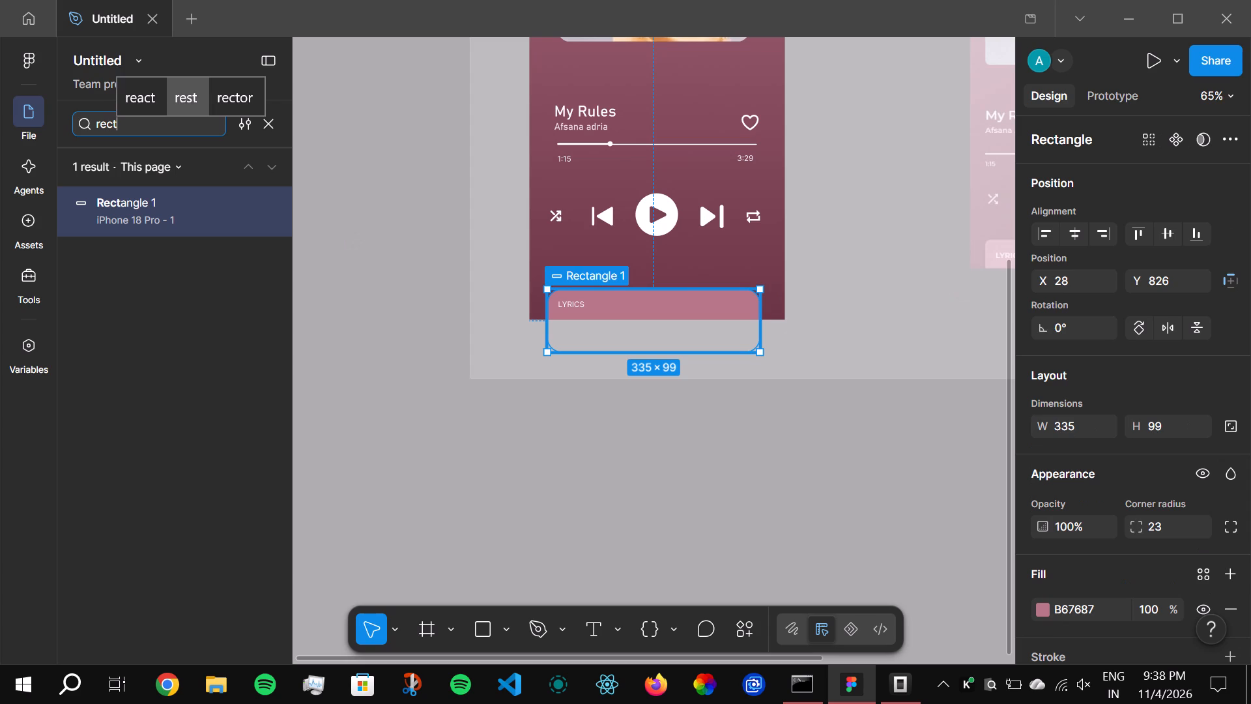
pyautogui.click(747, 301)
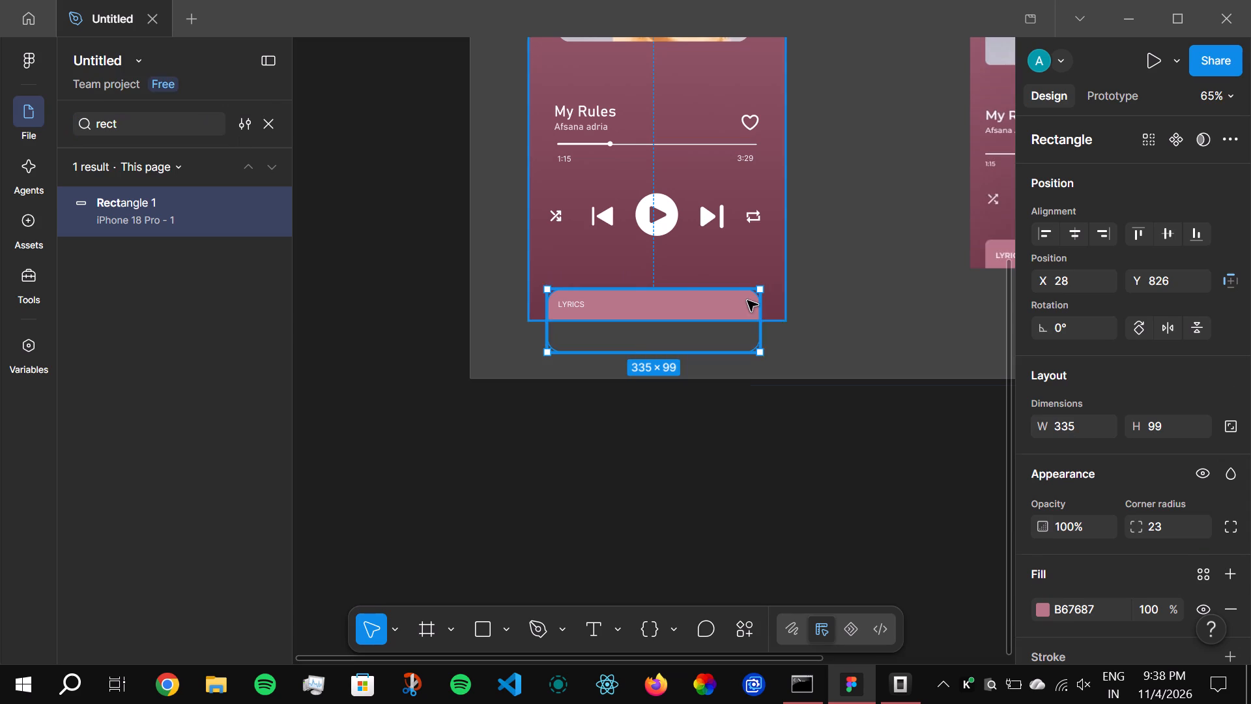
pyautogui.click(747, 293)
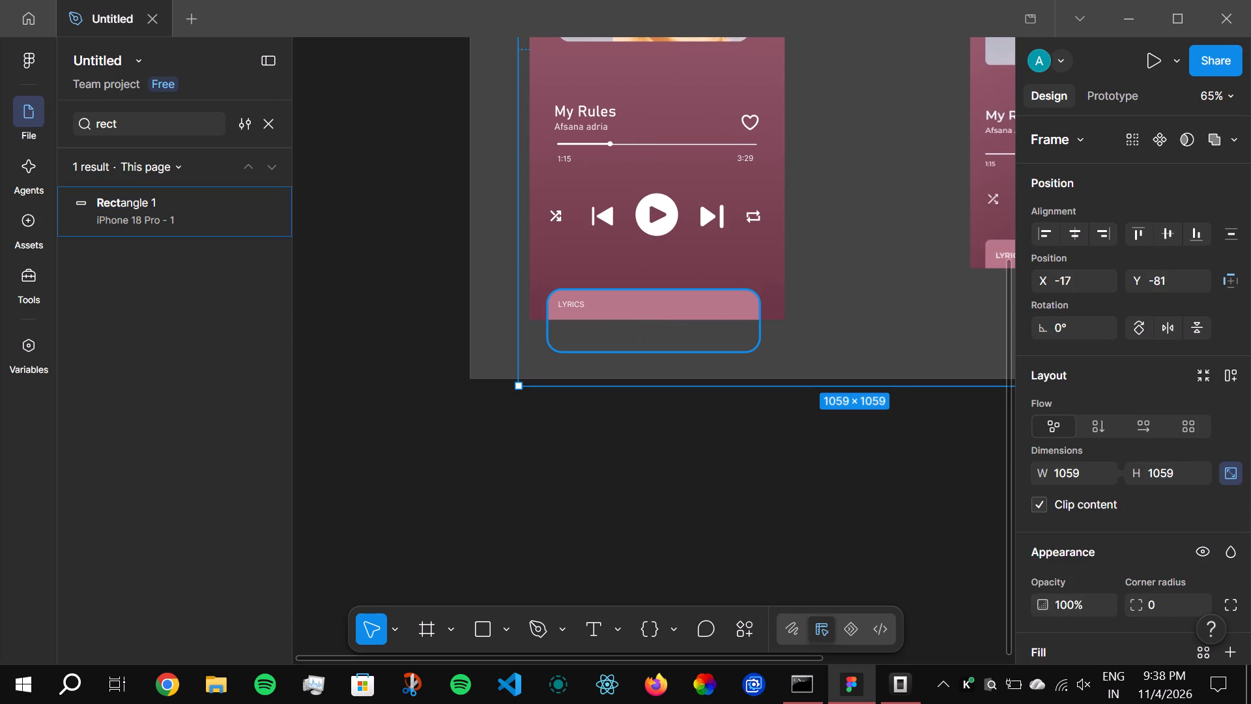
pyautogui.click(187, 224)
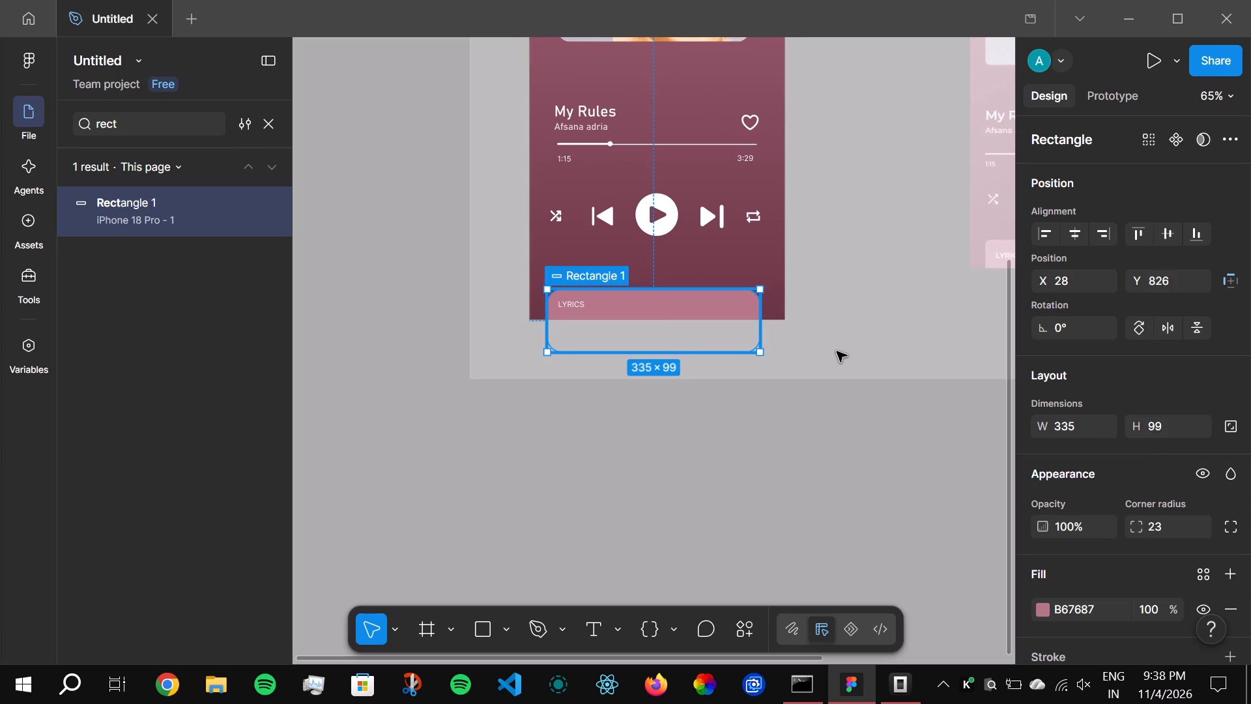
pyautogui.click(1165, 536)
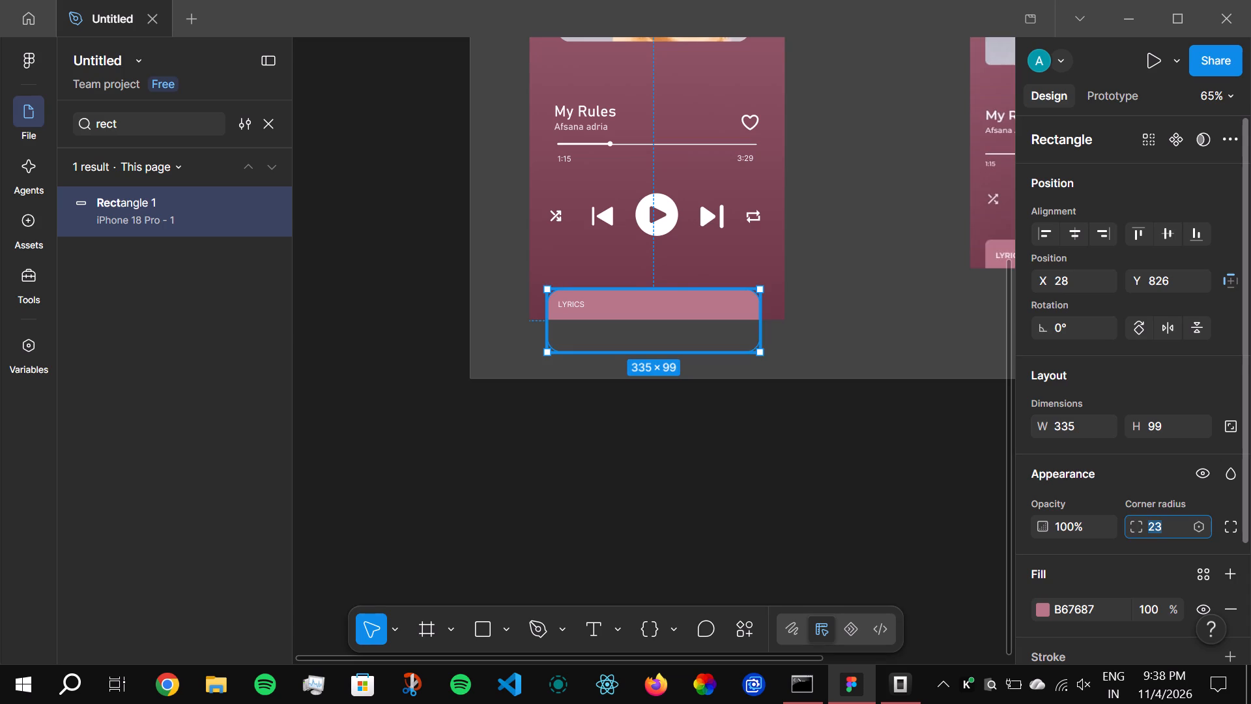
pyautogui.write('17')
pyautogui.press('Return')
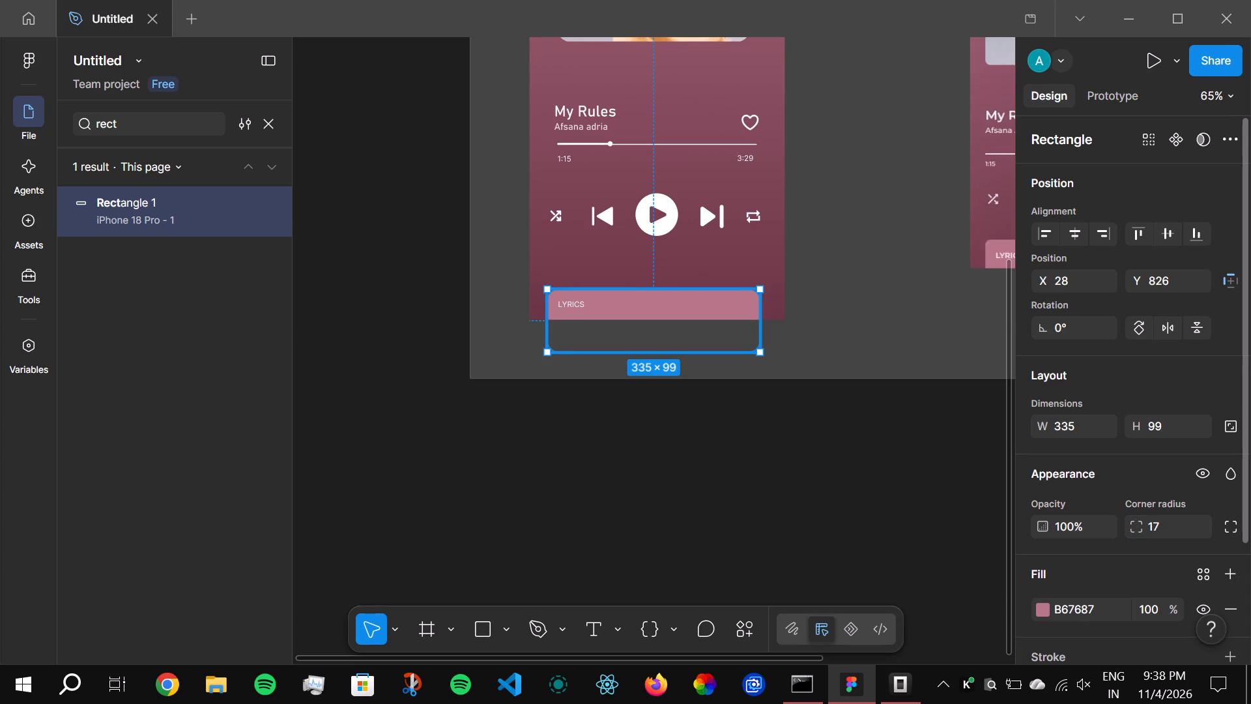
pyautogui.click(946, 382)
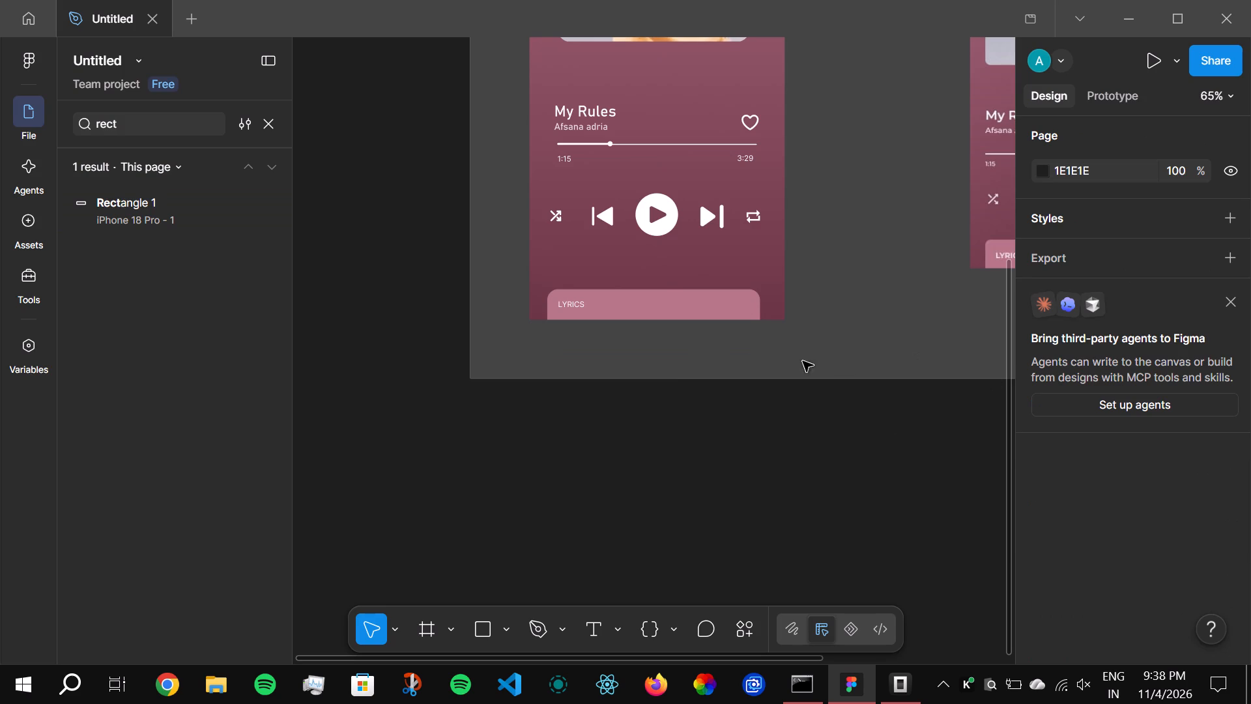
# Set the lyrics card rectangle's corner radius to 14.
pyautogui.click(738, 304)
pyautogui.click(152, 214)
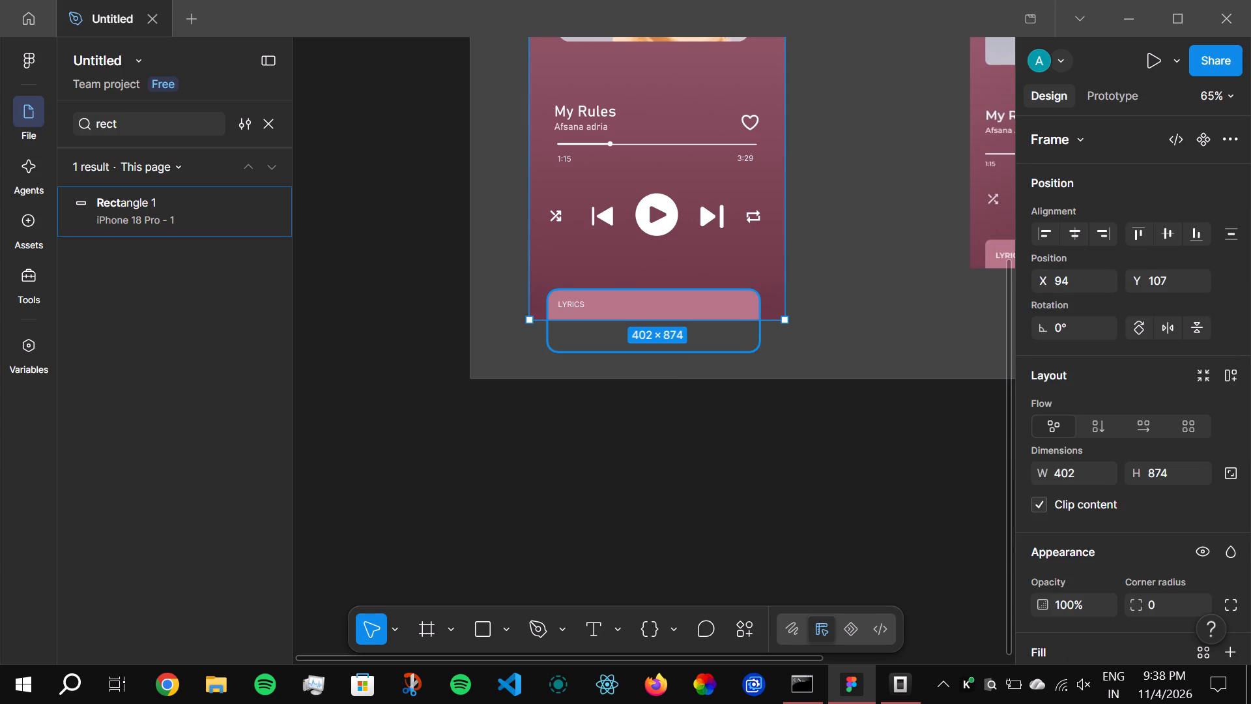
pyautogui.click(1175, 529)
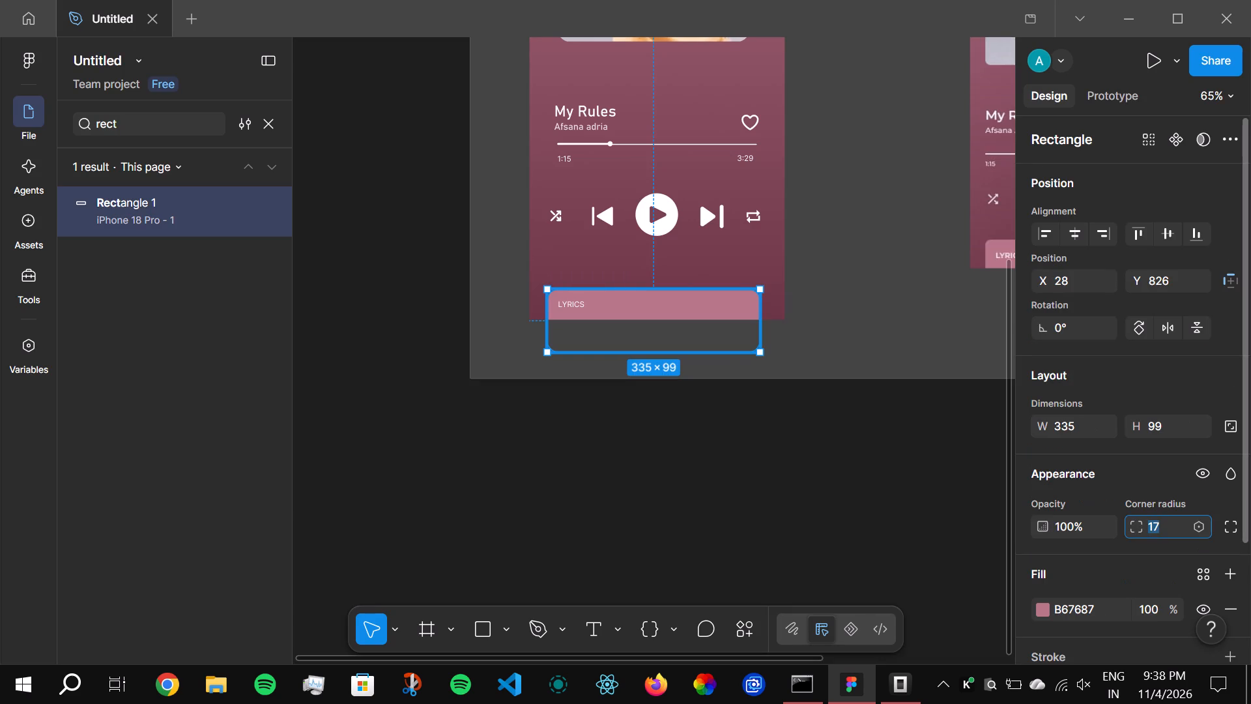
pyautogui.write('14')
pyautogui.press('Return')
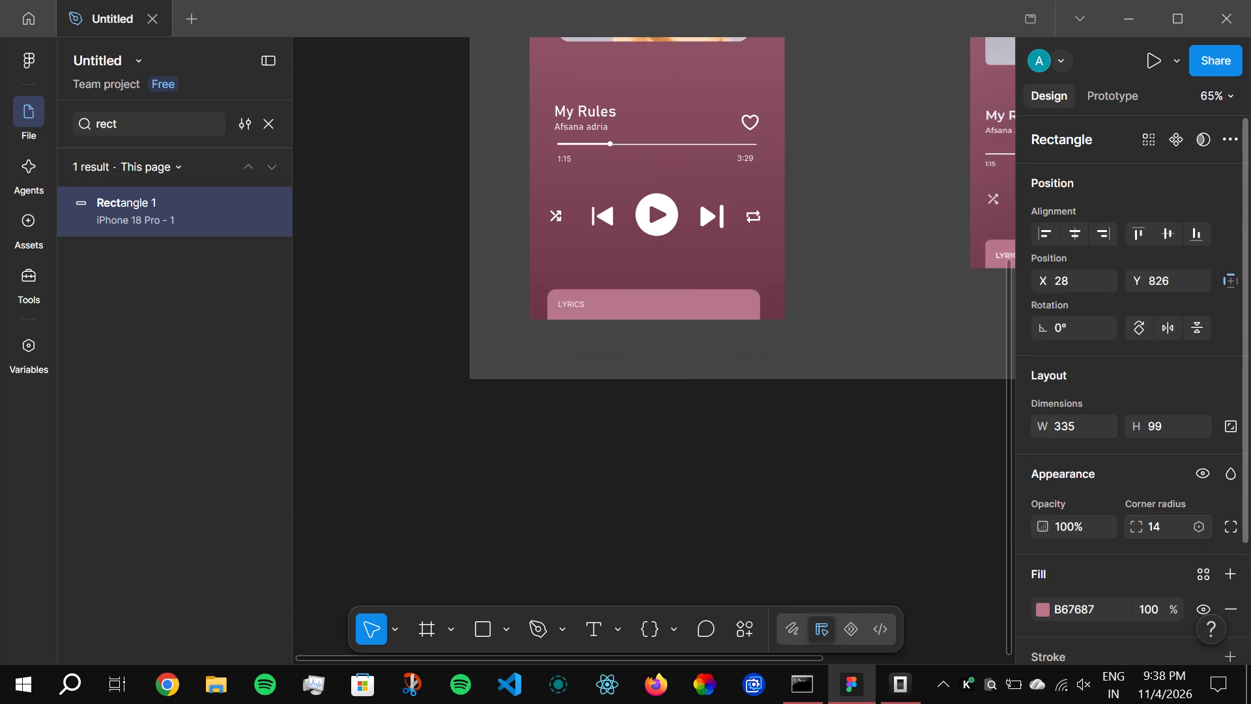
pyautogui.click(850, 557)
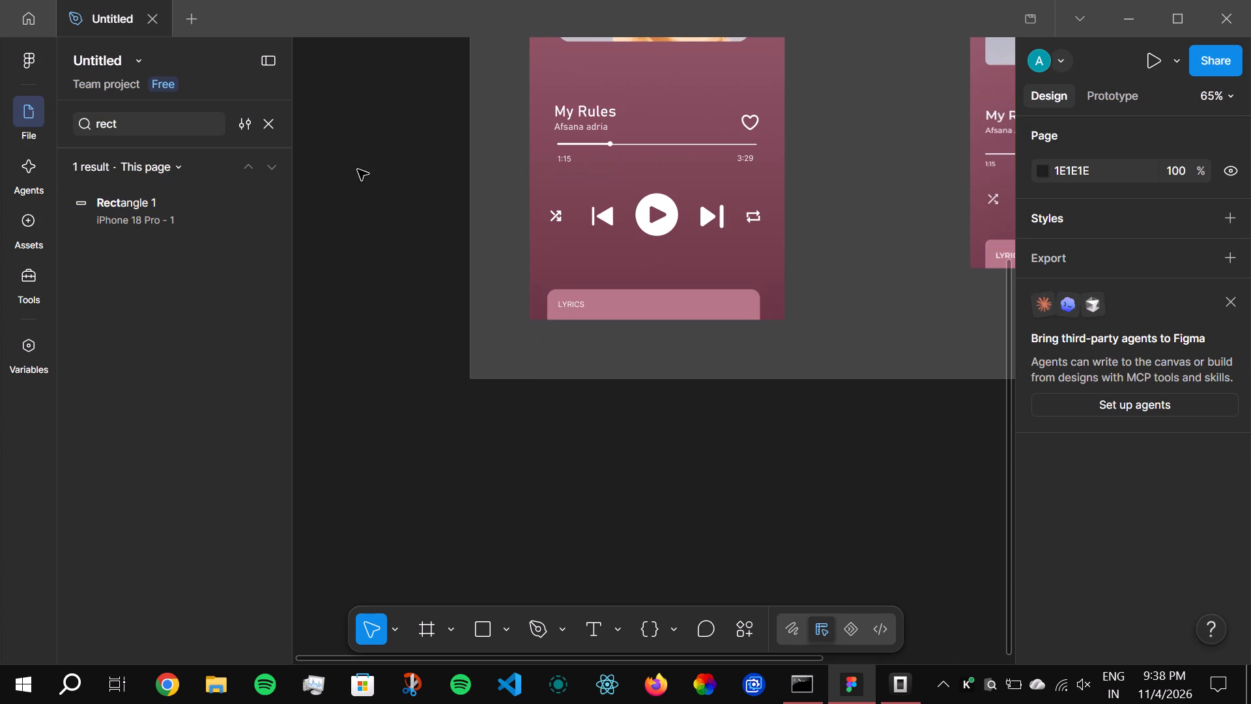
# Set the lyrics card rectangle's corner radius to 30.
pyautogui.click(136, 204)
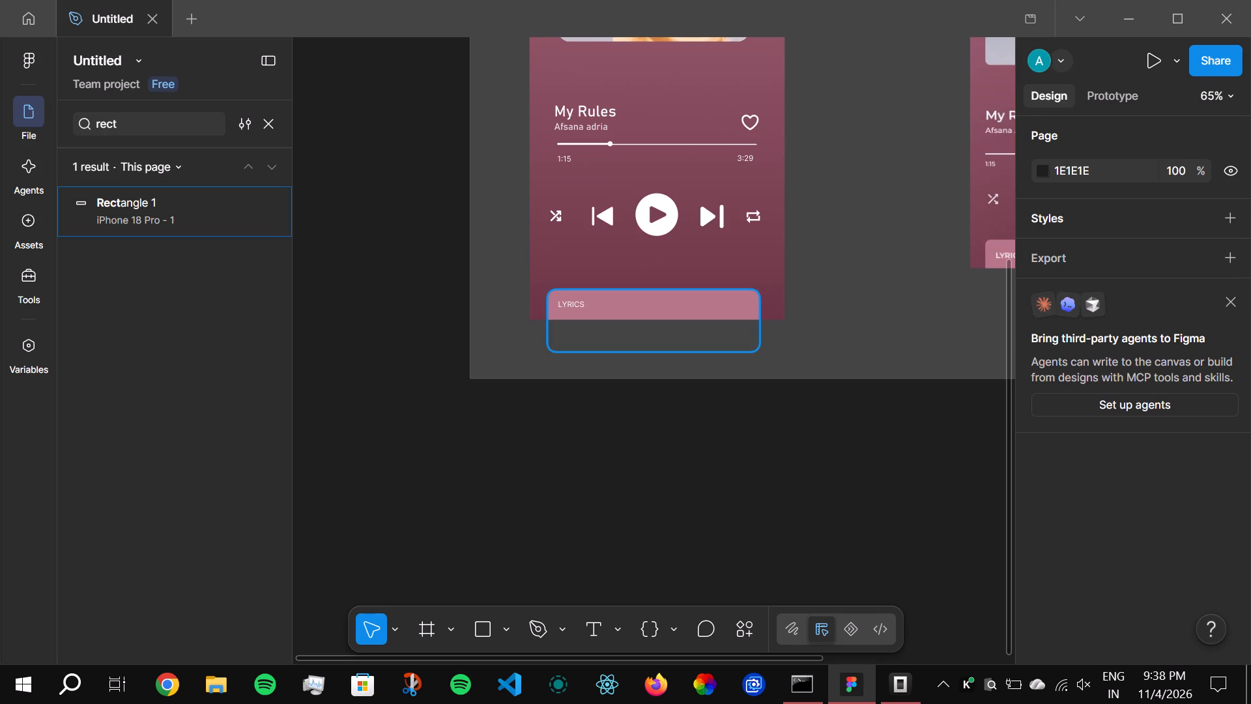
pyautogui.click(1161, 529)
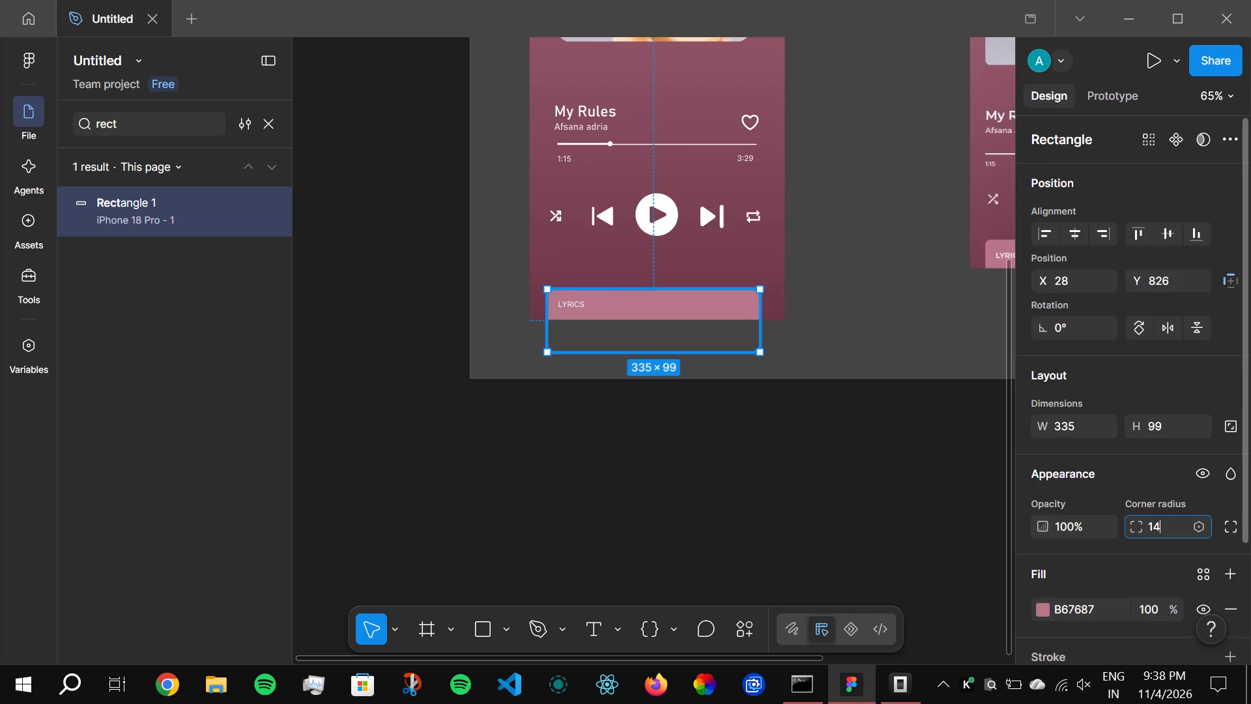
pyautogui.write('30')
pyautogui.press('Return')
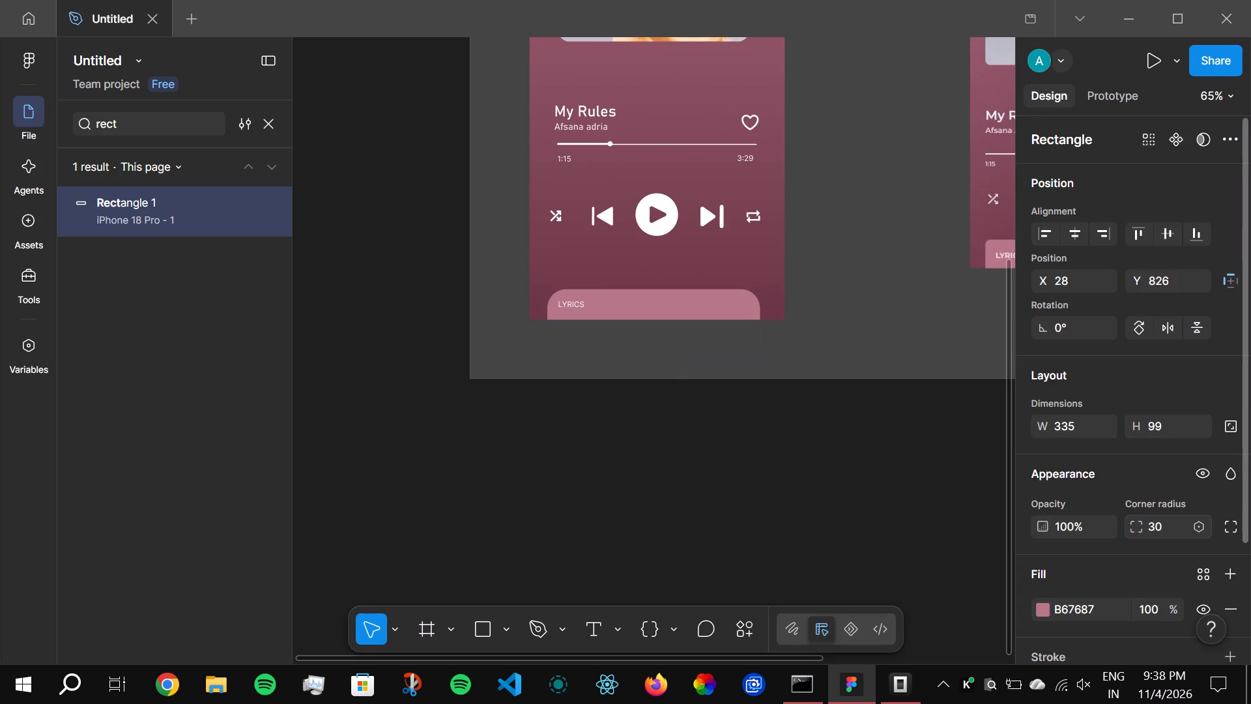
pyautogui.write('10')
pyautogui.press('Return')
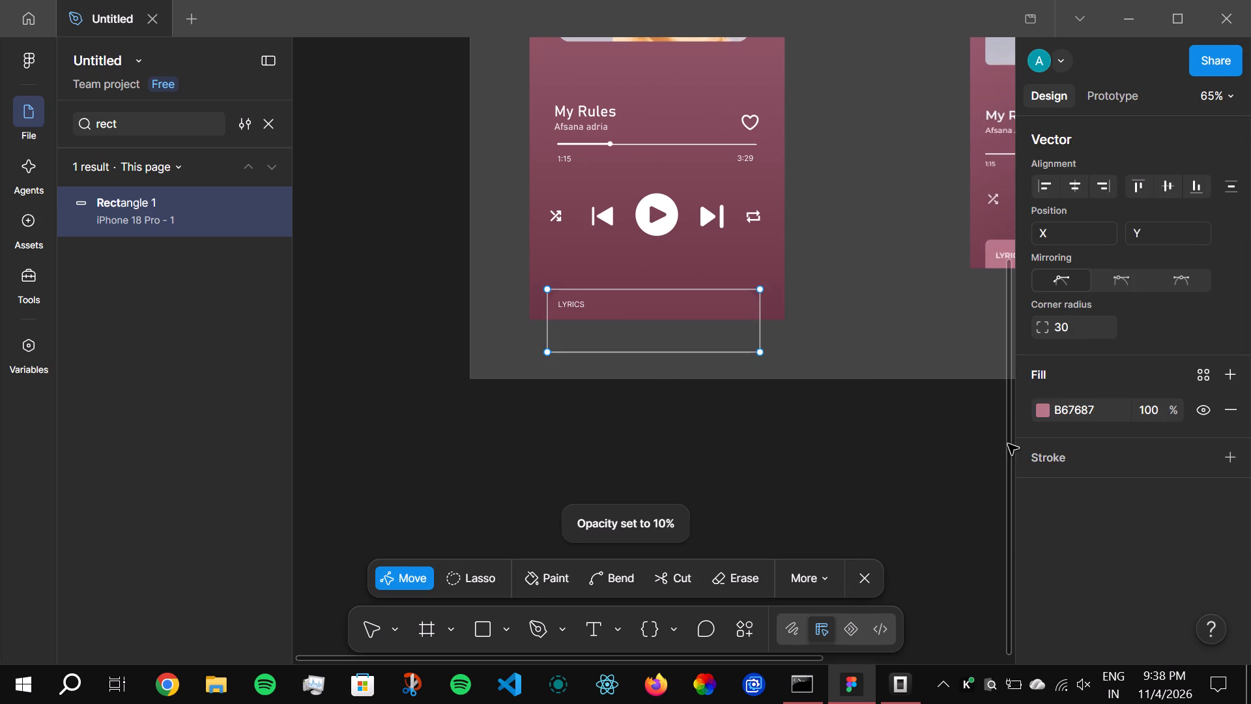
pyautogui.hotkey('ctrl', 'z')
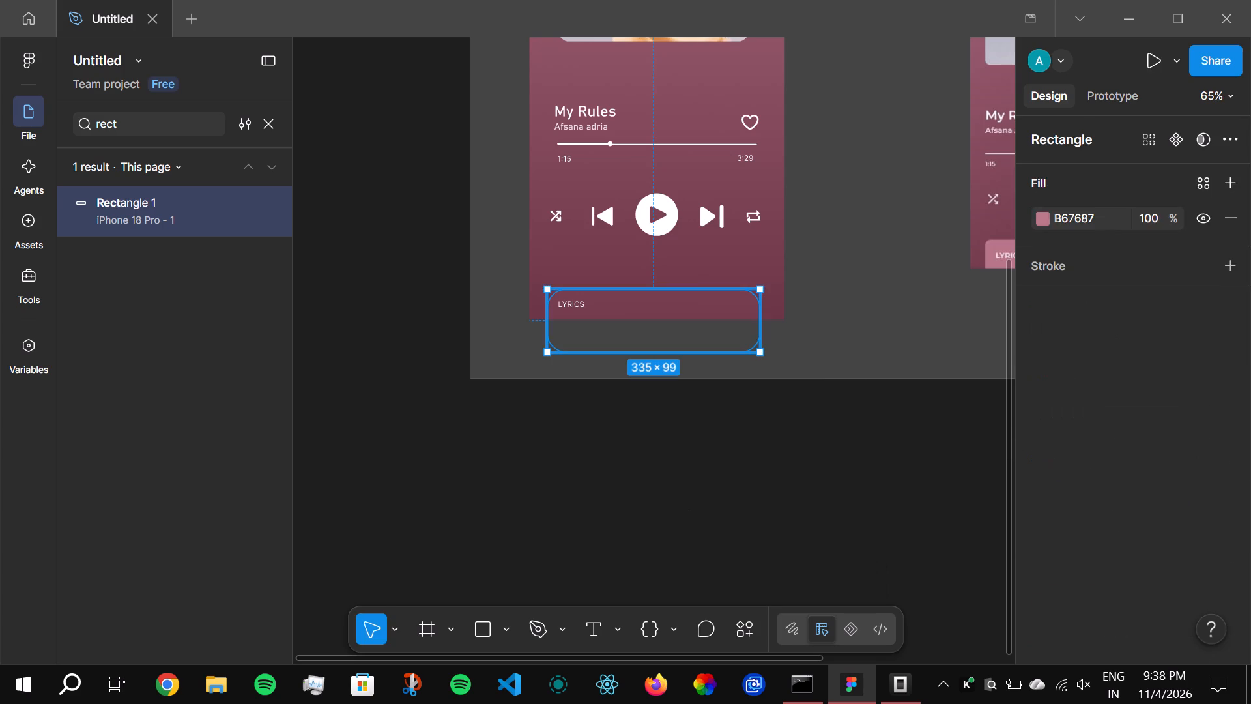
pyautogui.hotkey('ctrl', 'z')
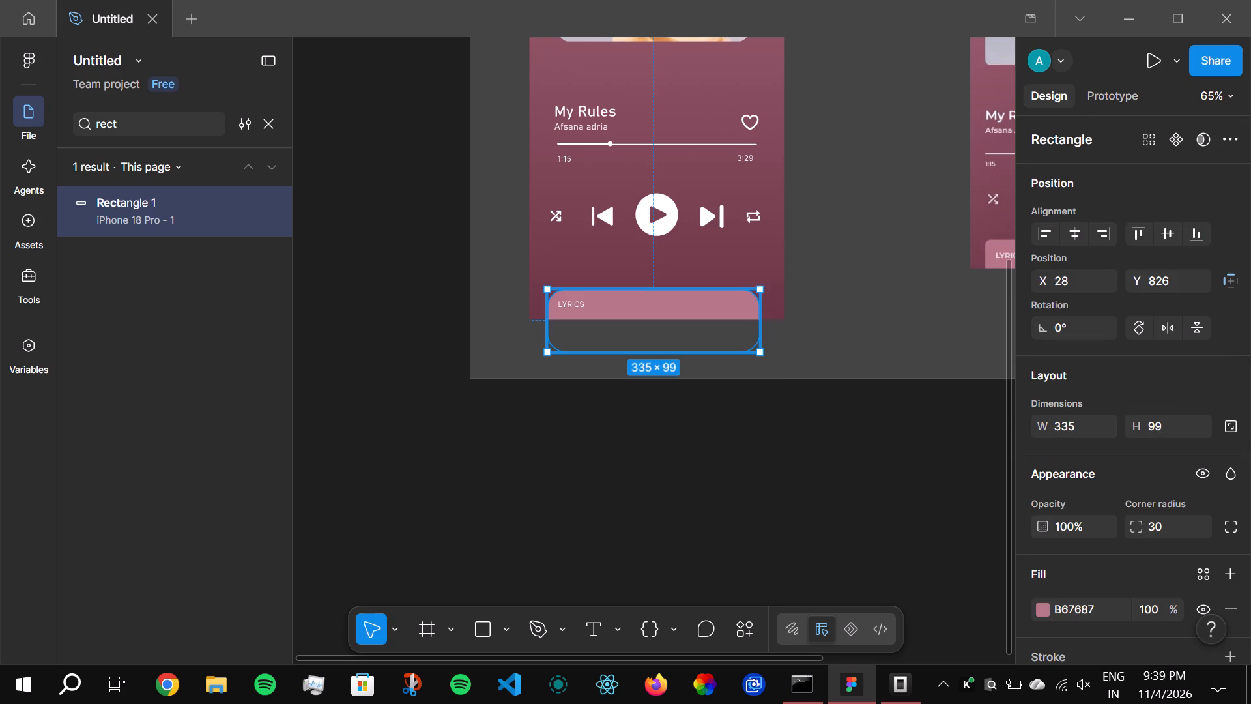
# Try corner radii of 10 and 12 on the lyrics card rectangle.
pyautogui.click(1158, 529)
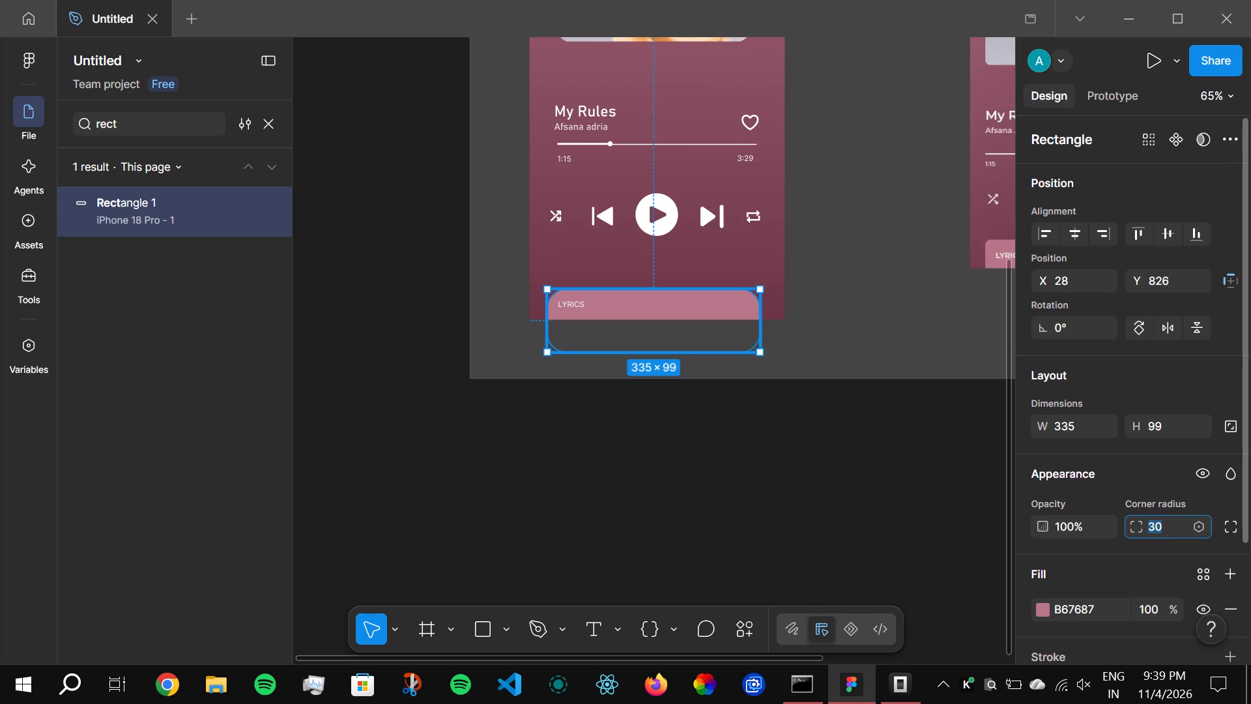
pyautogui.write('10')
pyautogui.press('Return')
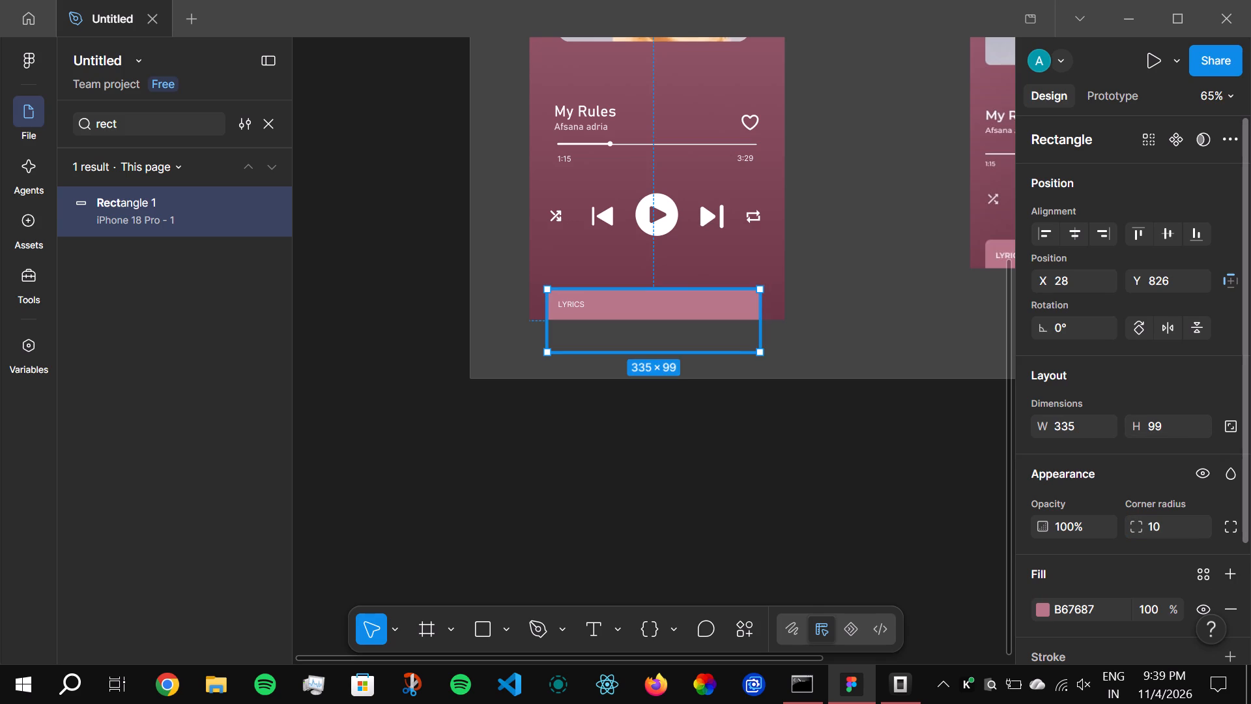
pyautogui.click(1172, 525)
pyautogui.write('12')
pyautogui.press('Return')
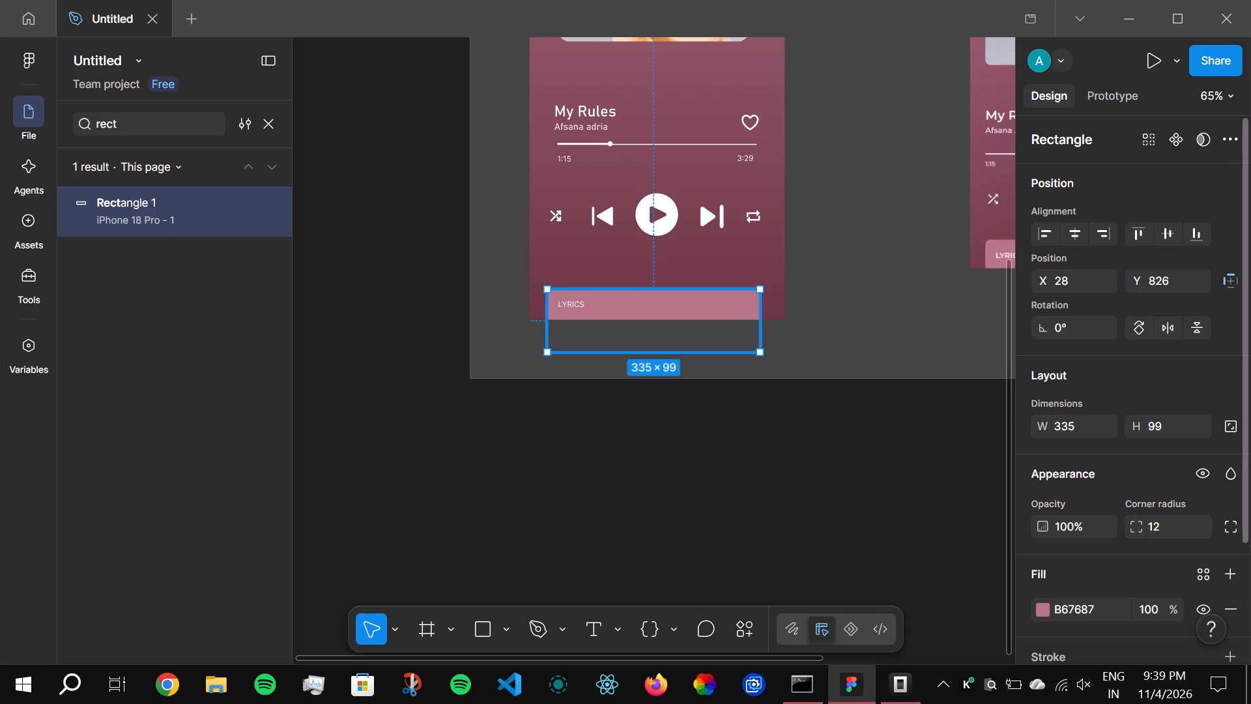
# Set the lyrics card rectangle's corner radius to 11.
pyautogui.click(1179, 529)
pyautogui.write('11')
pyautogui.press('Return')
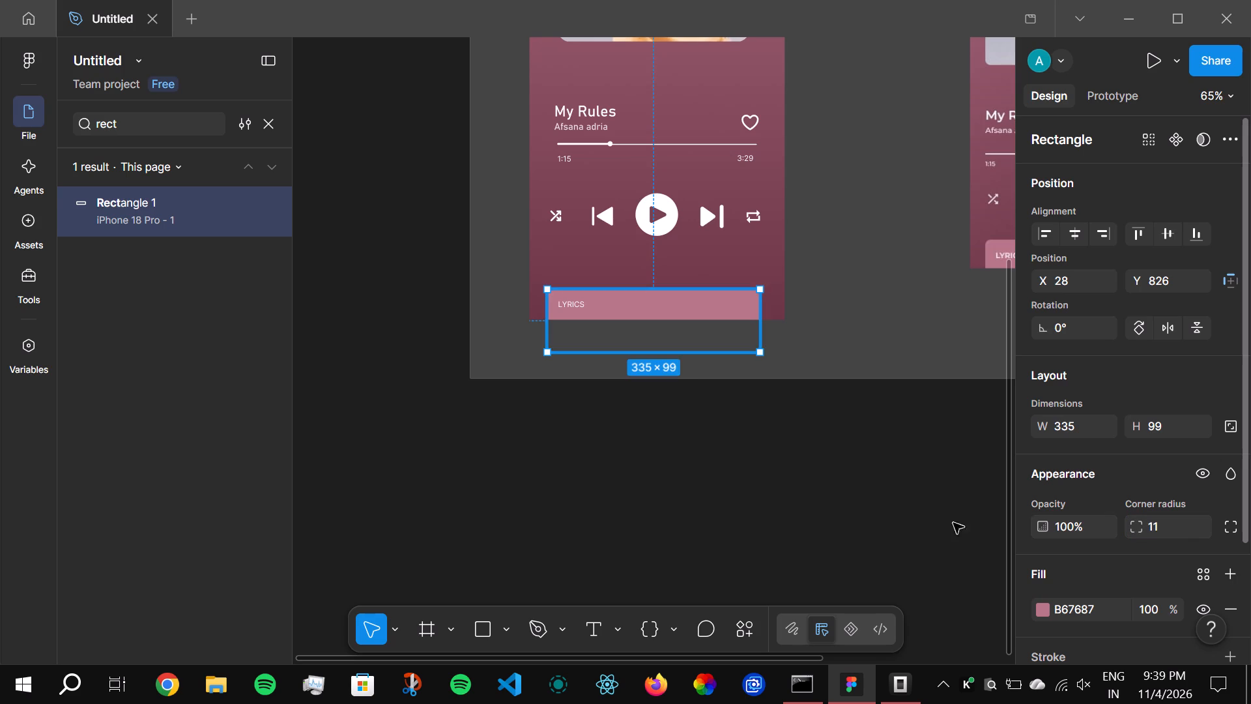
pyautogui.click(909, 520)
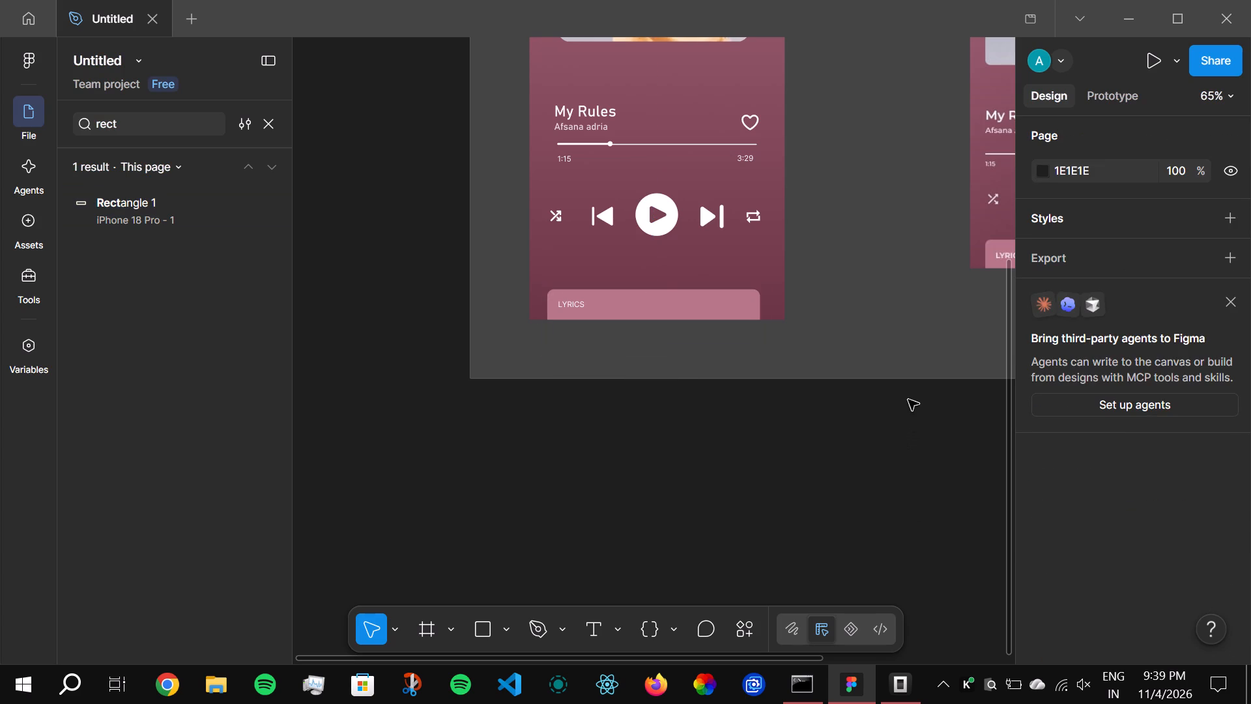
# Compare the whole recreated player screen with the reference screen beside it.
pyautogui.keyDown('ctrl'); pyautogui.scroll(3, 919, 392); pyautogui.keyUp('ctrl')
pyautogui.keyDown('ctrl'); pyautogui.scroll(-4, 882, 399); pyautogui.keyUp('ctrl')
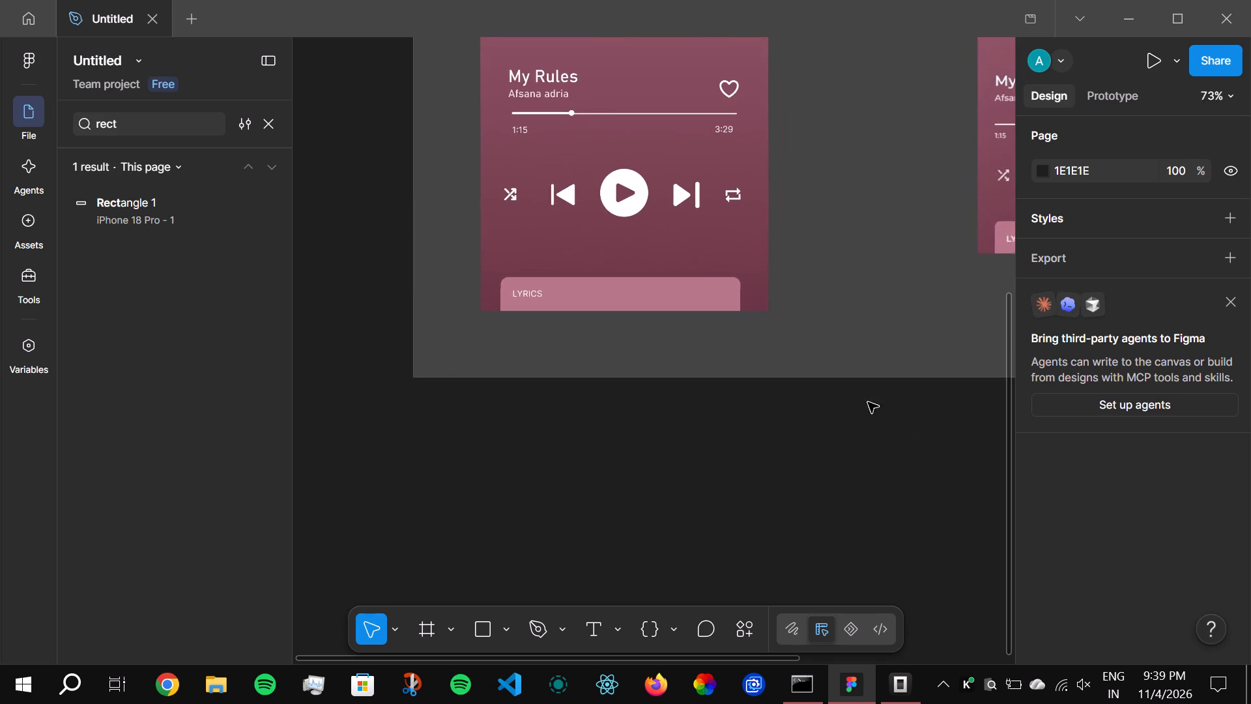
pyautogui.moveTo(870, 242); pyautogui.dragTo(645, 399)
pyautogui.click(611, 409)
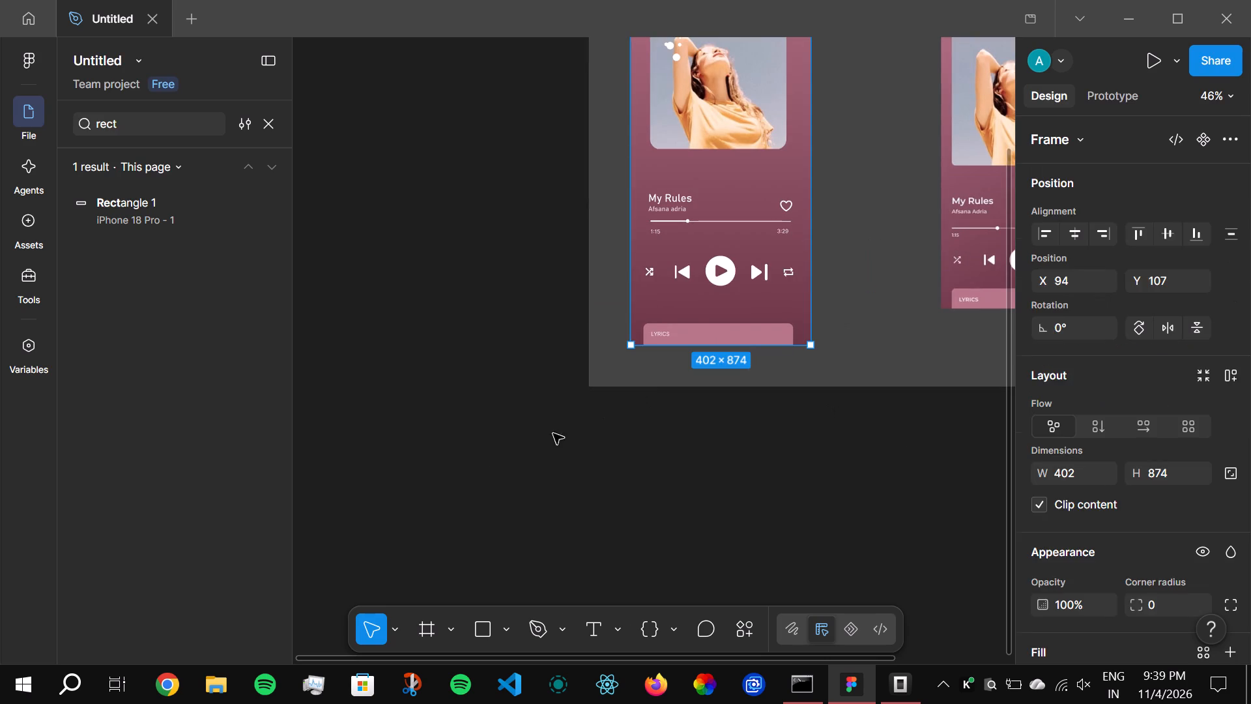
pyautogui.click(392, 642)
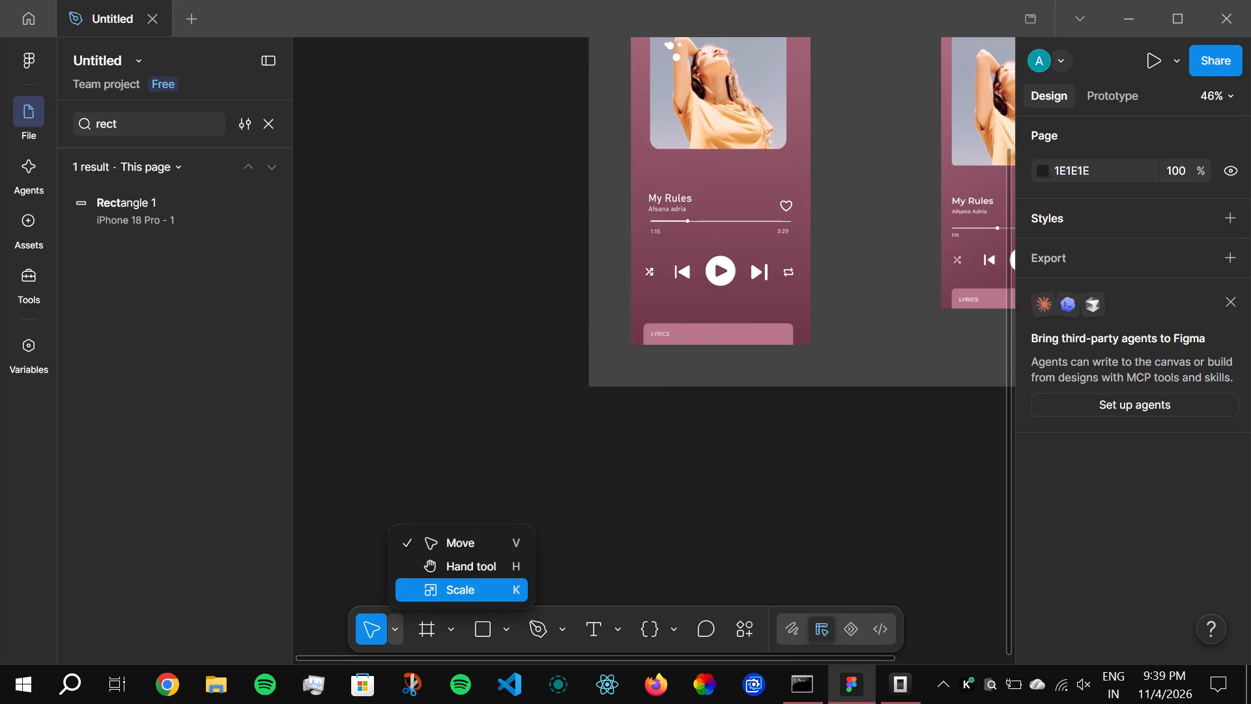
pyautogui.click(436, 561)
pyautogui.moveTo(833, 430); pyautogui.dragTo(604, 577)
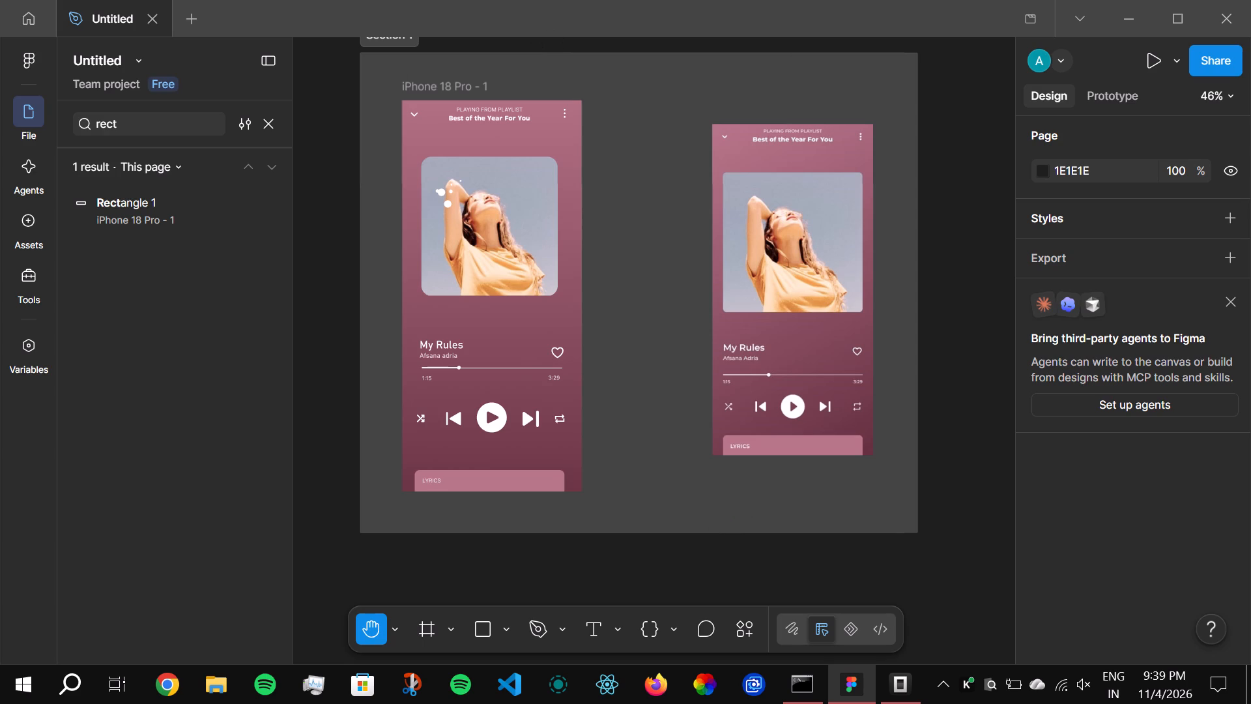
# Find the heart icon by searching the layers for "hear" and move it up and inward to about X 327, Y 539.
pyautogui.click(163, 128)
pyautogui.write('hear')
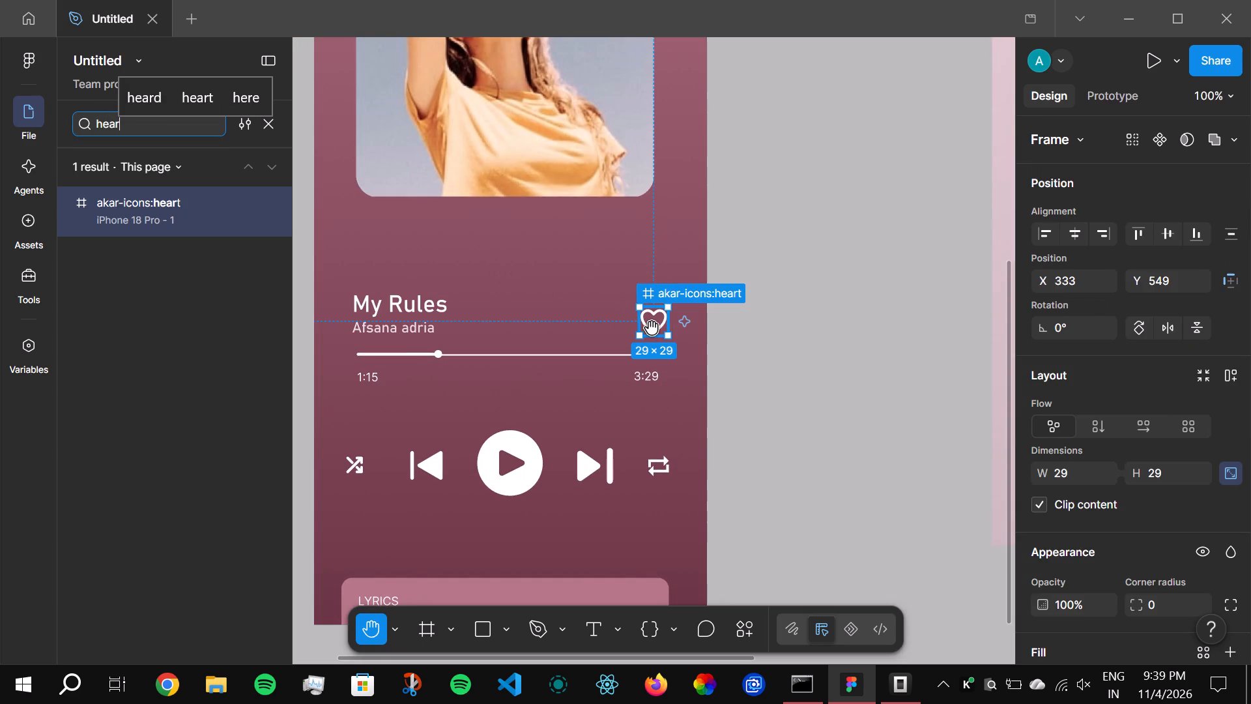
pyautogui.moveTo(652, 328); pyautogui.dragTo(652, 304)
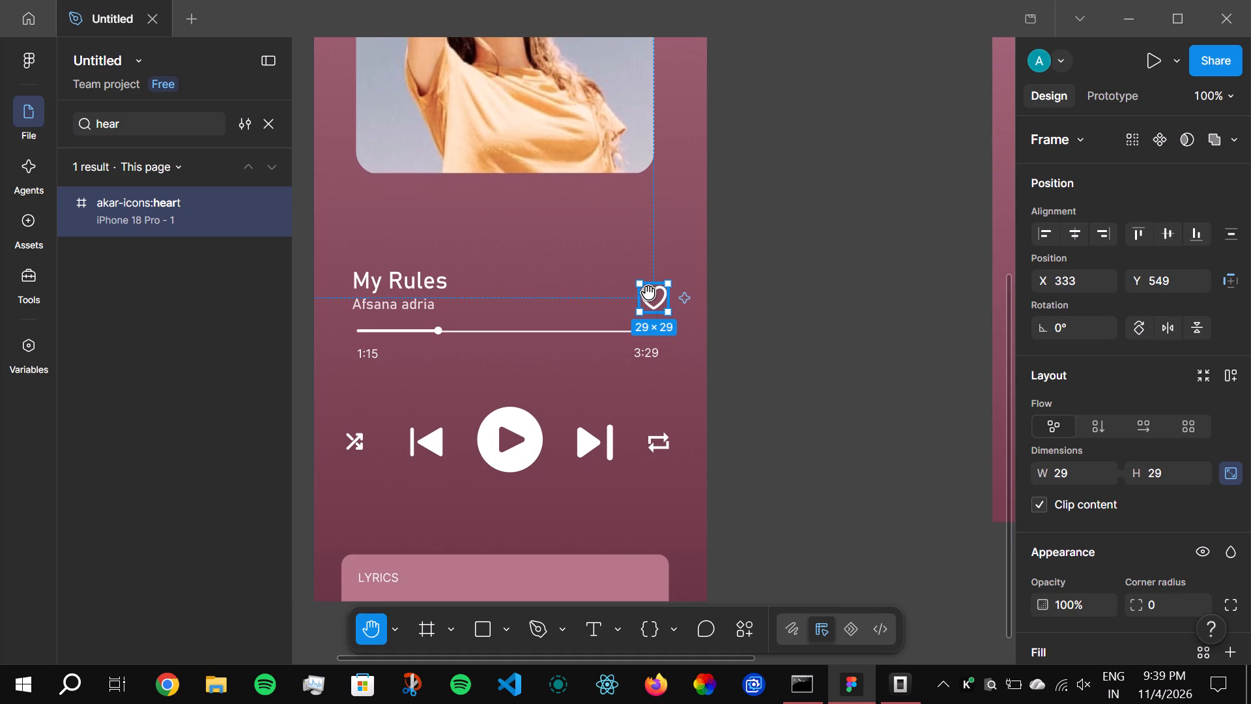
pyautogui.click(392, 632)
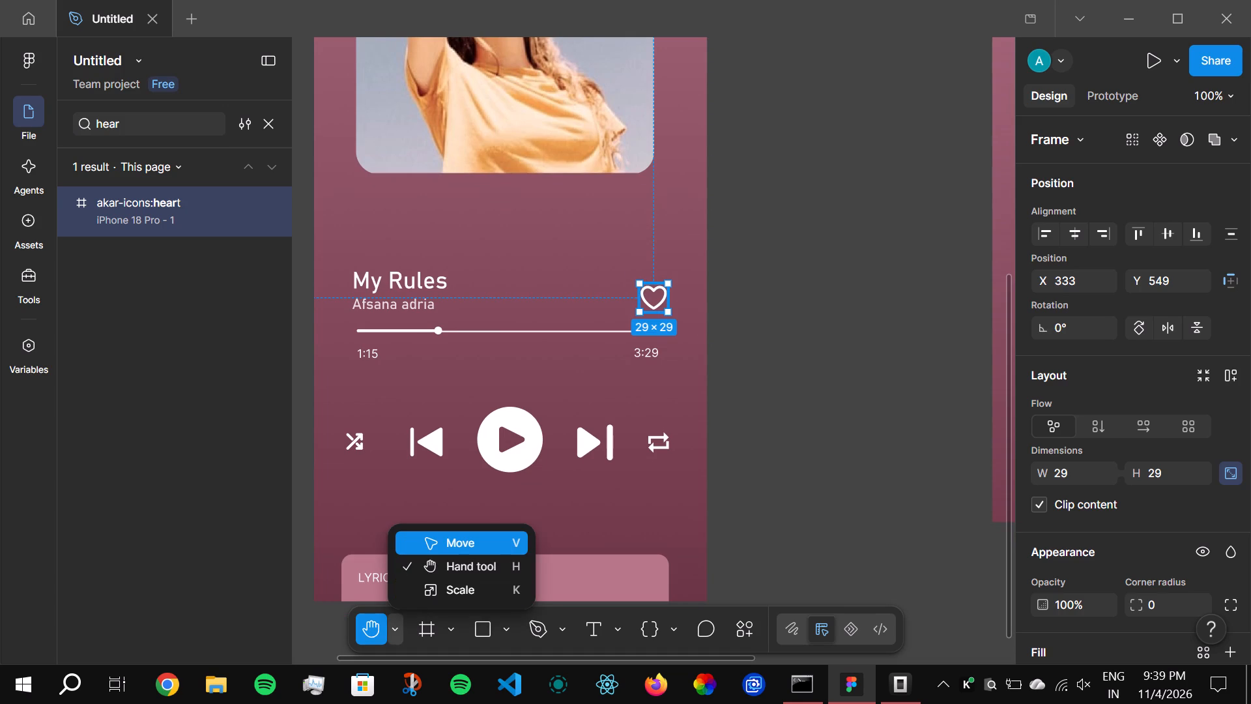
pyautogui.click(453, 540)
pyautogui.moveTo(655, 300); pyautogui.dragTo(652, 300)
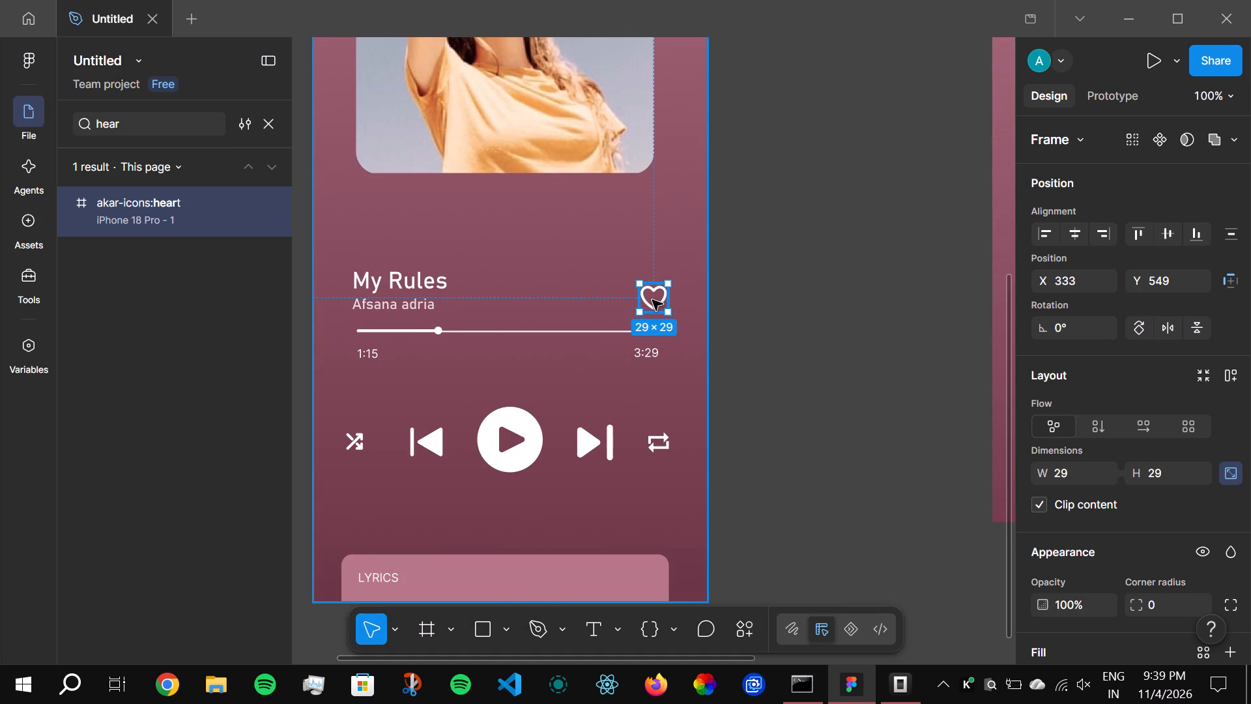
pyautogui.moveTo(652, 300); pyautogui.dragTo(649, 290)
# Shrink the heart icon beside the song title slightly, keeping its proportions.
pyautogui.moveTo(665, 303); pyautogui.dragTo(663, 293)
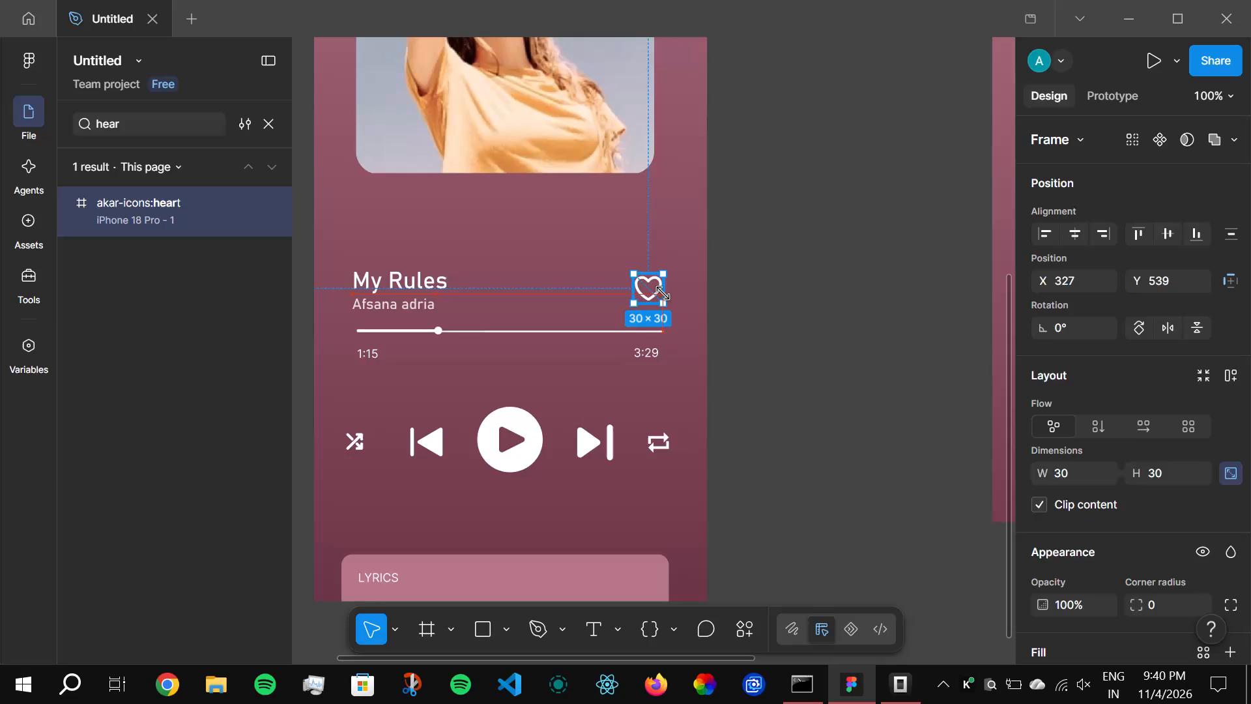
pyautogui.moveTo(663, 293); pyautogui.dragTo(652, 303)
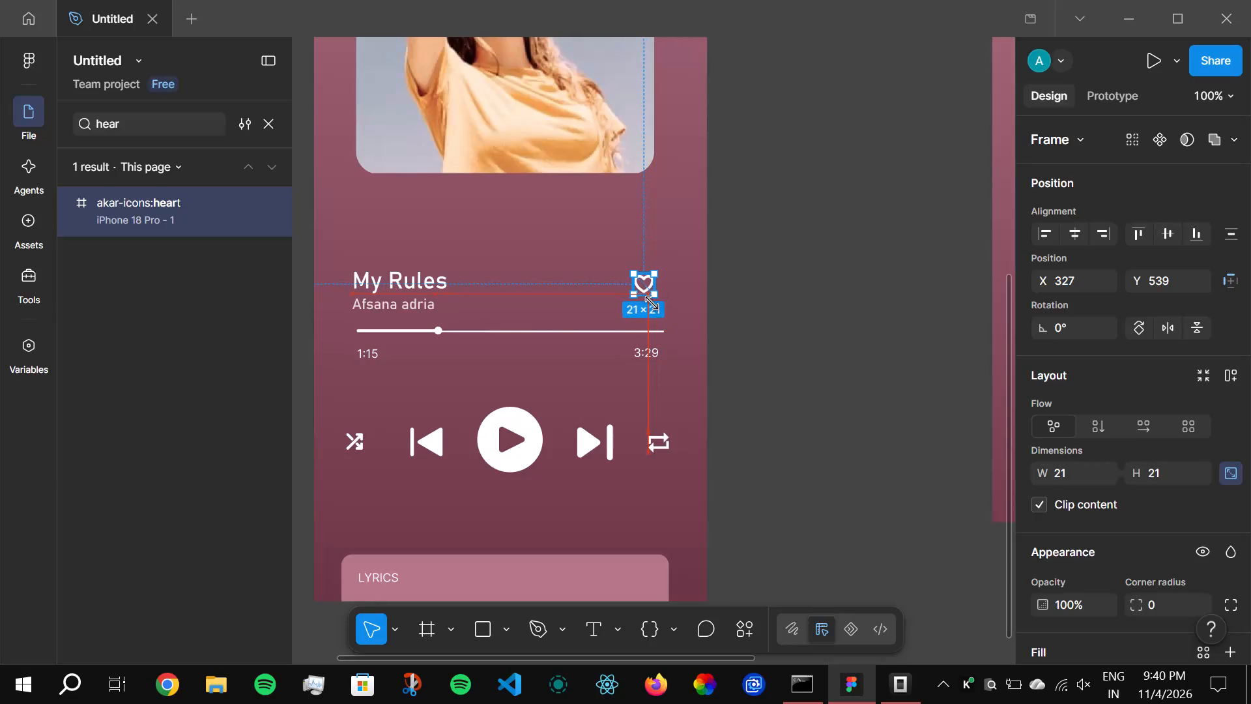
pyautogui.moveTo(652, 303); pyautogui.dragTo(655, 306)
pyautogui.click(693, 280)
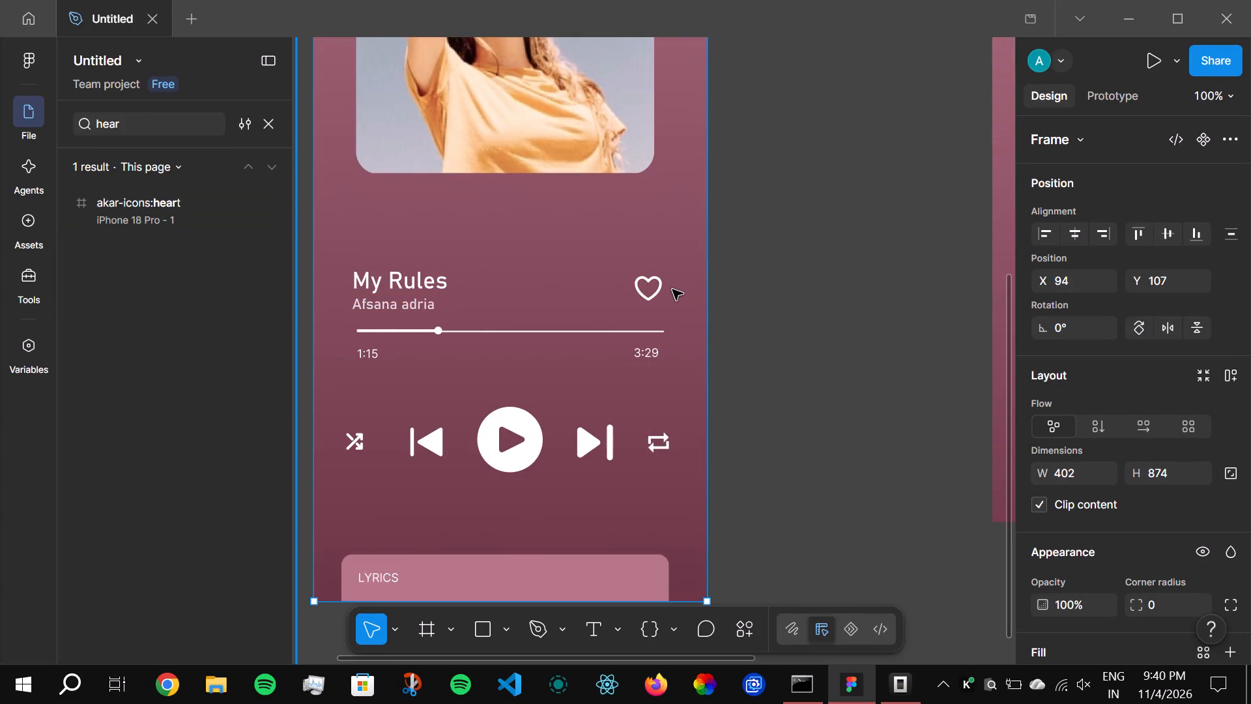
pyautogui.click(652, 289)
pyautogui.click(156, 218)
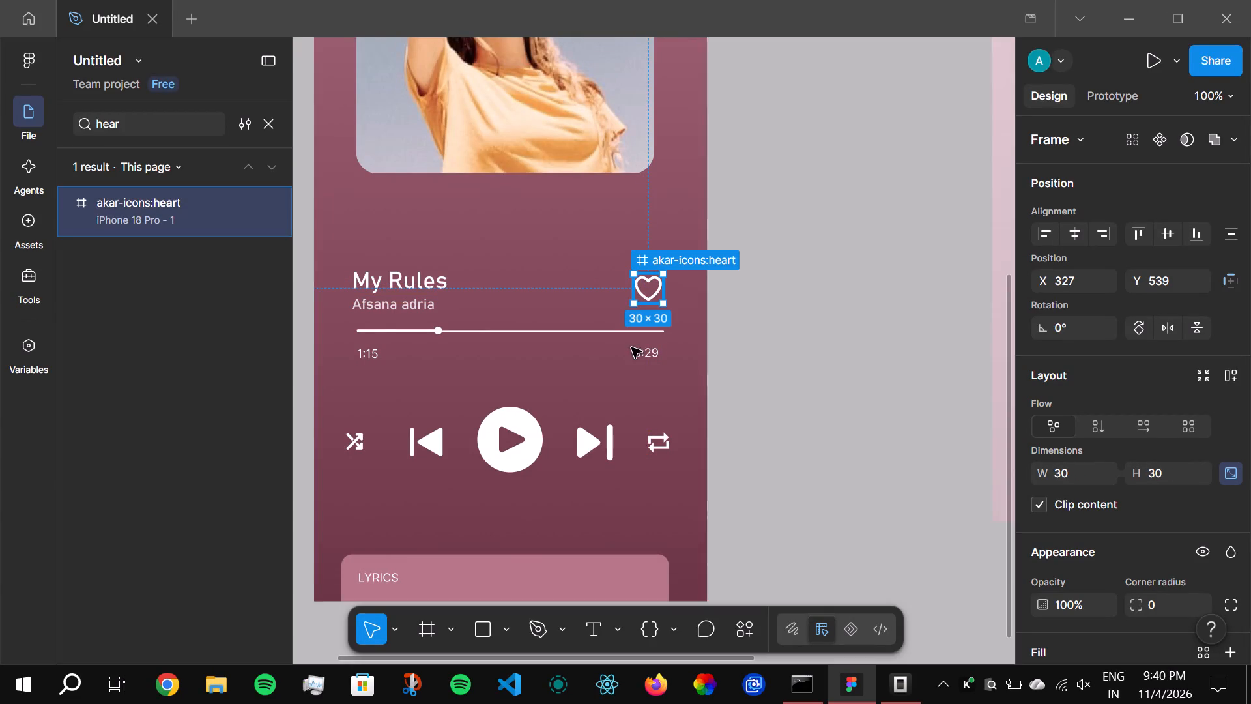
pyautogui.moveTo(665, 306); pyautogui.dragTo(652, 297)
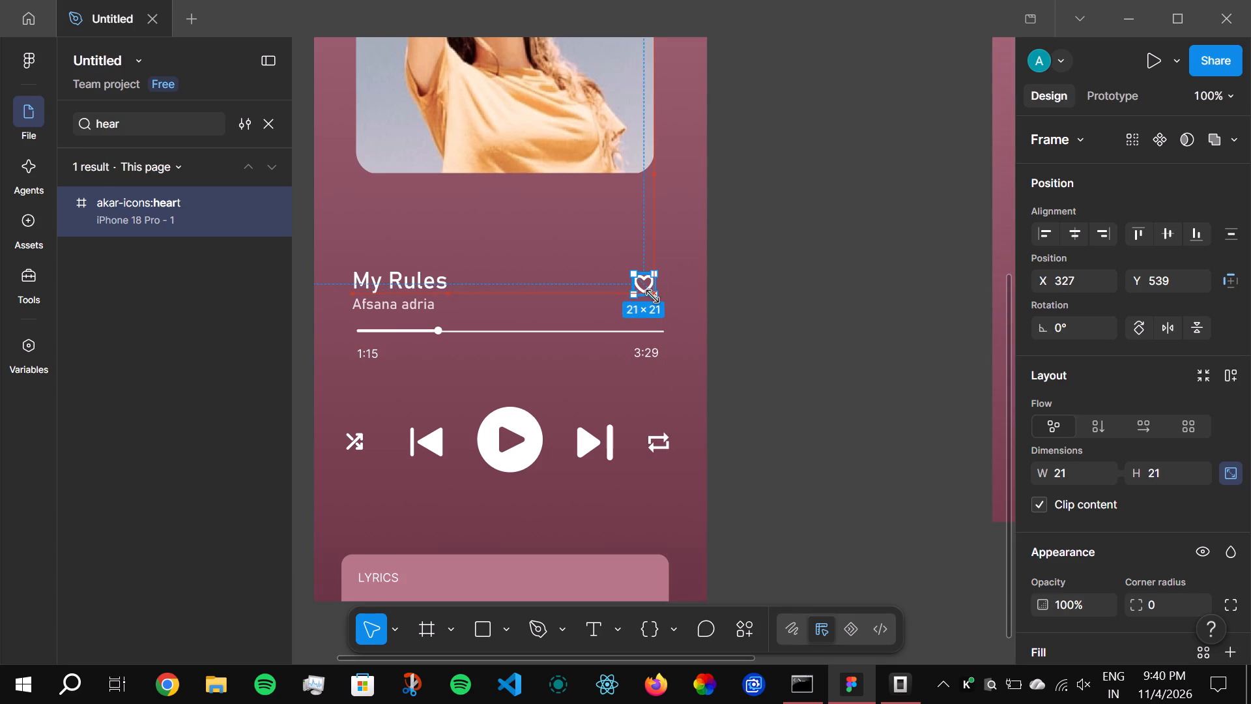
pyautogui.moveTo(652, 297); pyautogui.dragTo(655, 300)
pyautogui.click(741, 266)
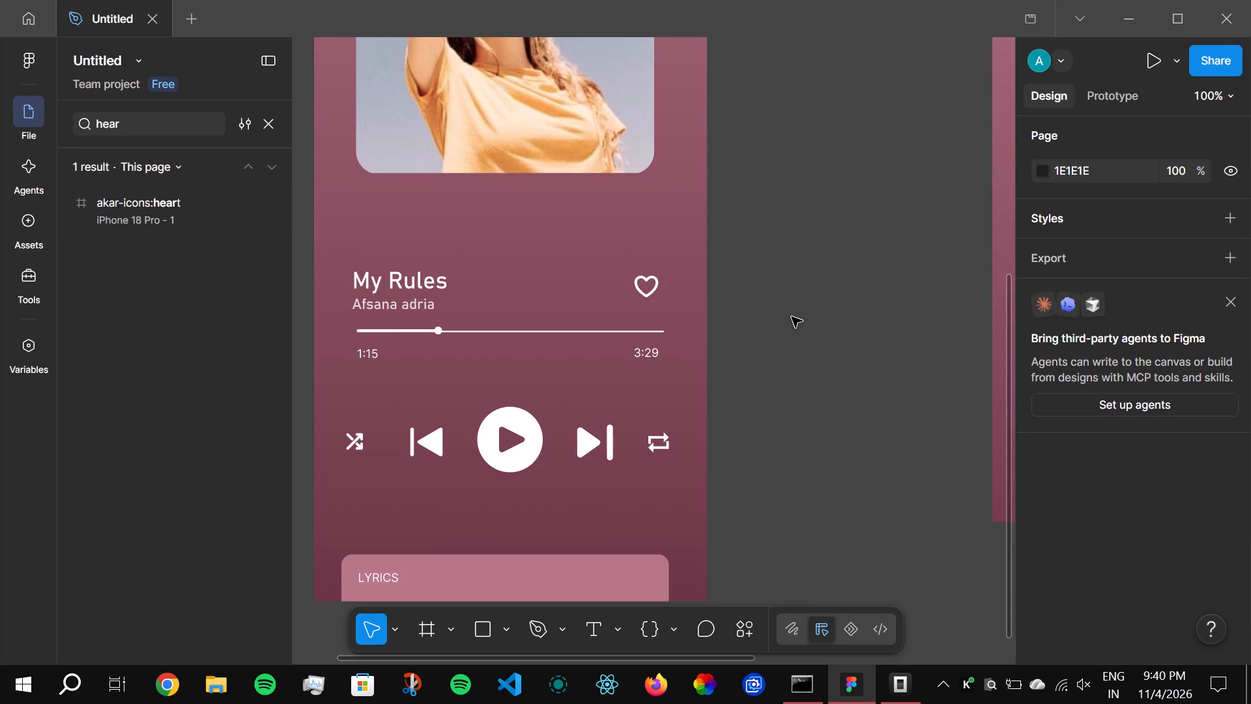
# Compare the heart icon and the rest of the recreated screen with the reference screen.
pyautogui.keyDown('ctrl'); pyautogui.scroll(-5, 792, 317); pyautogui.keyUp('ctrl')
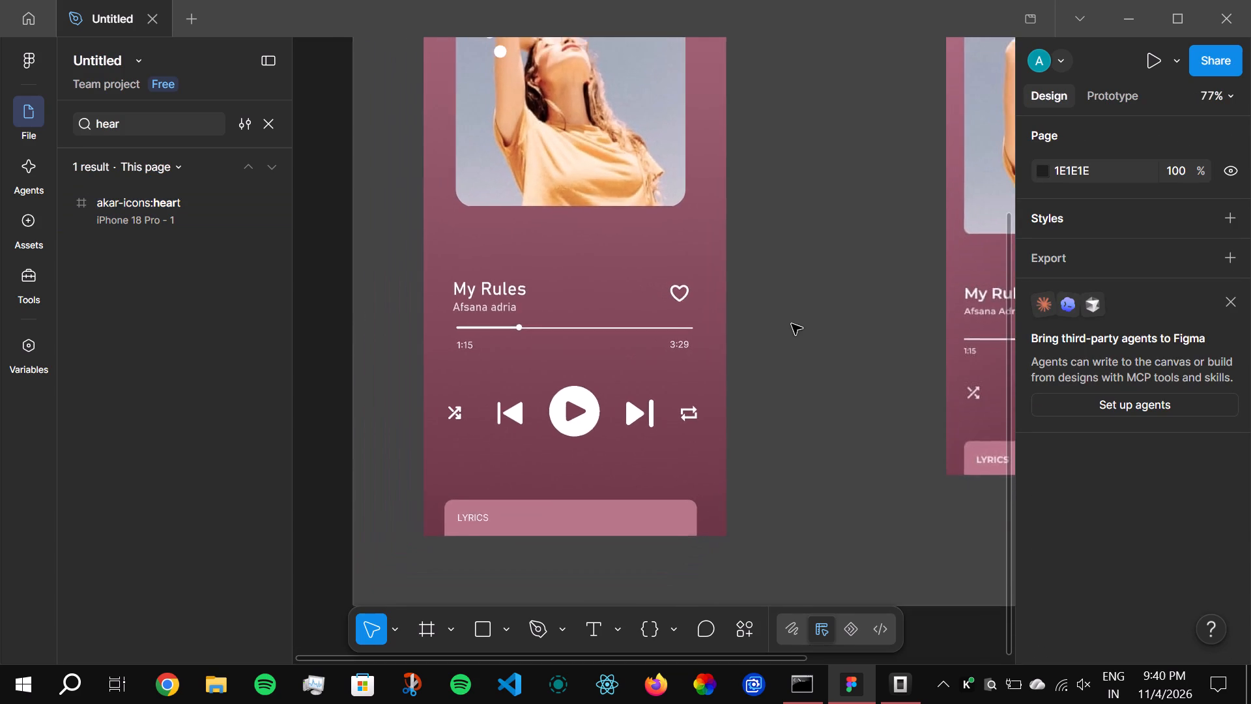
pyautogui.keyDown('ctrl'); pyautogui.scroll(-2, 792, 324); pyautogui.keyUp('ctrl')
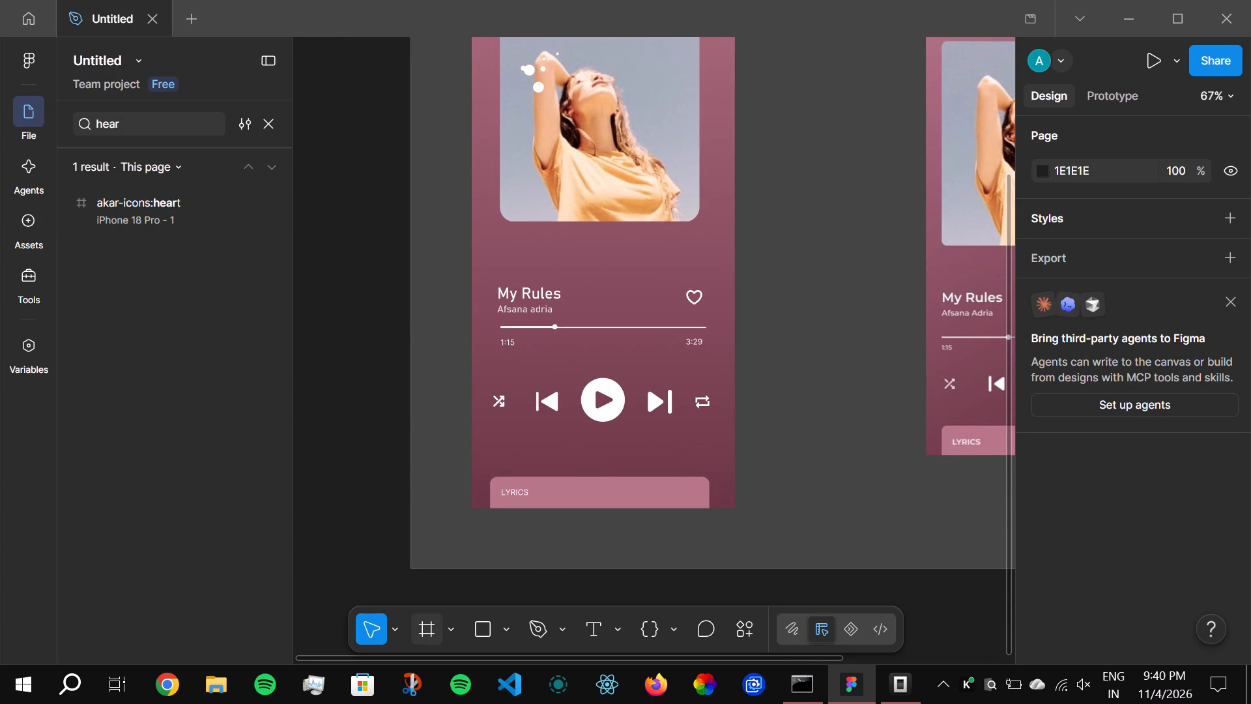
pyautogui.click(395, 635)
pyautogui.click(426, 557)
pyautogui.moveTo(868, 351); pyautogui.dragTo(850, 358)
pyautogui.moveTo(850, 358); pyautogui.dragTo(700, 441)
pyautogui.keyDown('ctrl'); pyautogui.scroll(-1, 700, 441); pyautogui.keyUp('ctrl')
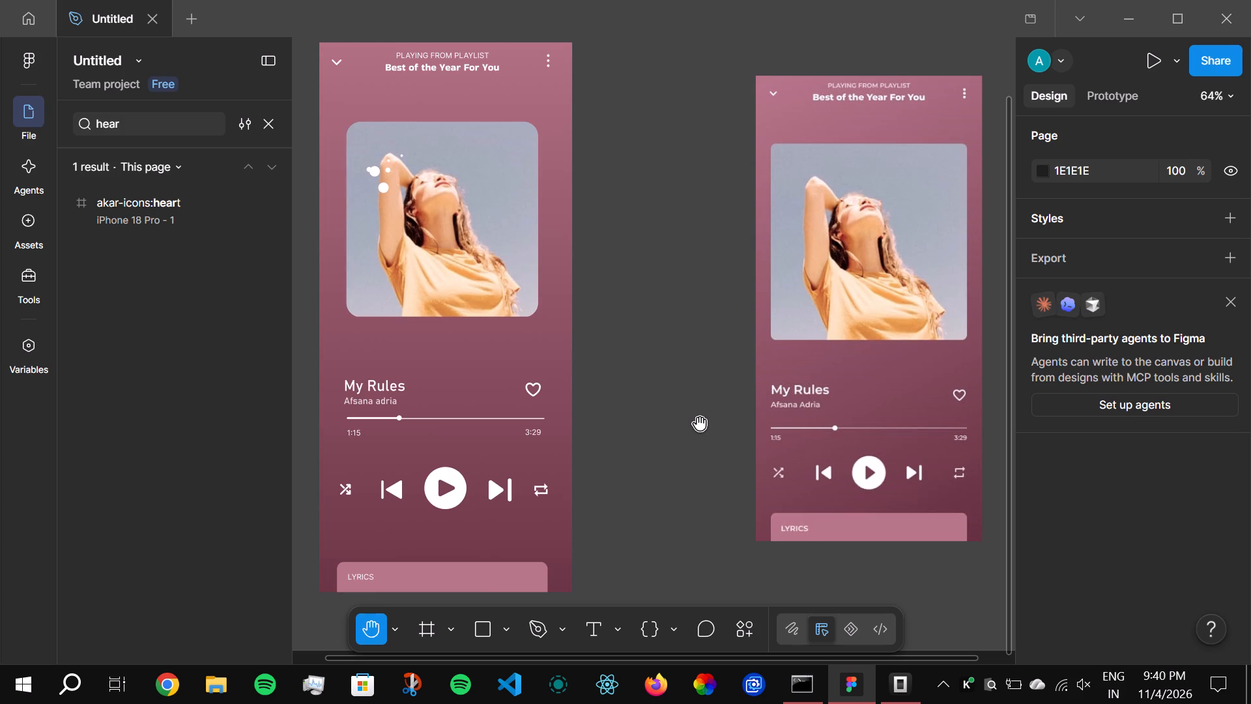
# Search the layers for "dot" and delete the stray andrsrxn:dot layers scattered over the album photo in iPhone 18 Pro - 1.
pyautogui.click(180, 119)
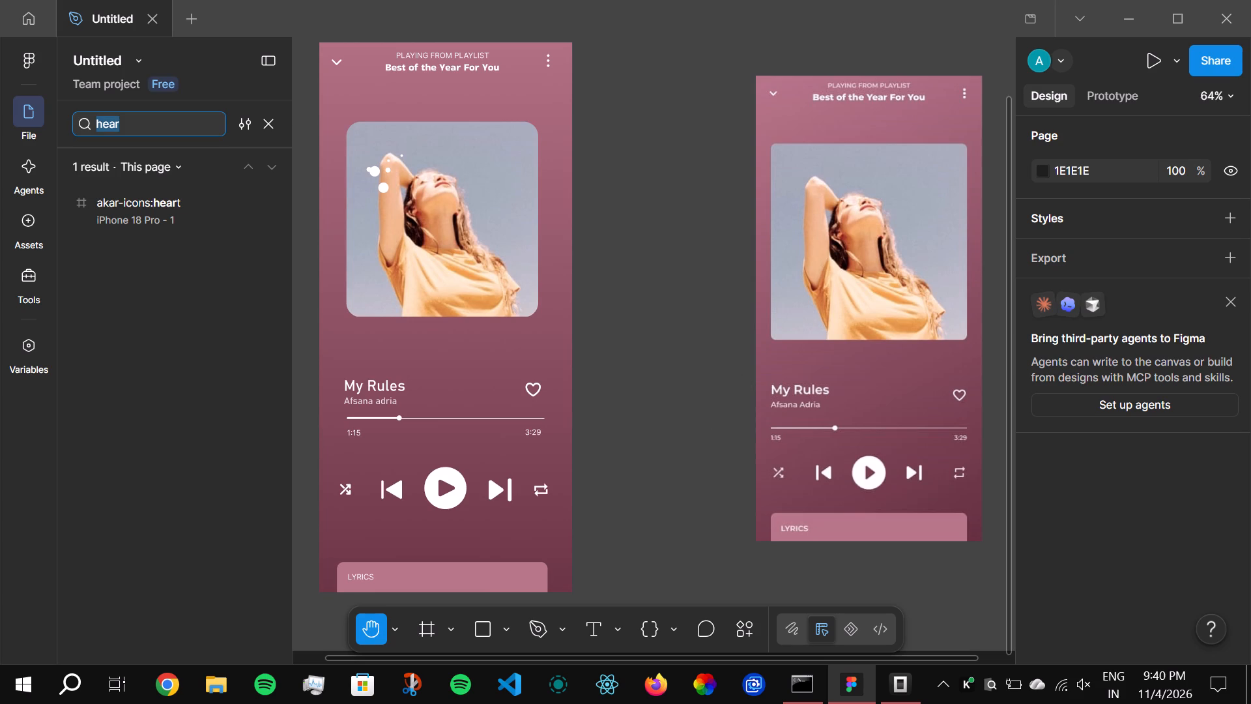
pyautogui.write('dot')
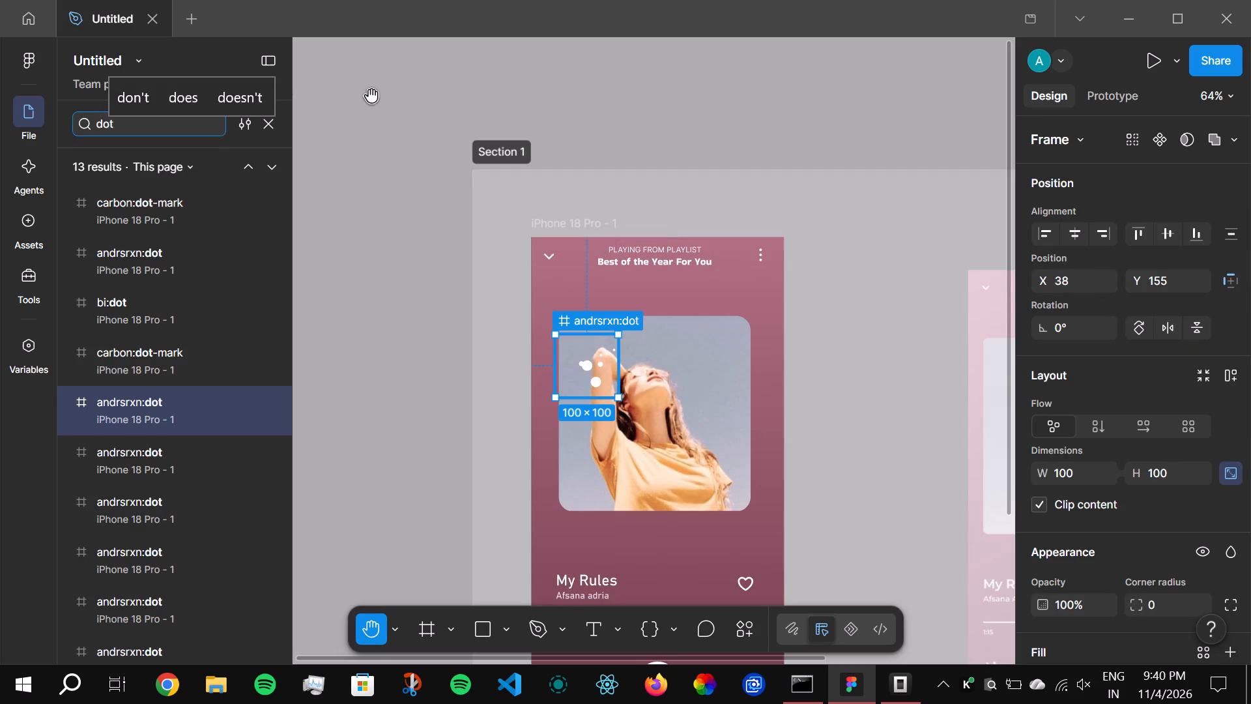
pyautogui.press('Delete')
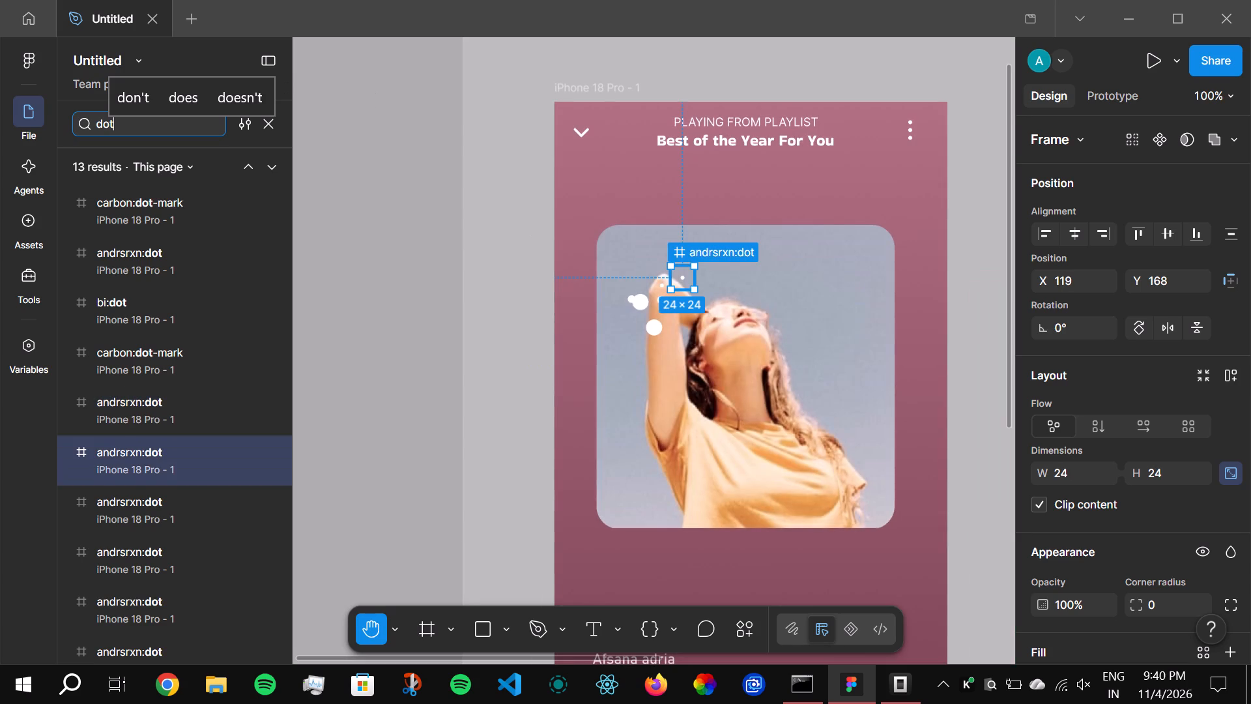
pyautogui.press('Delete')
pyautogui.press('Delete')
pyautogui.press('Delete')
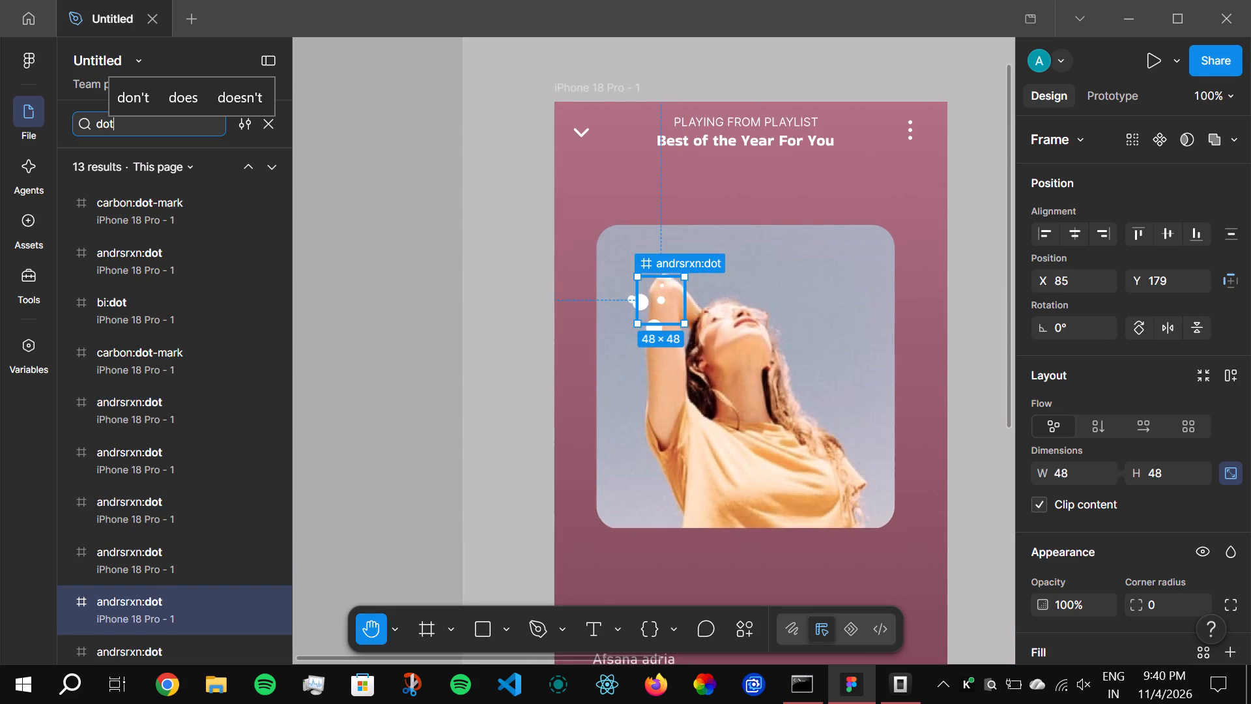
pyautogui.press('Delete')
pyautogui.press('Delete')
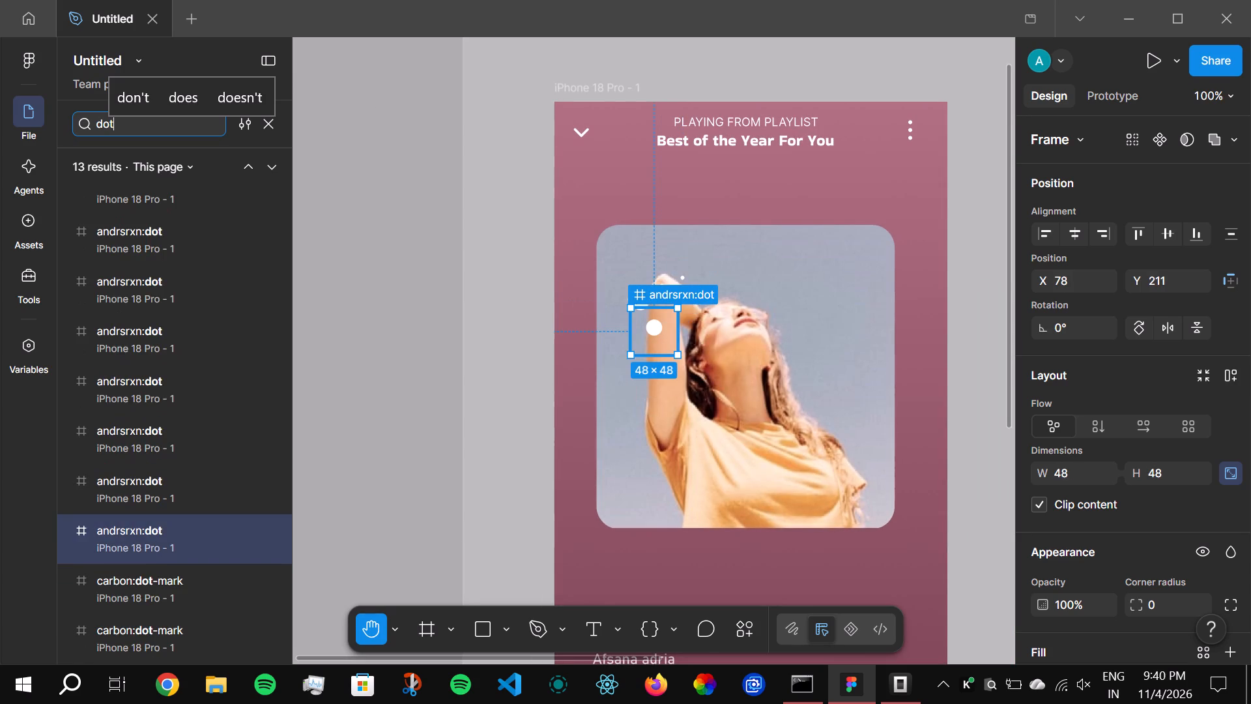
pyautogui.press('Delete')
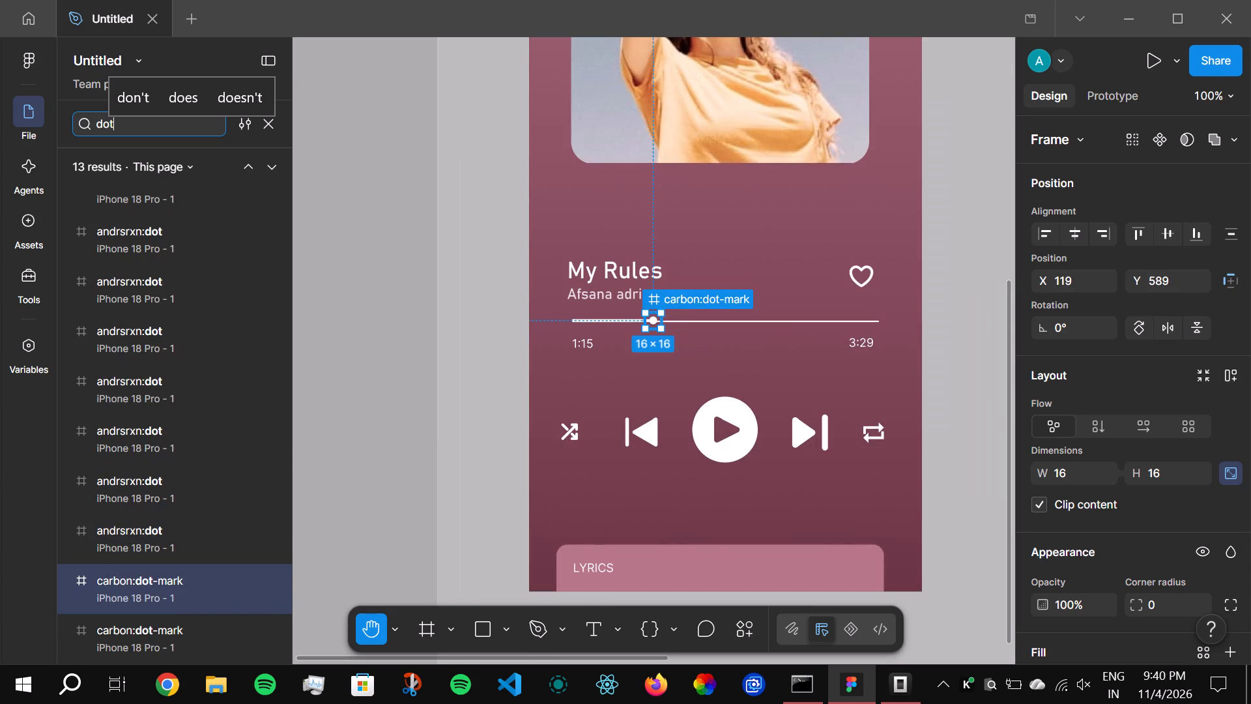
pyautogui.scroll(1, 362, 99)
pyautogui.click(157, 246)
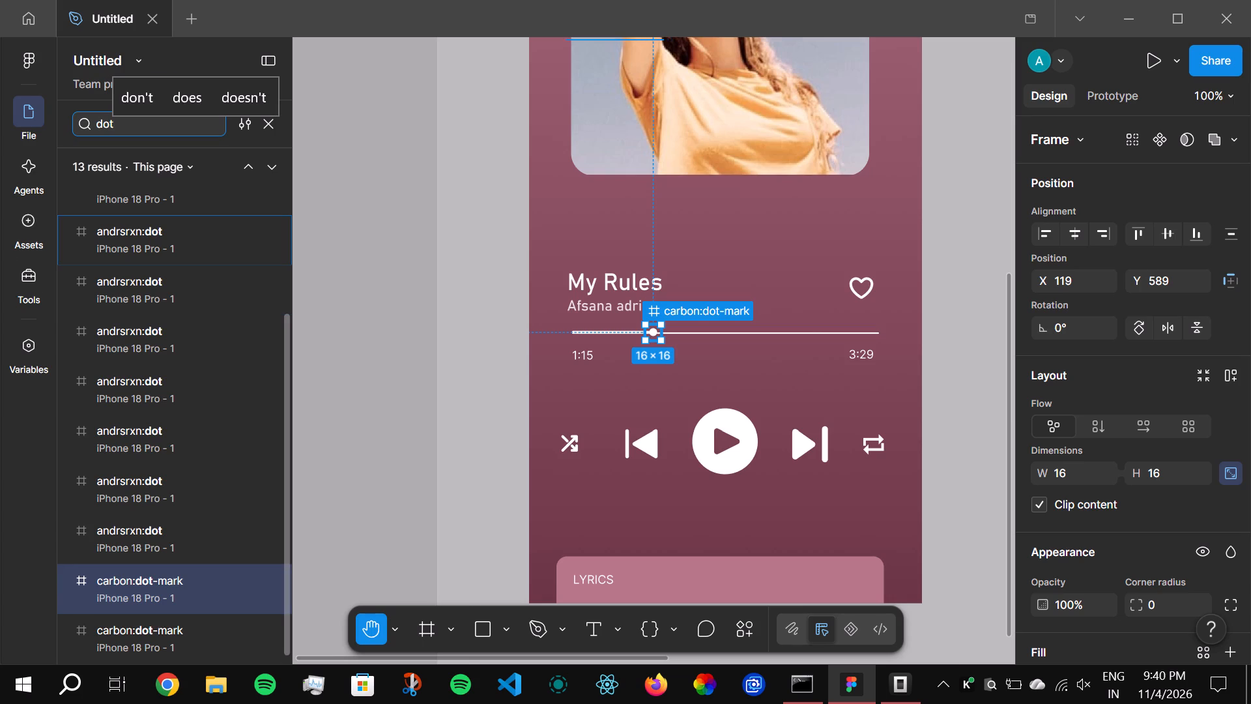
pyautogui.press('Delete')
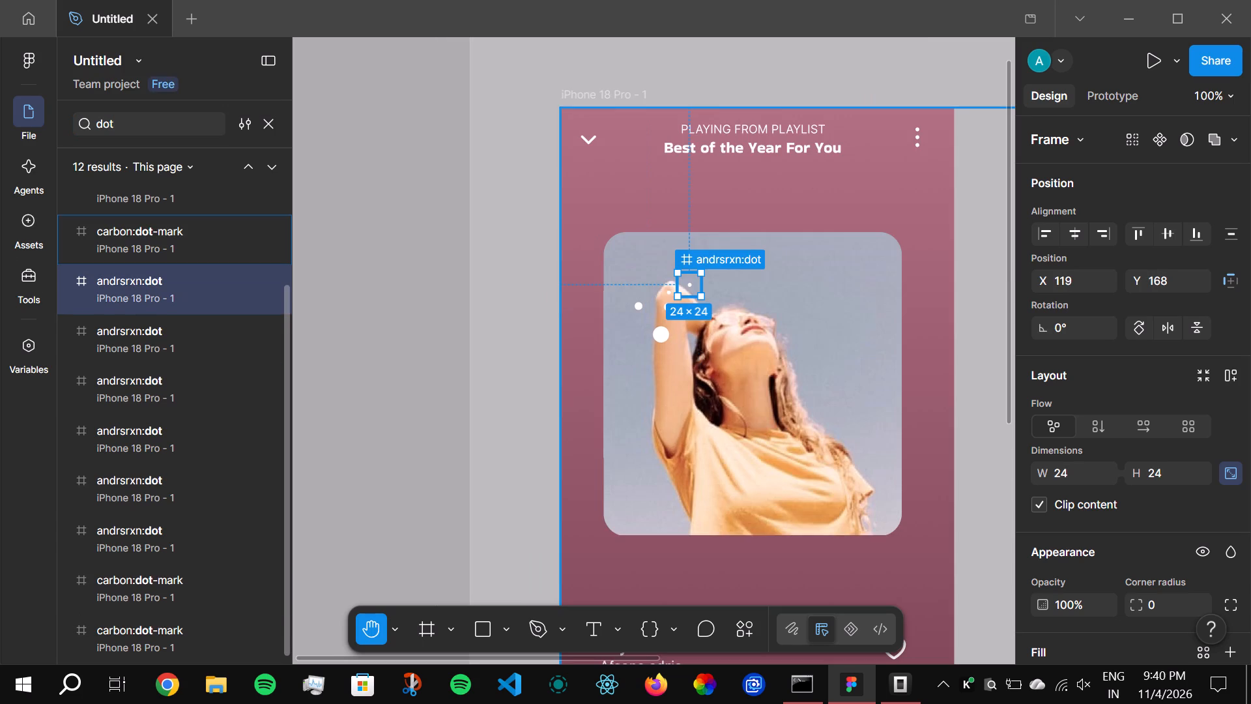
pyautogui.press('Delete')
pyautogui.press('Delete')
pyautogui.press('Delete')
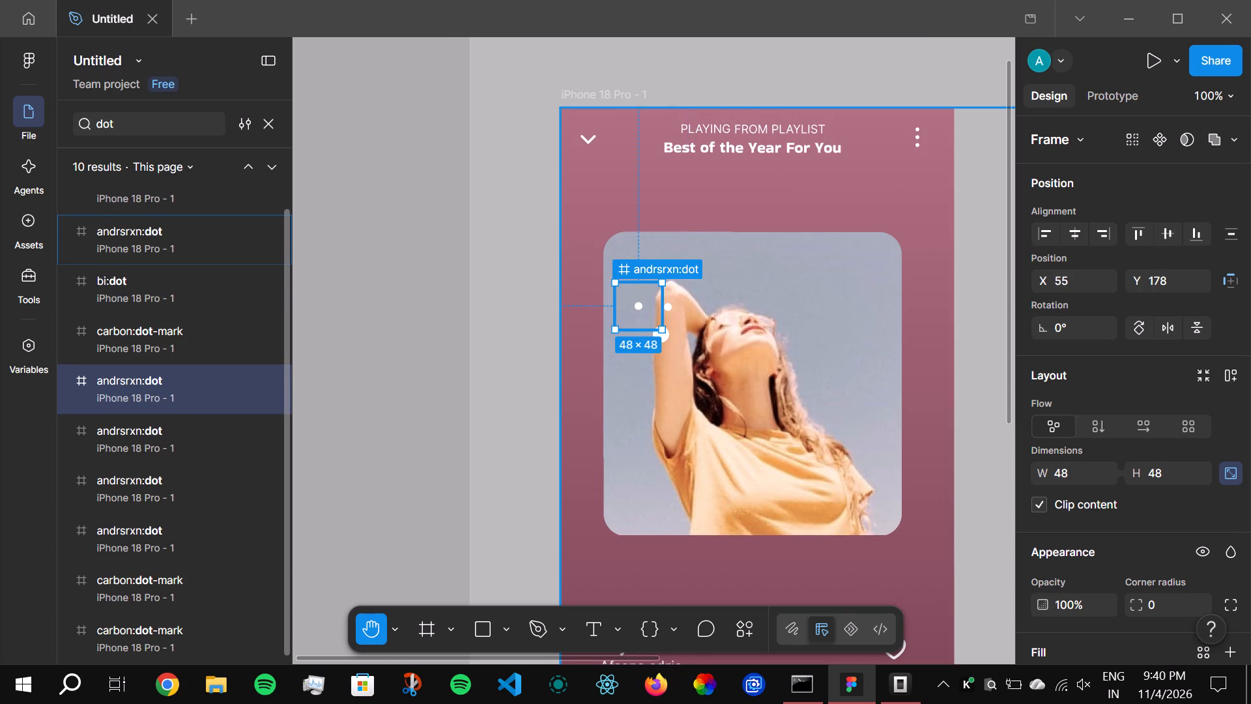
pyautogui.press('Delete')
pyautogui.press('Delete')
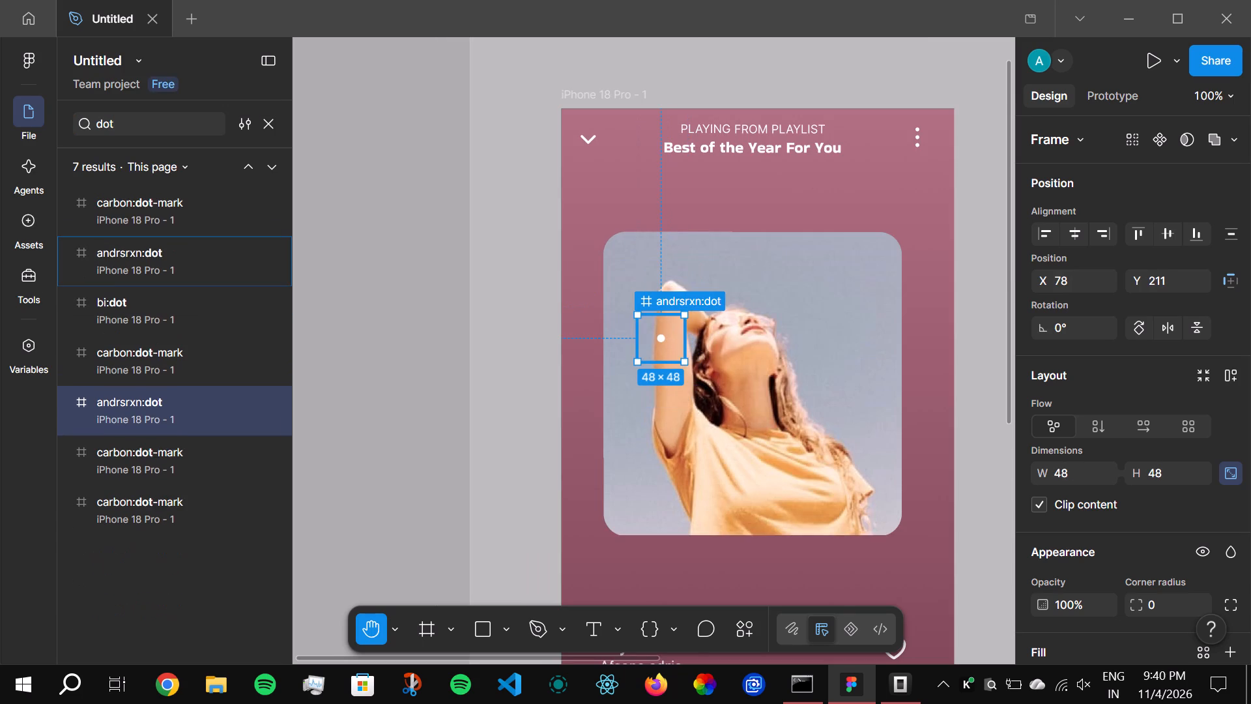
pyautogui.press('Delete')
pyautogui.press('Escape')
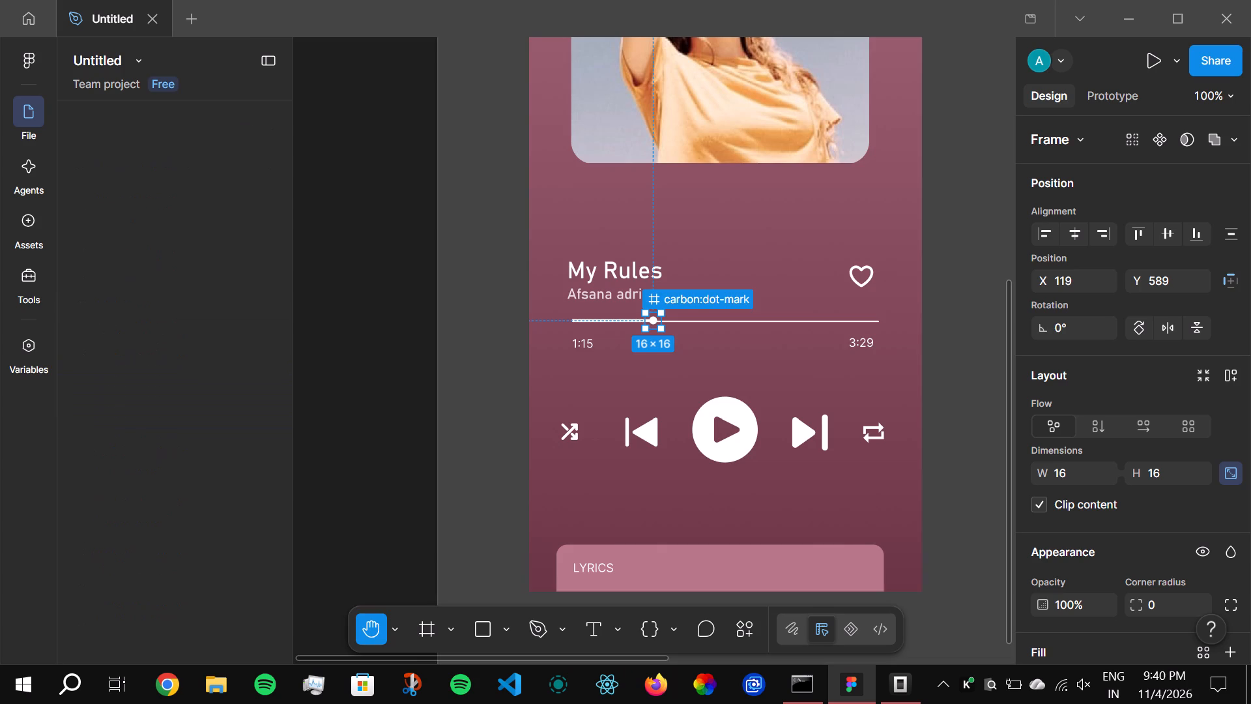
pyautogui.press('Escape')
pyautogui.press('Escape')
pyautogui.press('Escape')
pyautogui.press('Escape')
pyautogui.press('Escape')
pyautogui.press('Escape')
pyautogui.press('Escape')
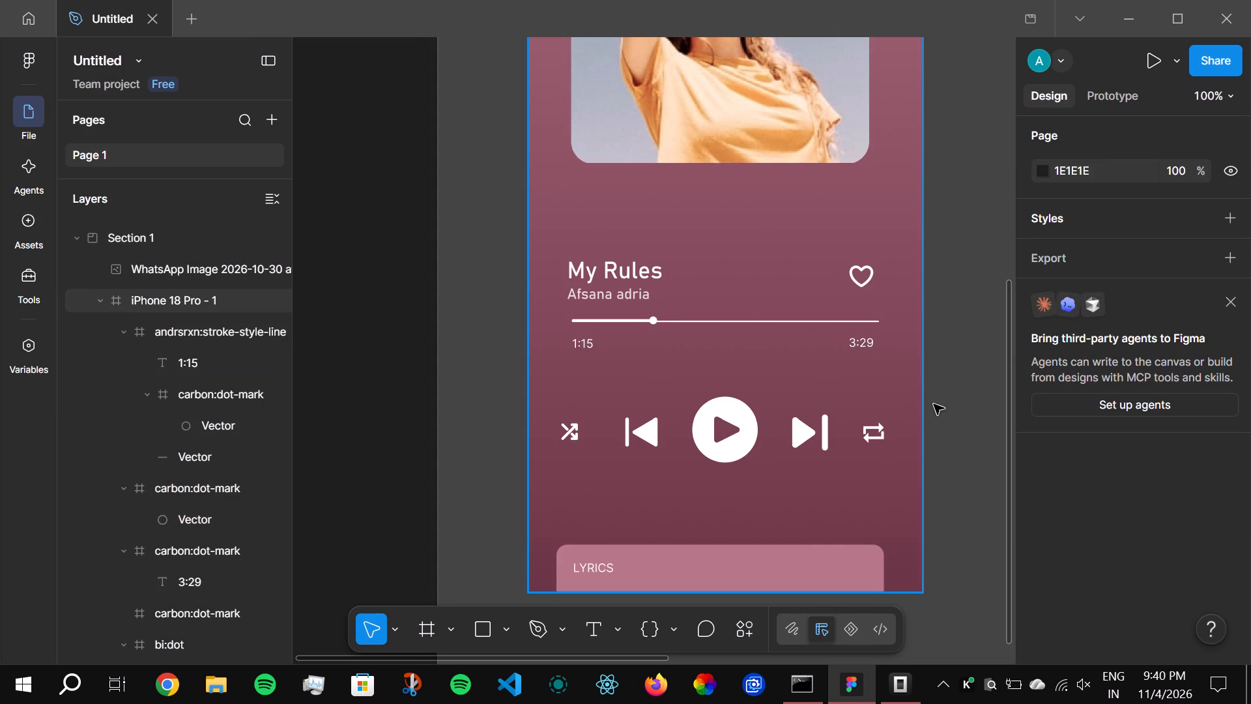
# Compare the cleaned-up player screen, especially the album photo and playback controls, with the reference screen beside it.
pyautogui.keyDown('ctrl'); pyautogui.scroll(-6, 934, 404); pyautogui.keyUp('ctrl')
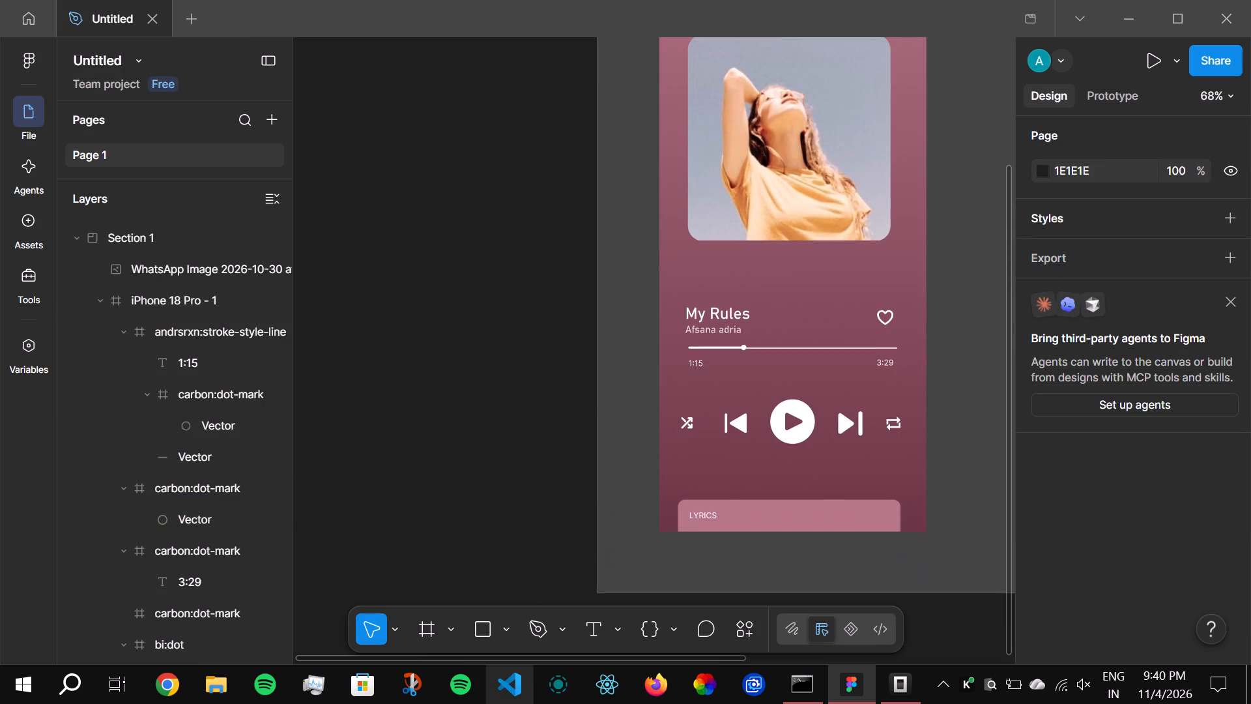
pyautogui.click(401, 632)
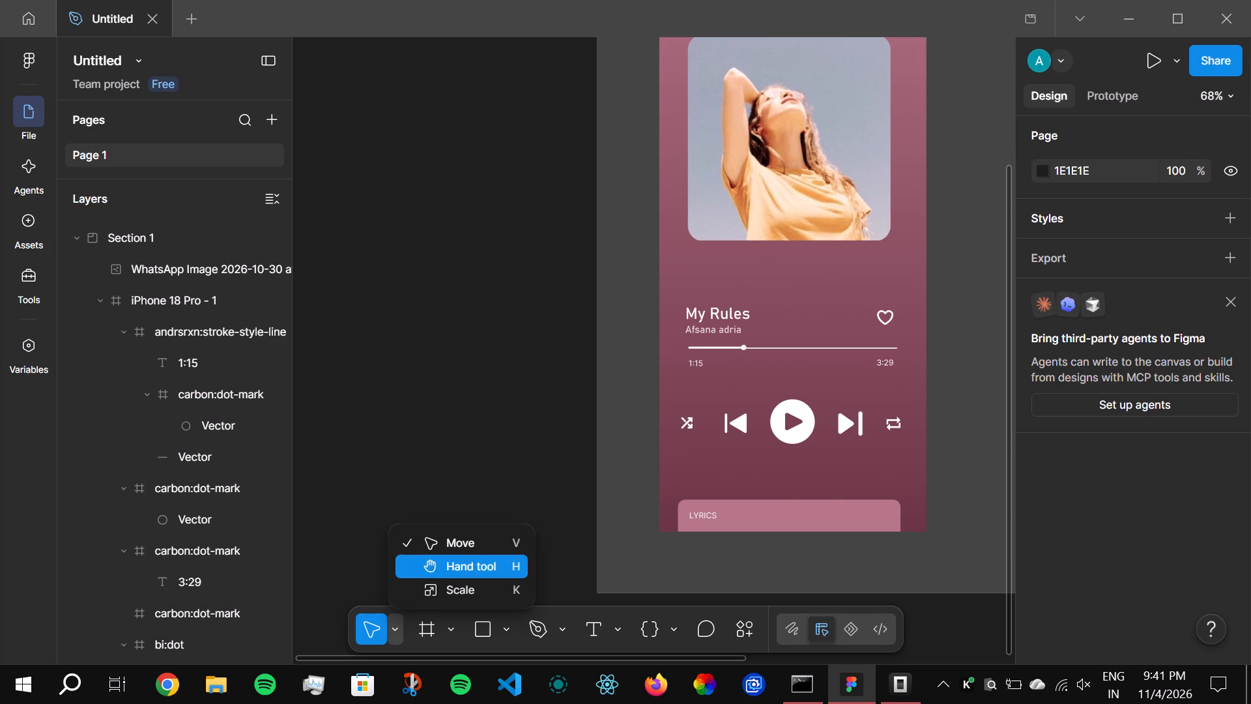
pyautogui.click(468, 570)
pyautogui.moveTo(944, 338); pyautogui.dragTo(646, 402)
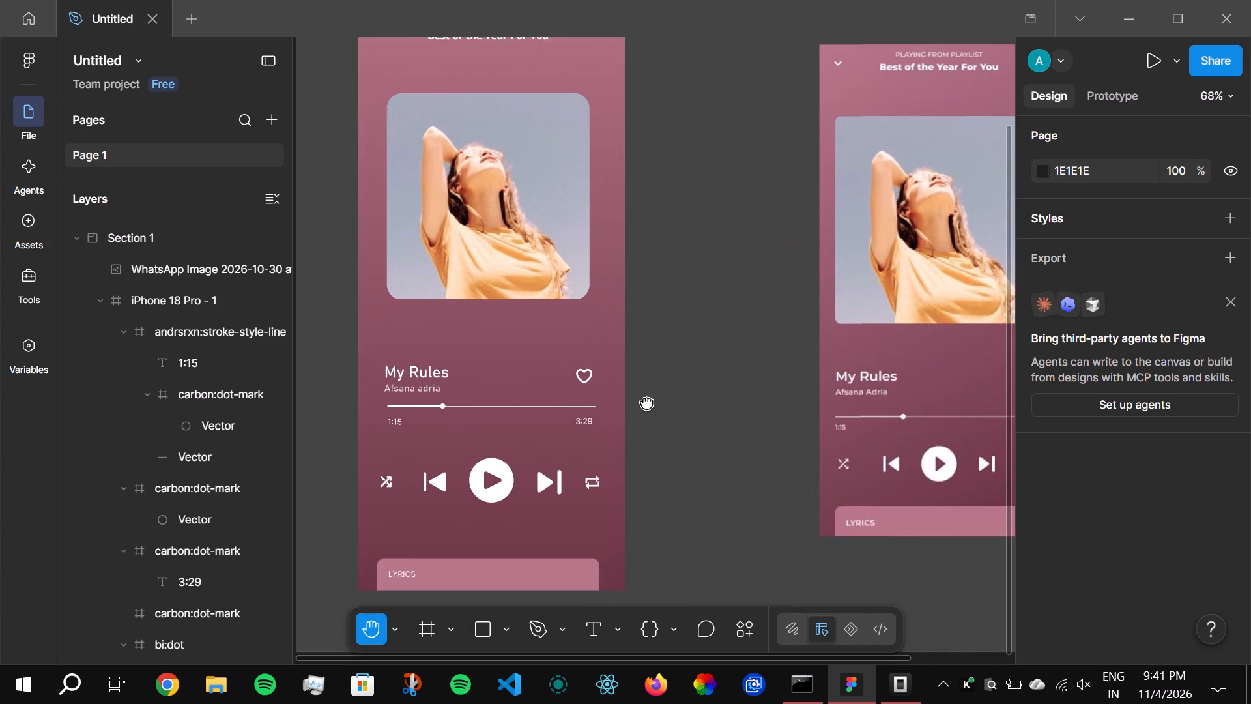
pyautogui.moveTo(646, 402); pyautogui.dragTo(602, 437)
pyautogui.scroll(-1, 612, 409)
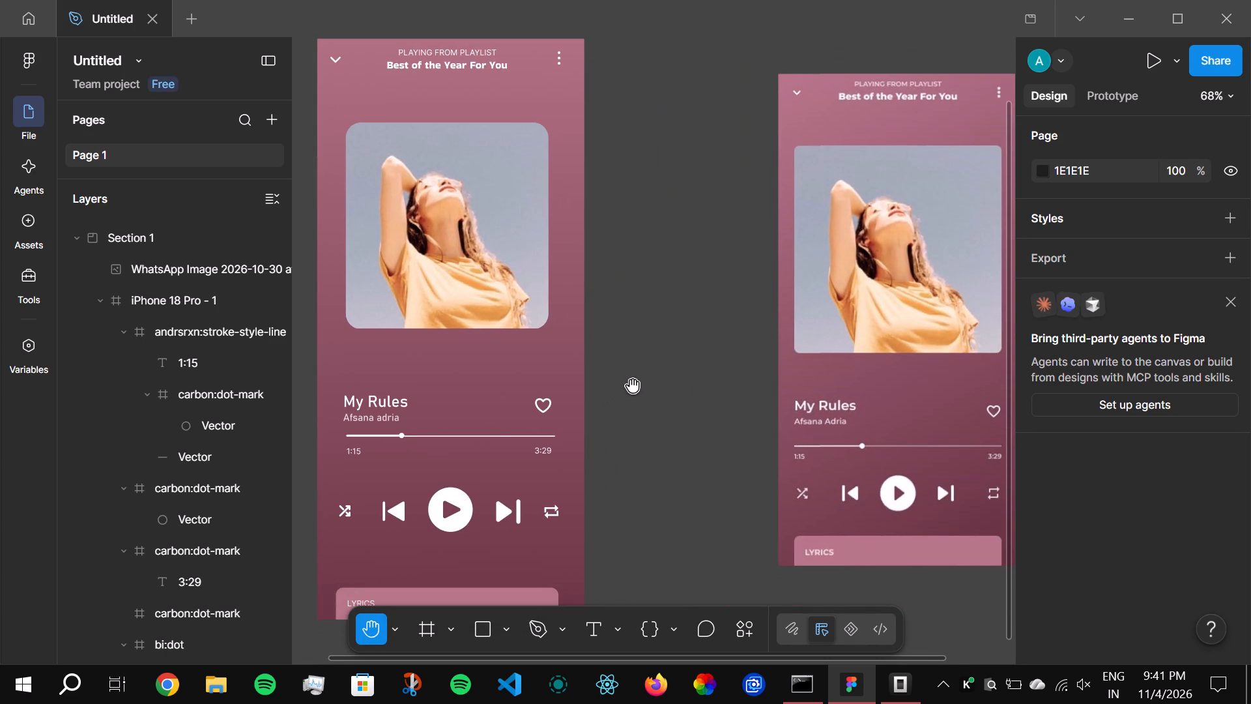
pyautogui.keyDown('ctrl'); pyautogui.scroll(-2, 633, 386); pyautogui.keyUp('ctrl')
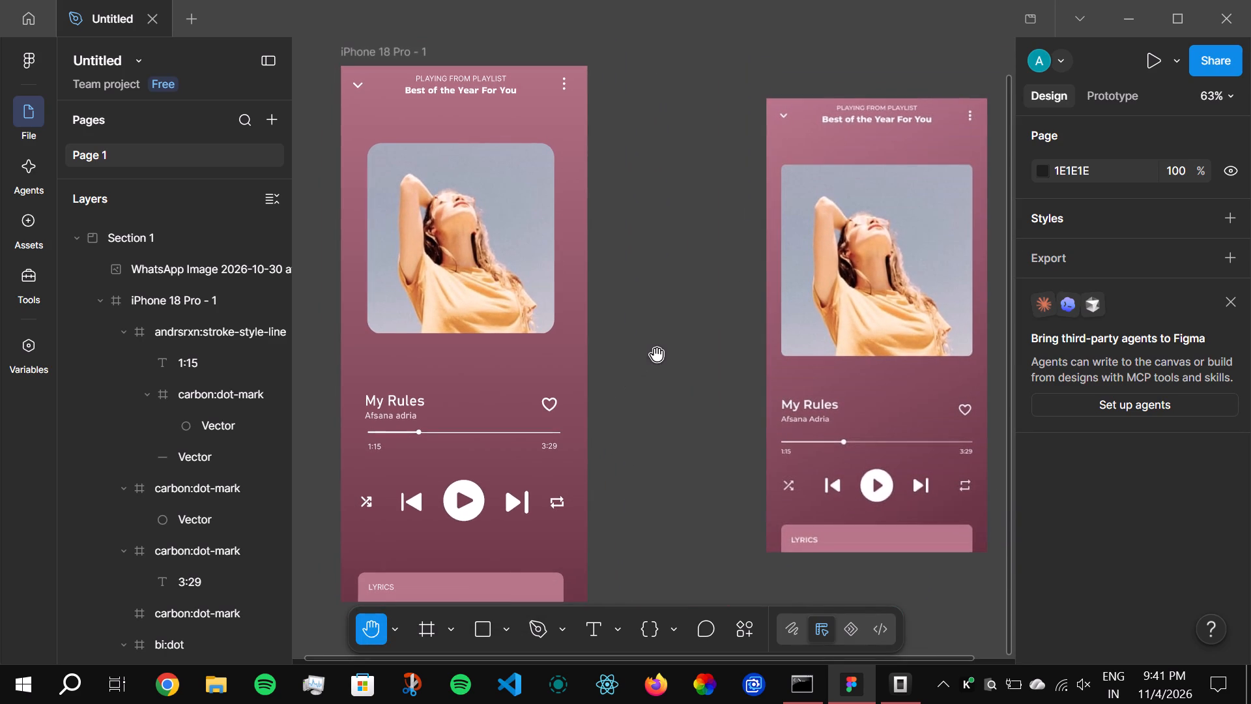
pyautogui.moveTo(663, 348); pyautogui.dragTo(654, 334)
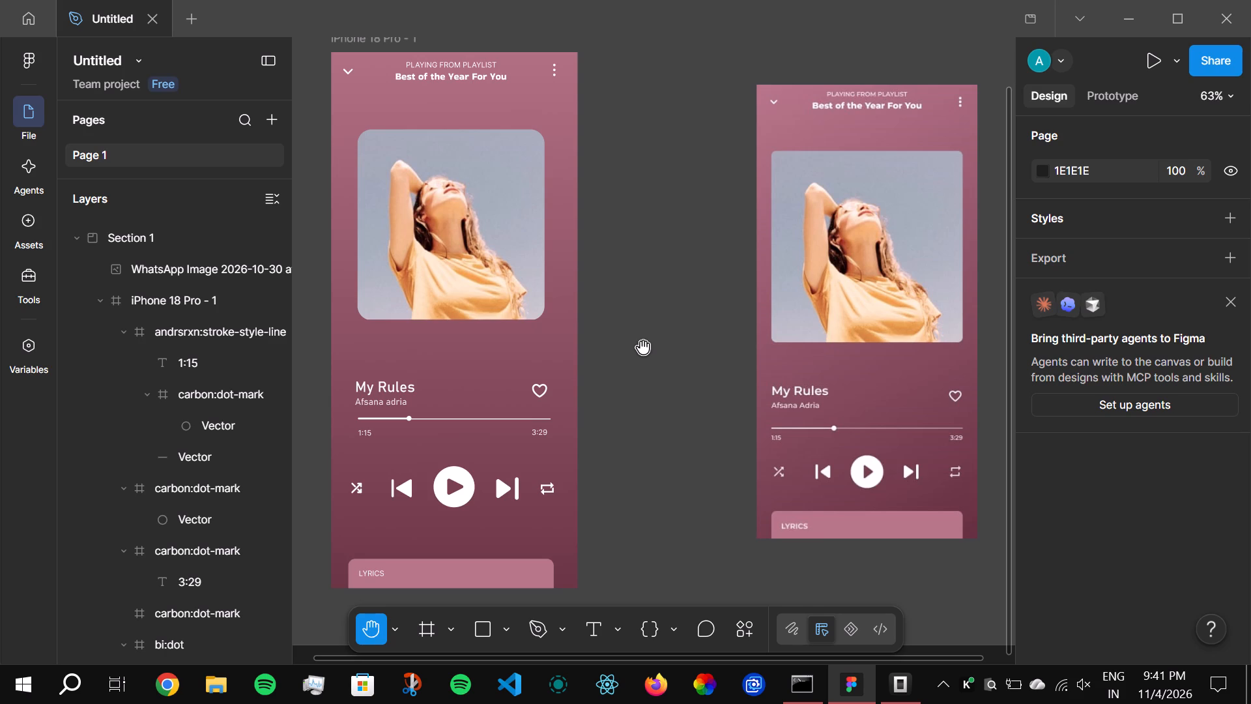
# Search the layers for "im" and set the corner radius of the album photo in iPhone 18 Pro - 1 to 10.
pyautogui.press('Escape')
pyautogui.click(462, 245)
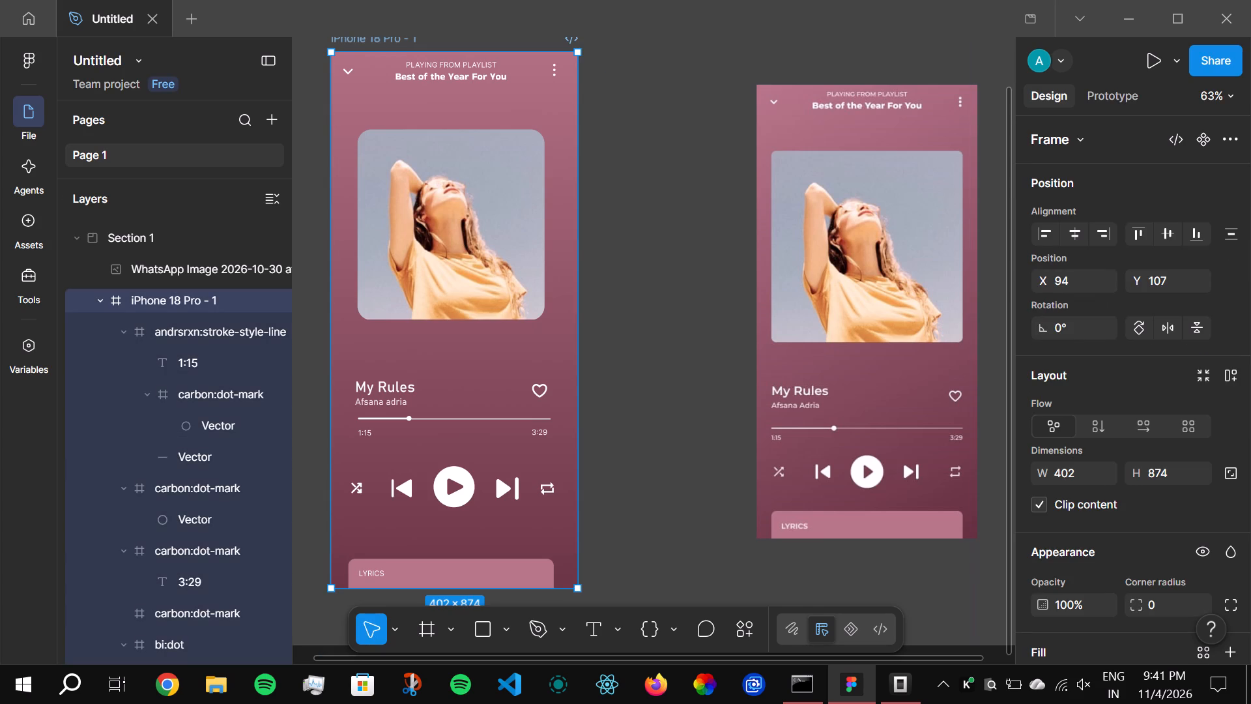
pyautogui.click(242, 112)
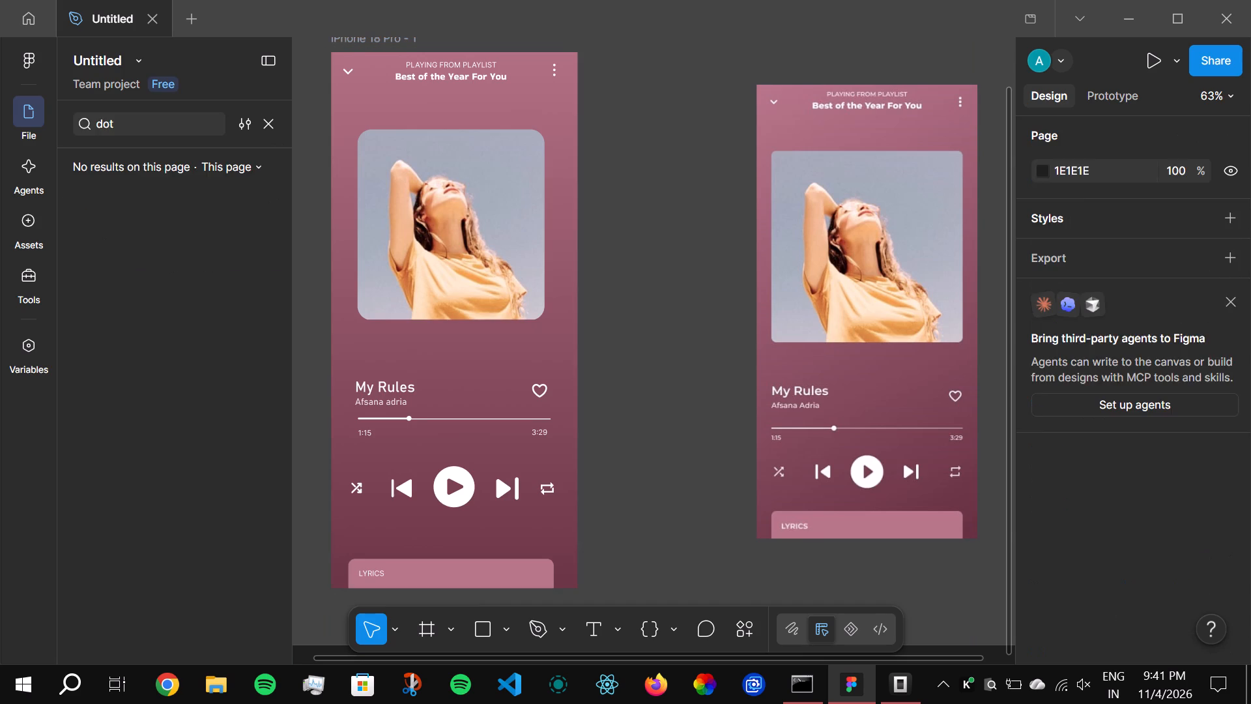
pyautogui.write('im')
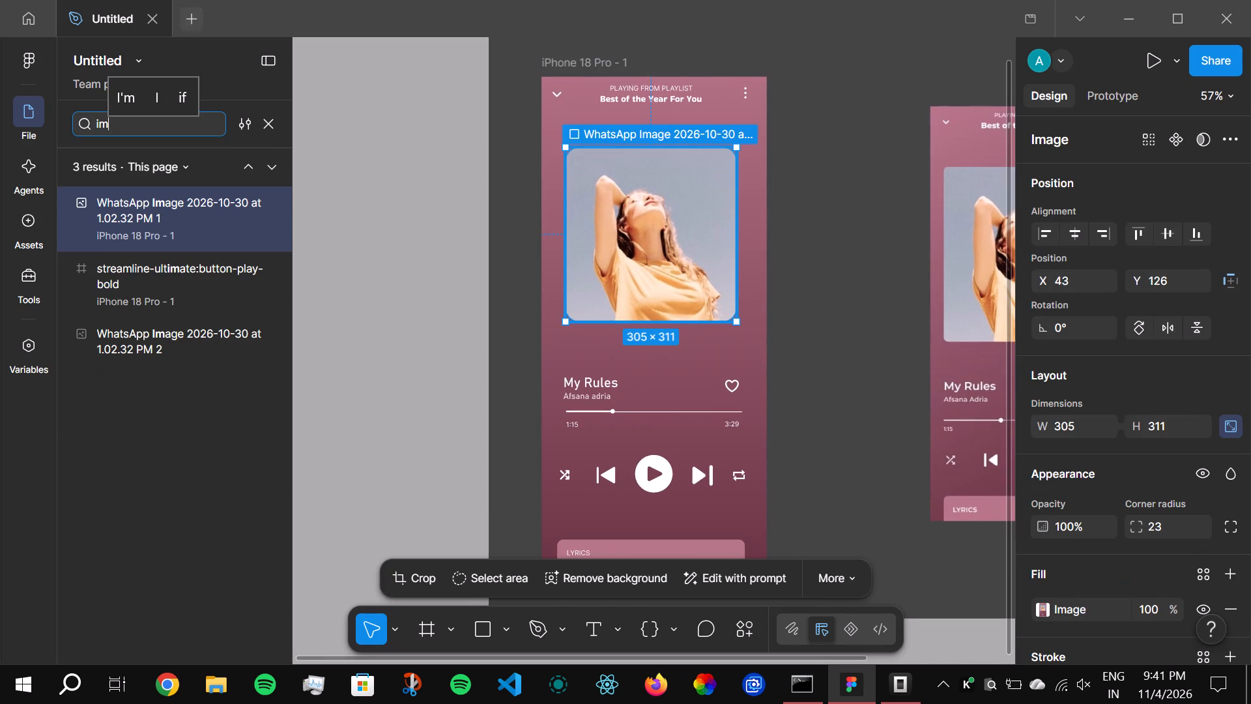
pyautogui.click(1173, 529)
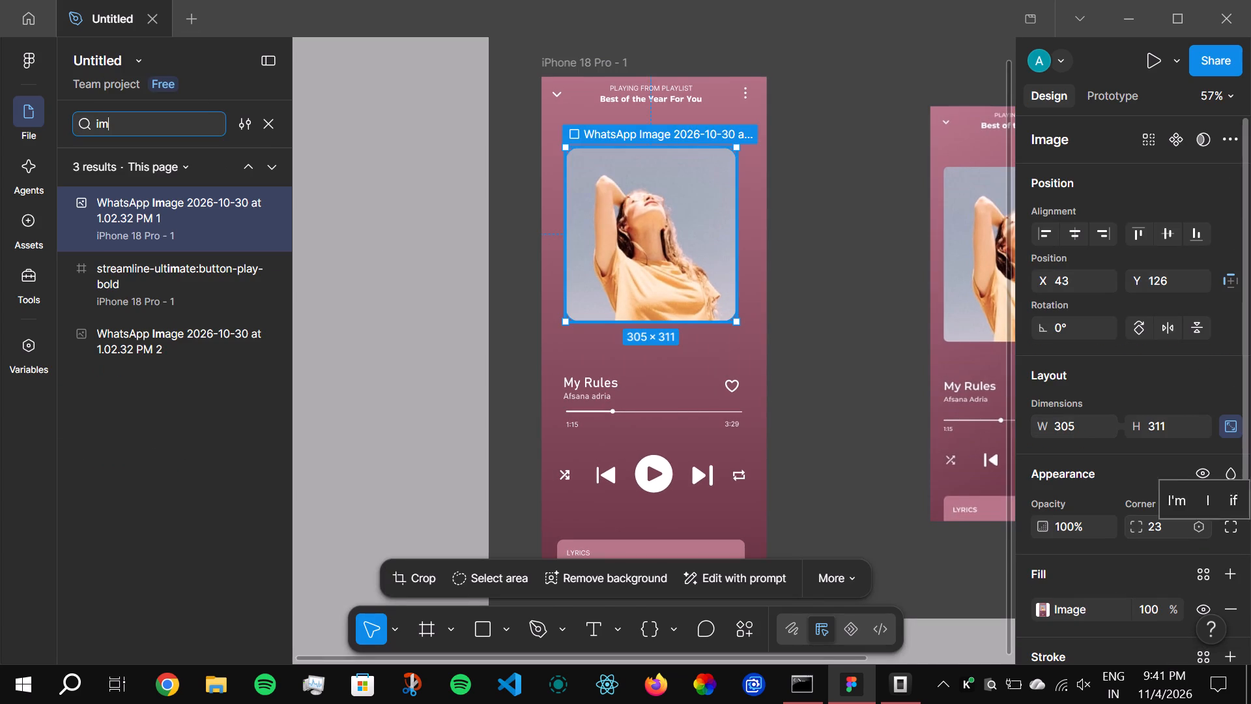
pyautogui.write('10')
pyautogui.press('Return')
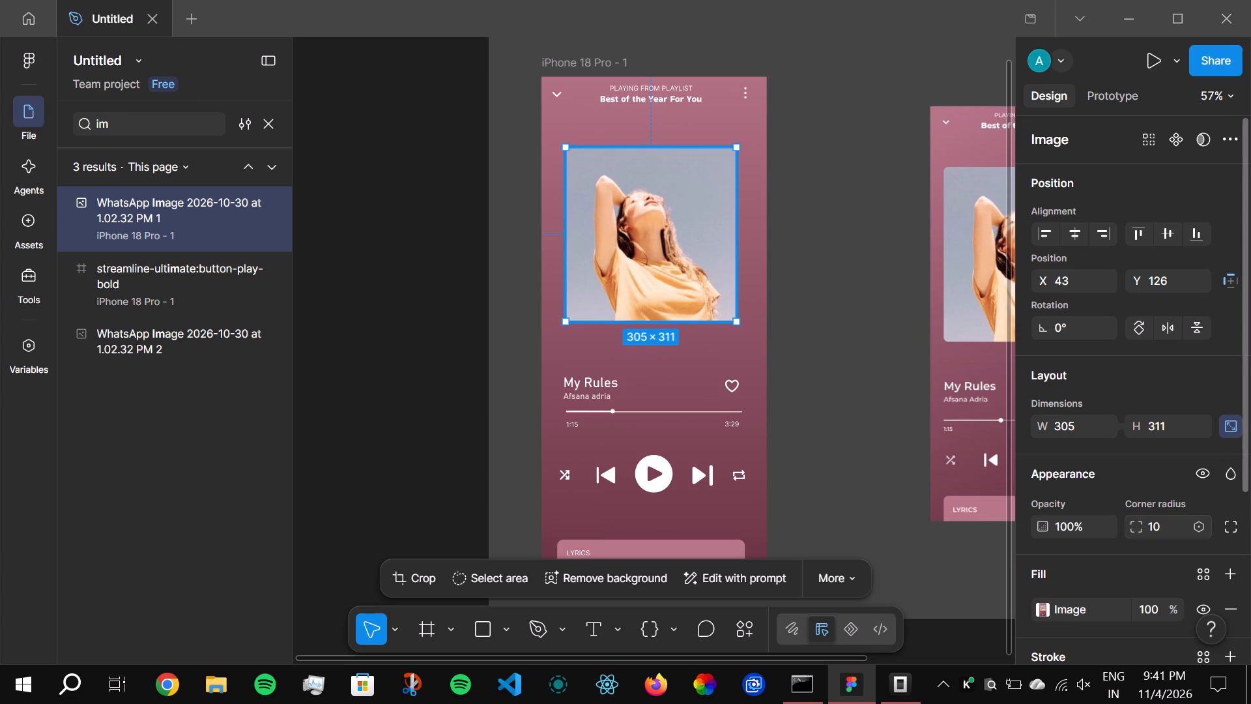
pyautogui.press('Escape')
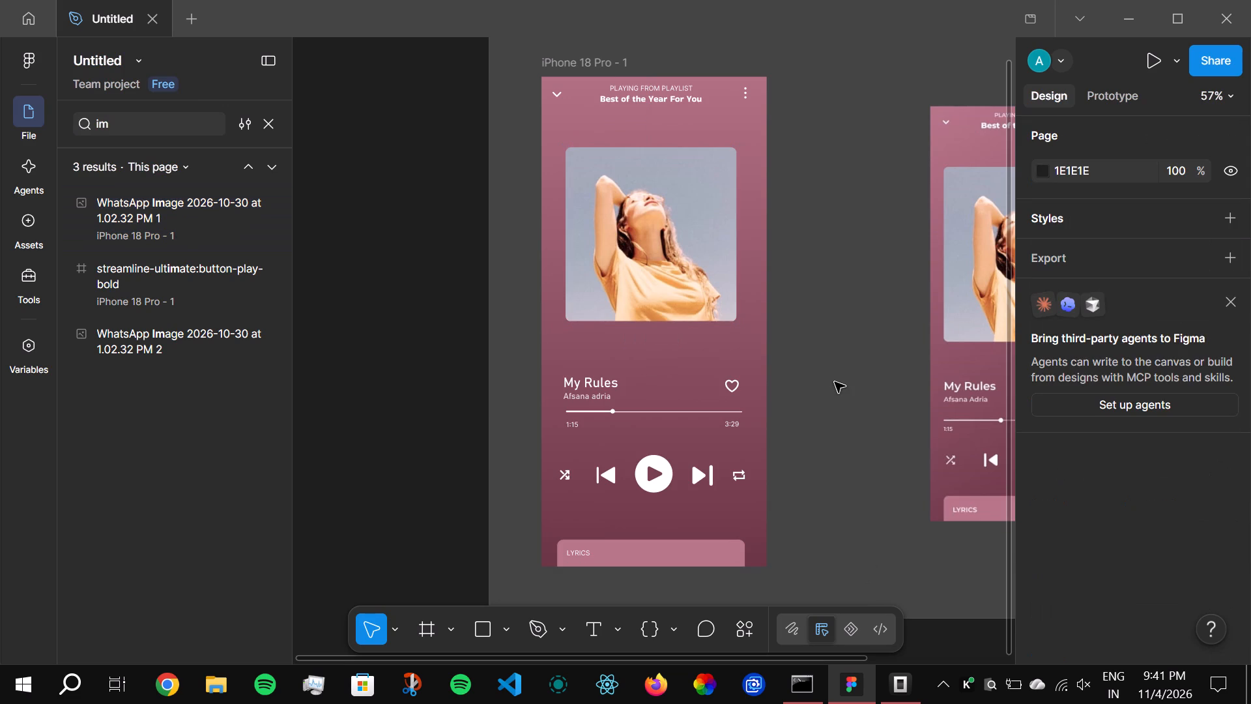
# Compare the album photo's corners and the rest of the recreated player screen with the reference screen beside it.
pyautogui.keyDown('ctrl'); pyautogui.scroll(-2, 841, 368); pyautogui.keyUp('ctrl')
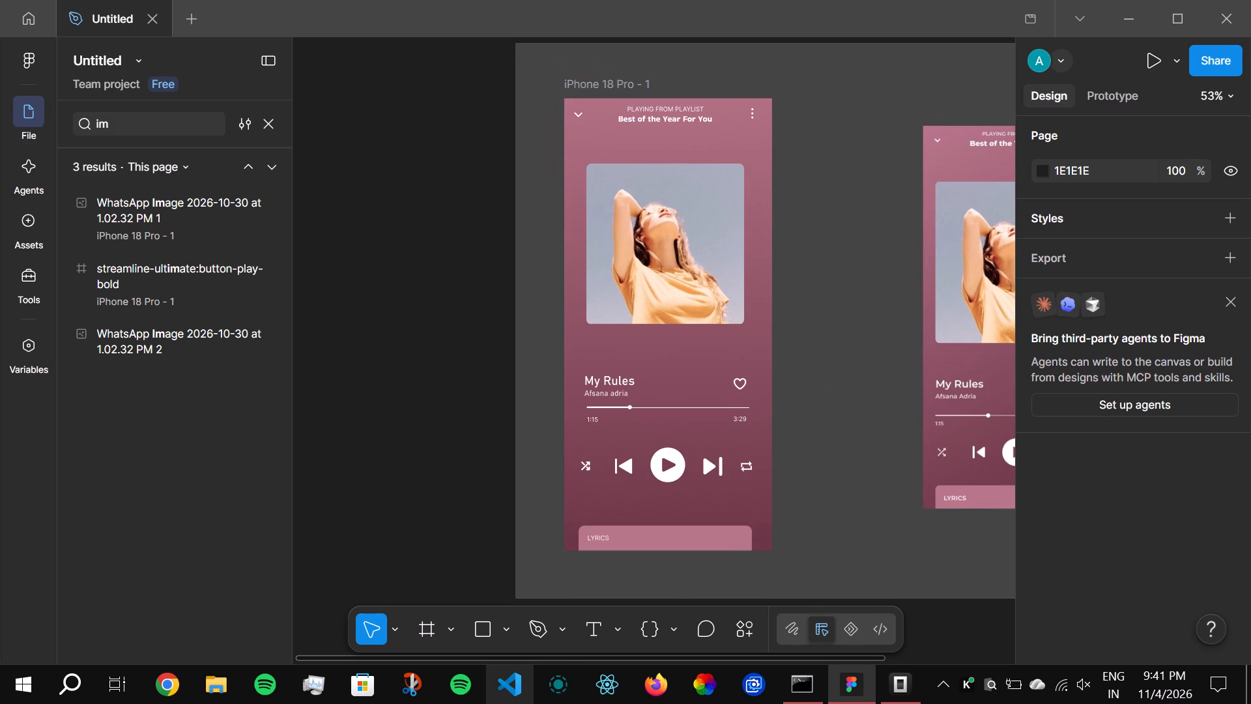
pyautogui.click(390, 632)
pyautogui.click(444, 553)
# Select the whole section holding the recreated and reference screens and save the file.
pyautogui.click(390, 636)
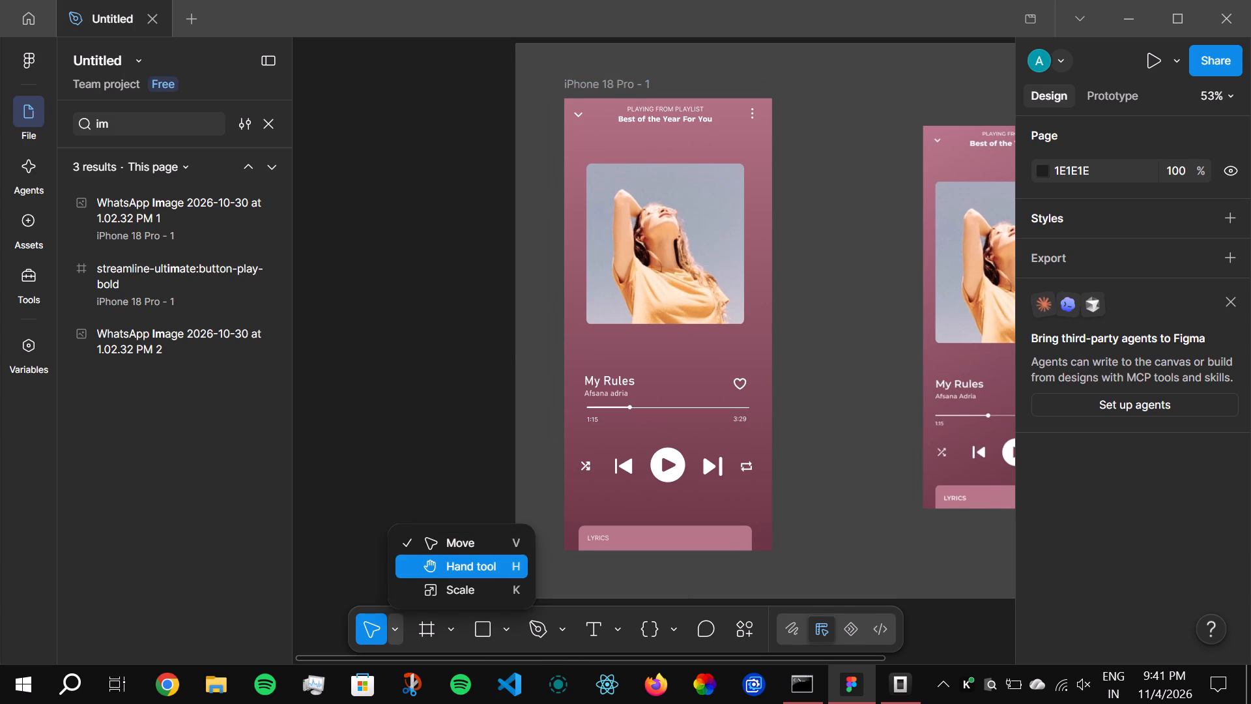
pyautogui.click(444, 564)
pyautogui.moveTo(811, 413); pyautogui.dragTo(605, 423)
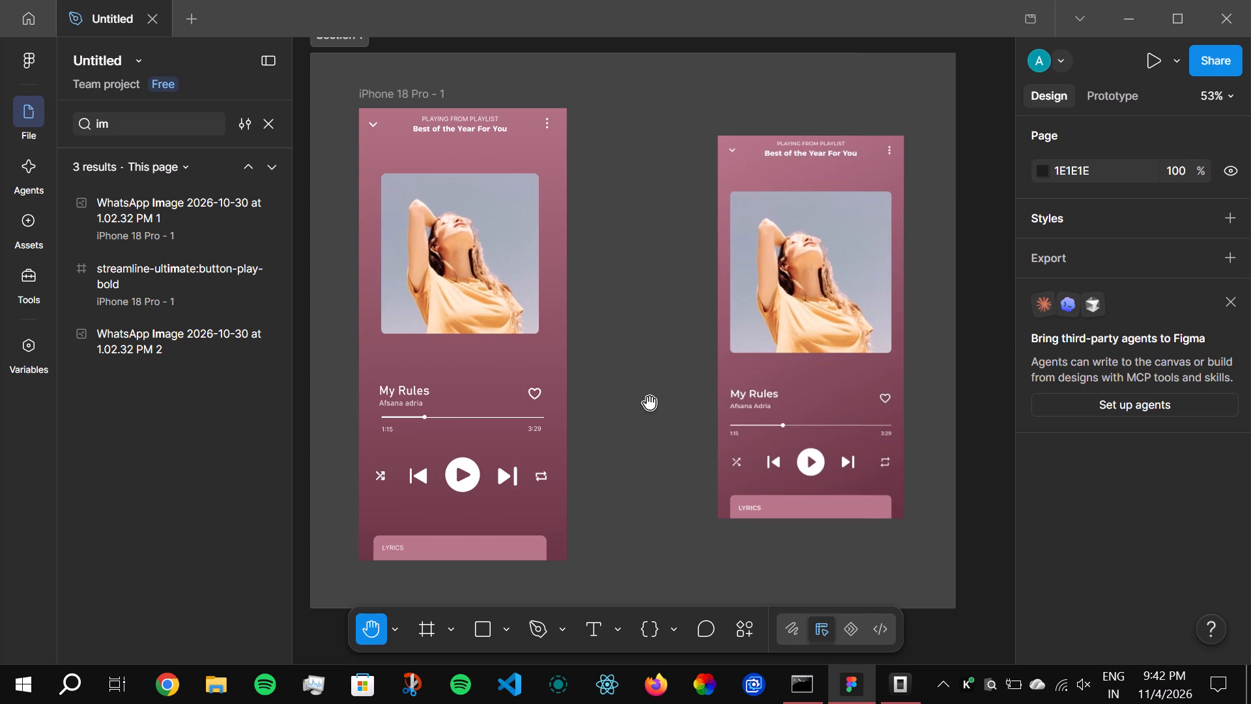
pyautogui.hotkey('ctrl', 'a')
pyautogui.hotkey('ctrl', 's')
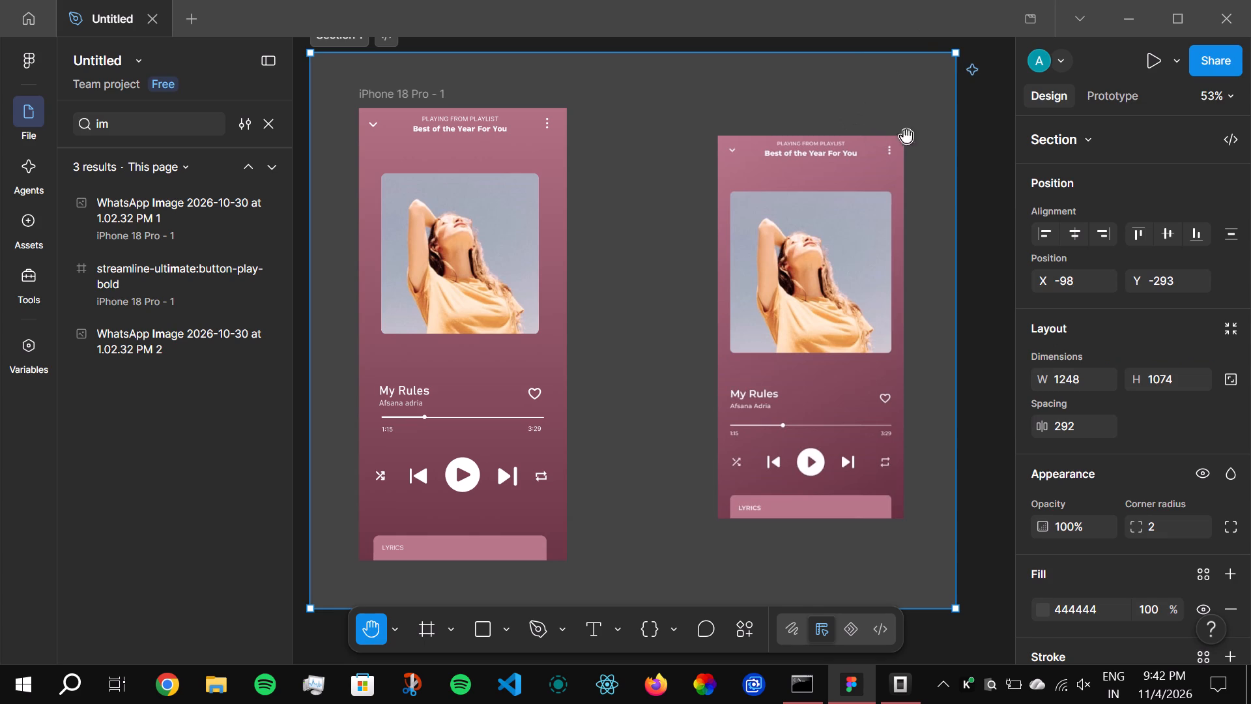
pyautogui.click(971, 123)
pyautogui.click(971, 123)
pyautogui.click(988, 192)
# Switch to Snip & Sketch and capture the entire screen showing both player screens side by side.
pyautogui.click(652, 698)
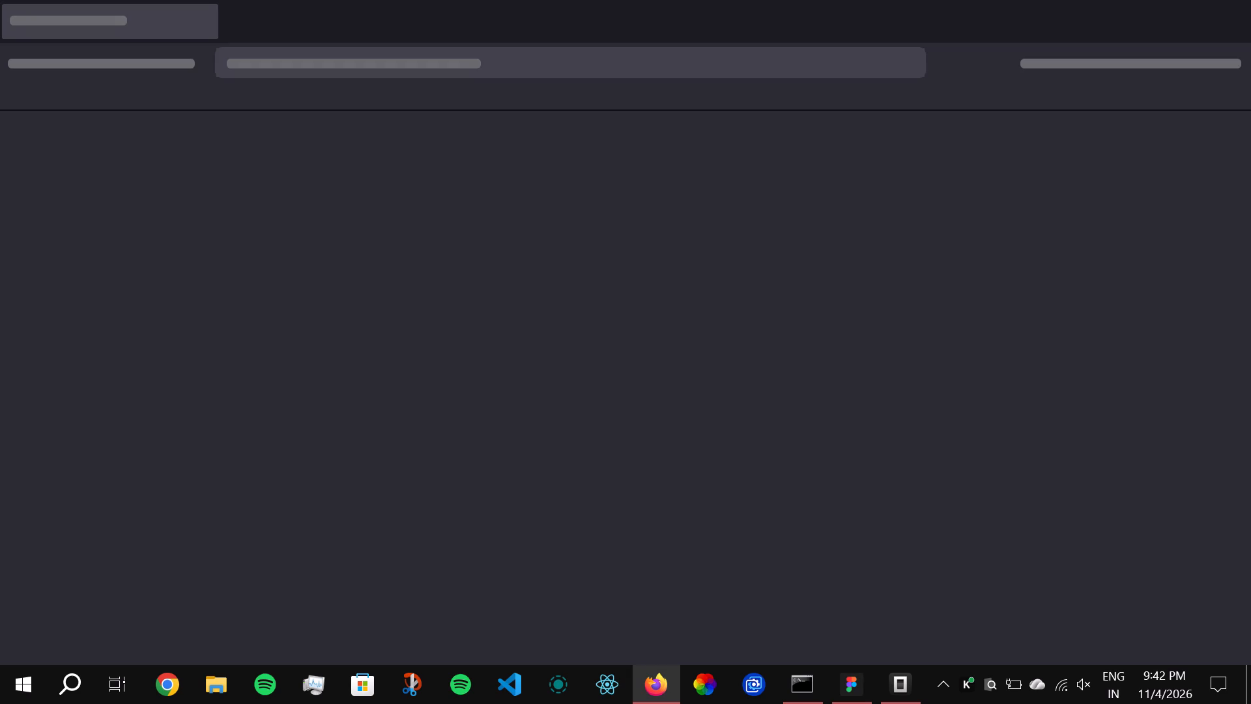
pyautogui.click(1244, 14)
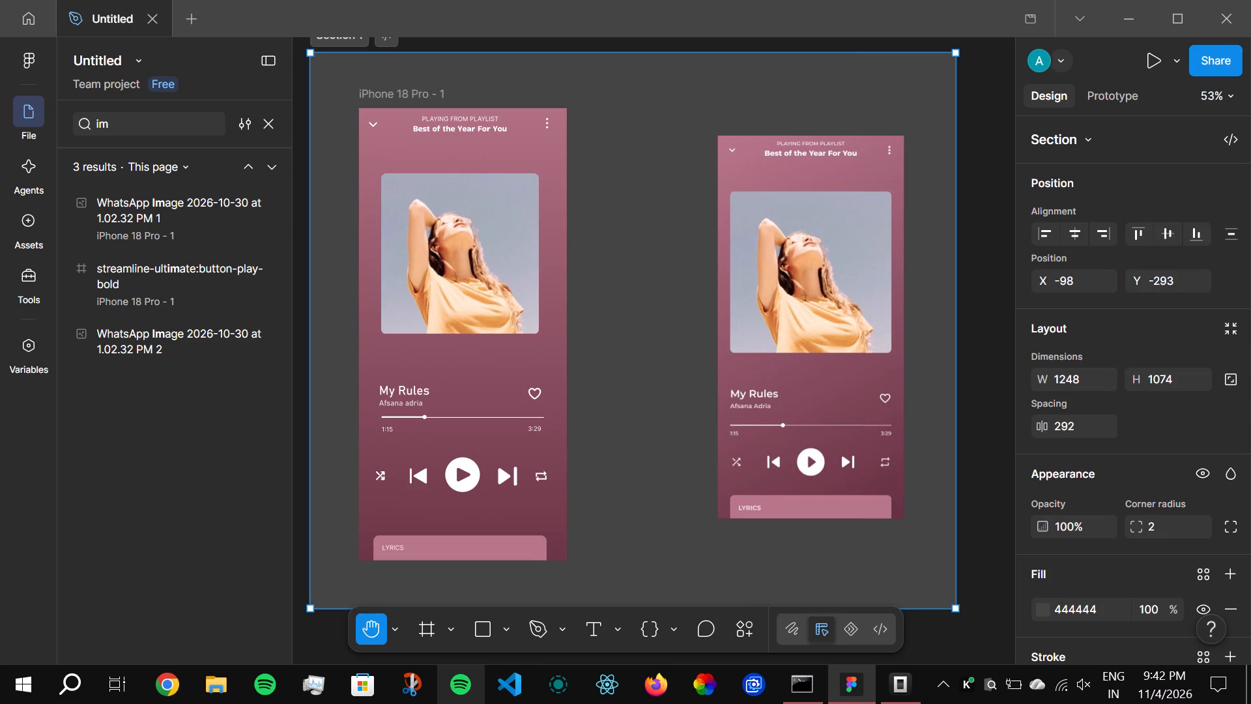
pyautogui.click(410, 703)
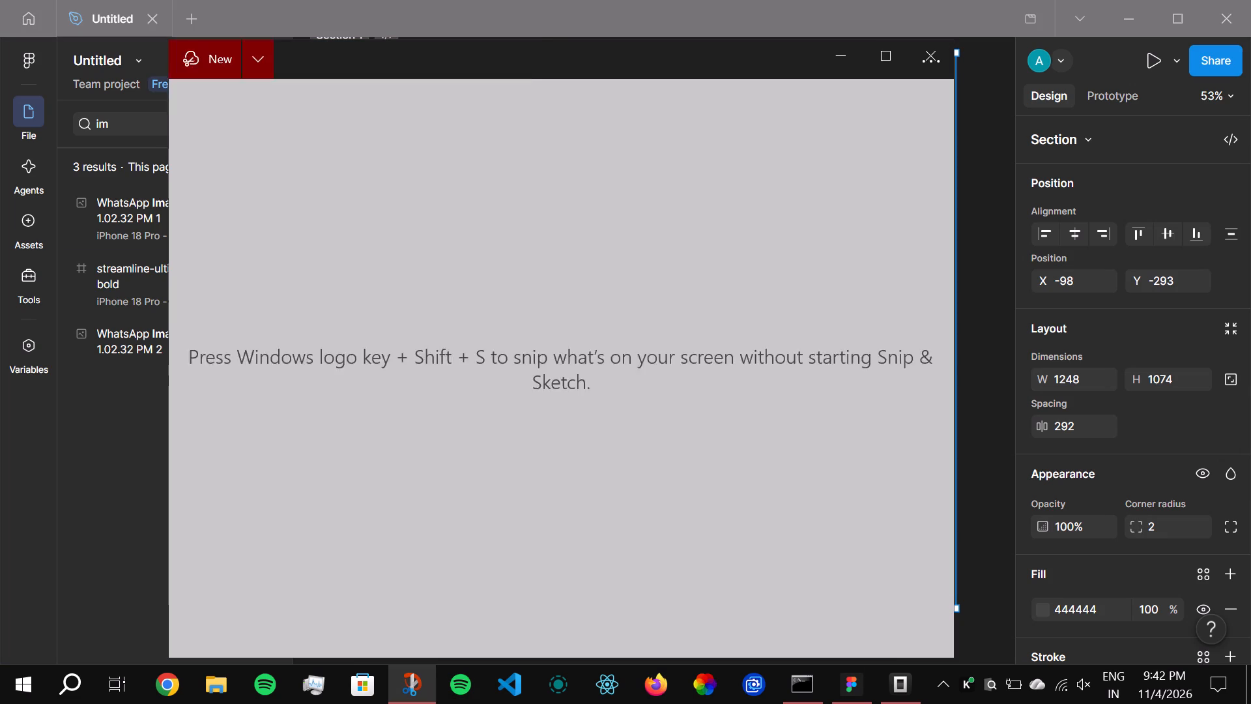
pyautogui.click(215, 82)
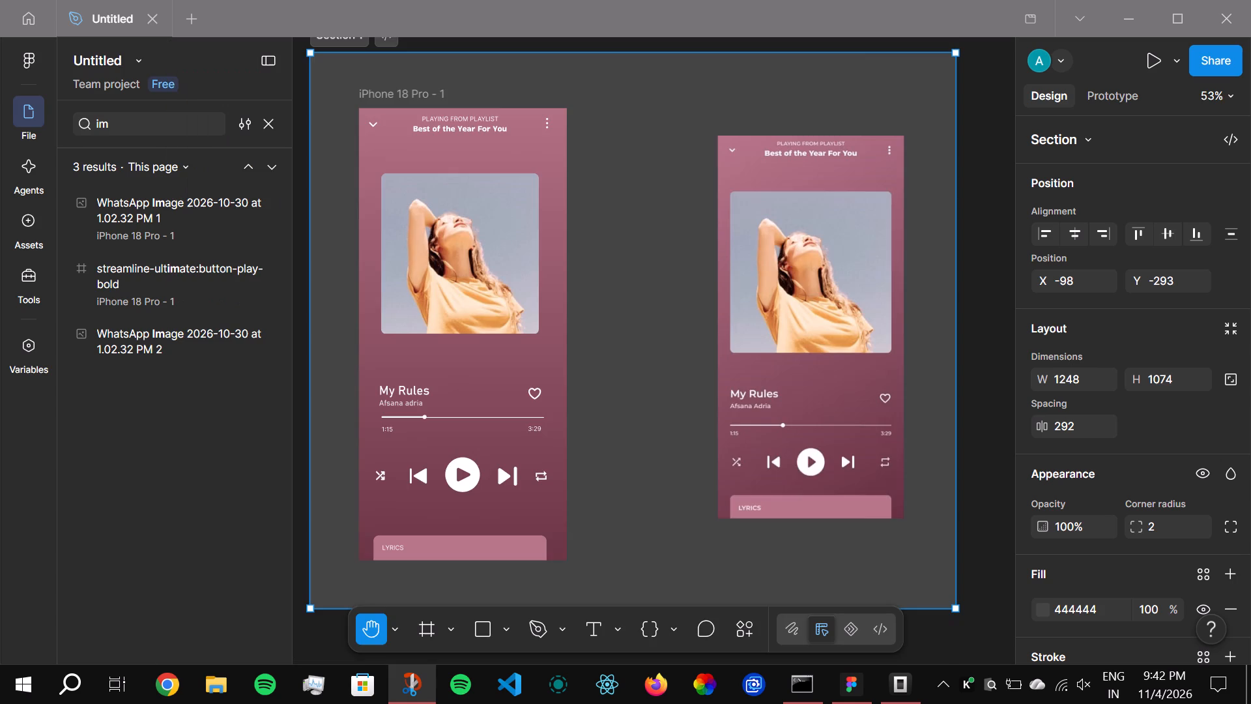
pyautogui.click(0, 0)
pyautogui.moveTo(0, 0); pyautogui.dragTo(451, 321)
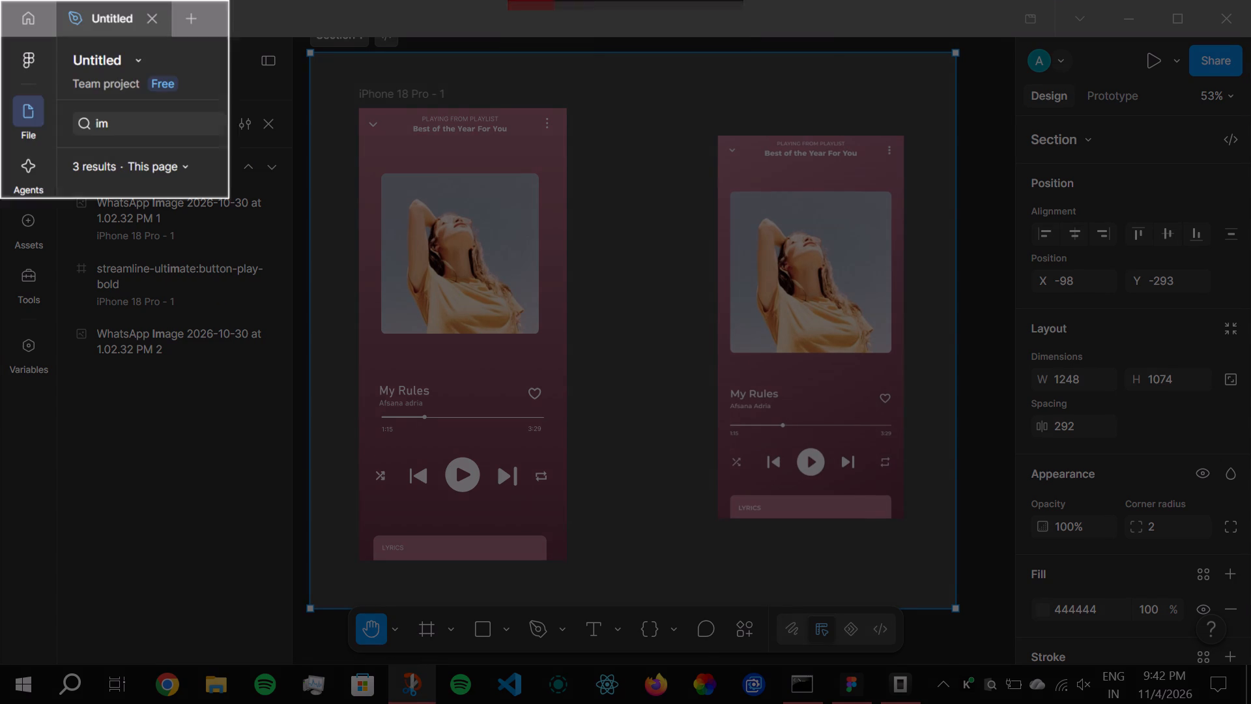
pyautogui.moveTo(451, 321); pyautogui.dragTo(1250, 703)
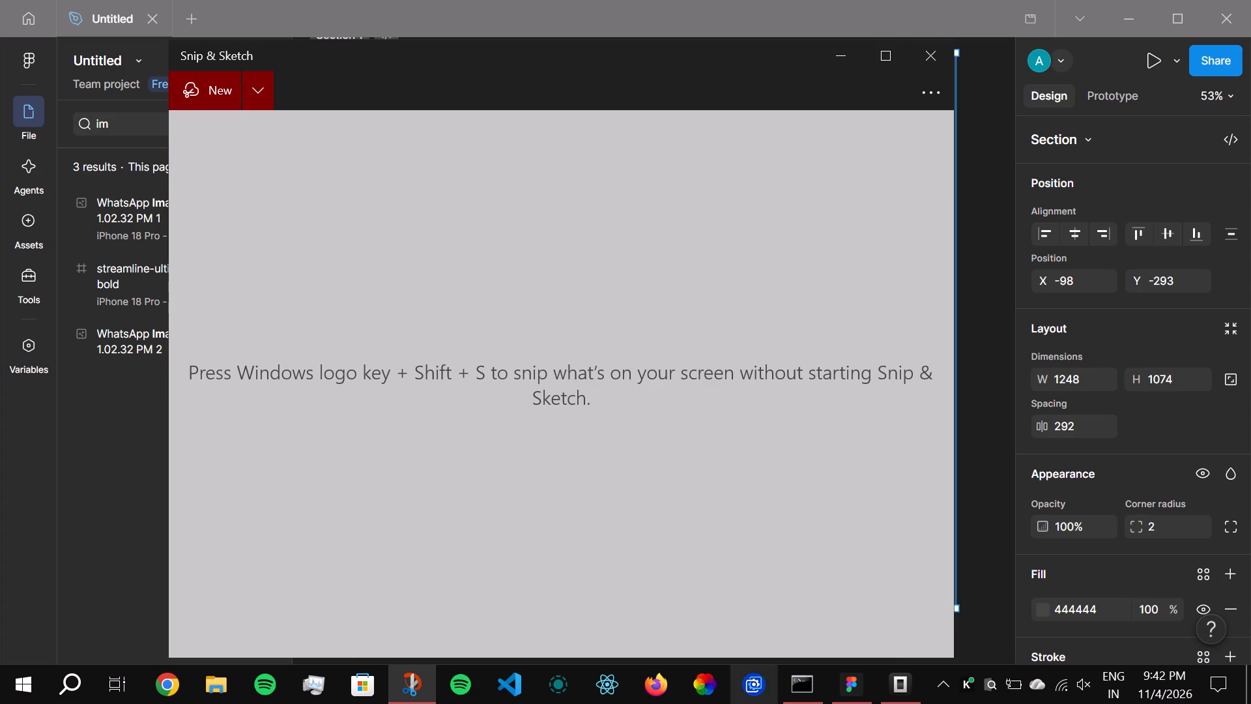
# Save the screenshot to the Desktop as a PNG named figma and return to the Figma design.
pyautogui.click(799, 85)
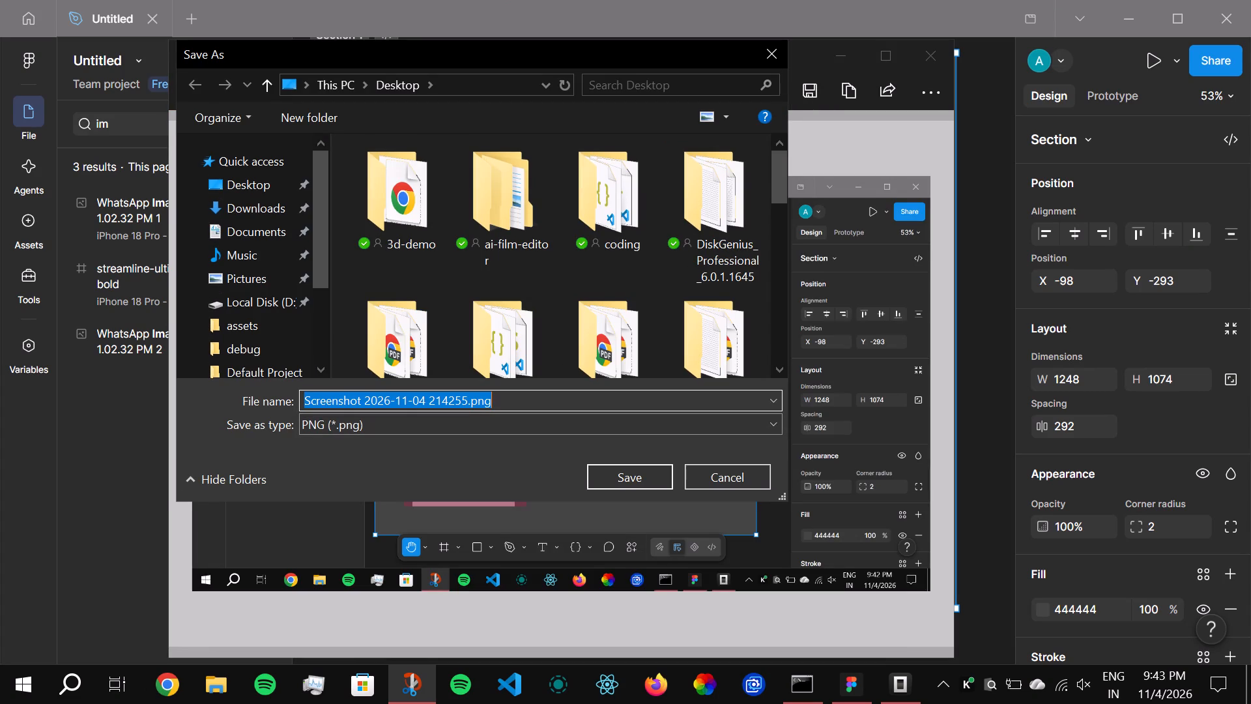
pyautogui.write('figma')
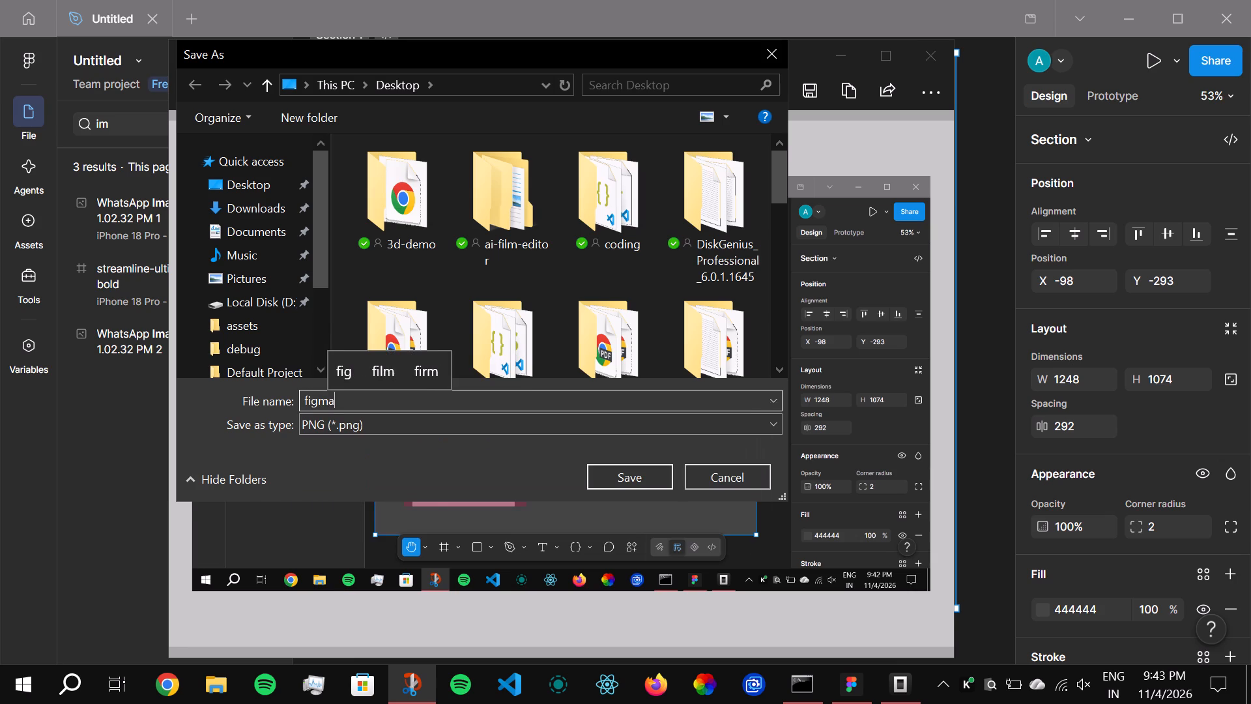
pyautogui.press('Return')
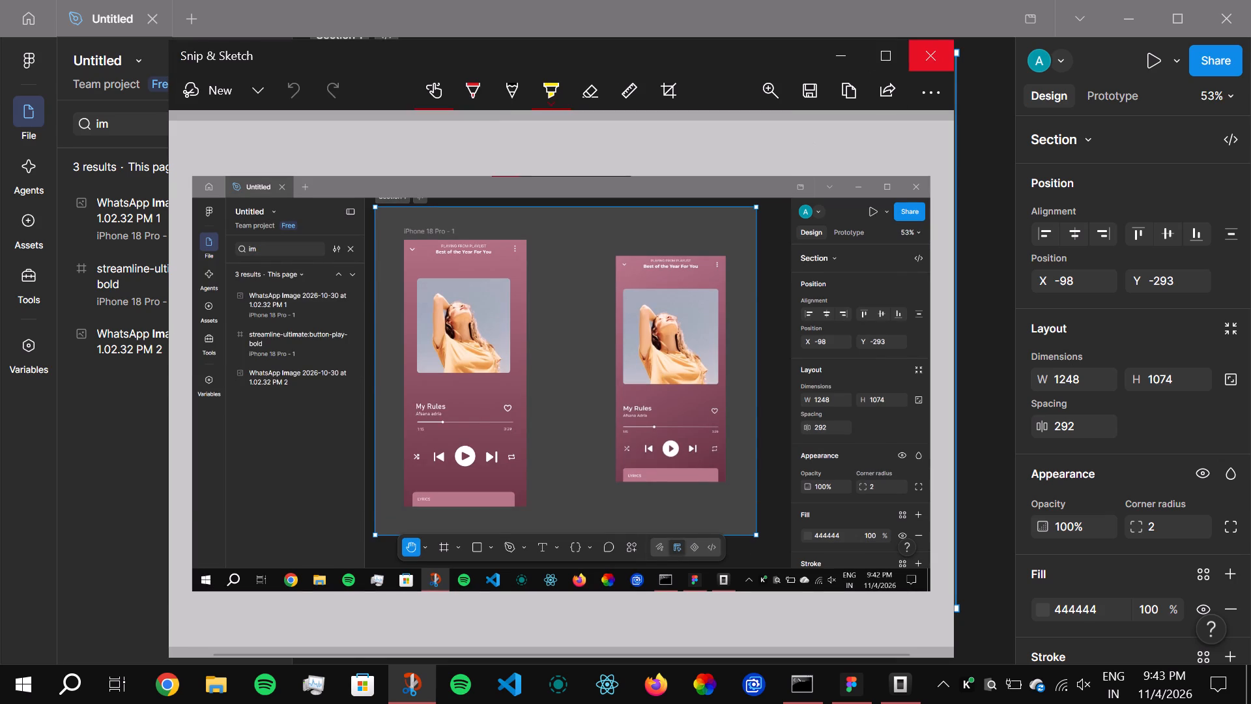
pyautogui.click(932, 61)
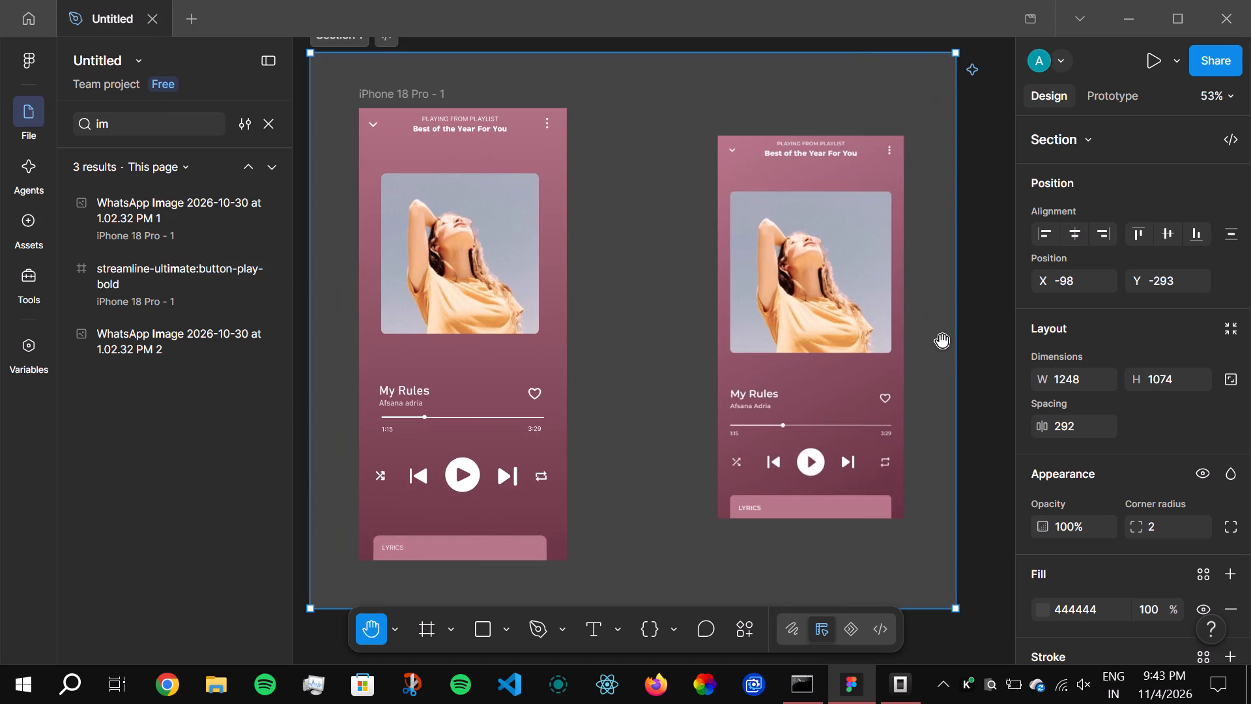
pyautogui.click(973, 341)
# Return to the Move tool, deselect the section holding both player screens, and save the design file.
pyautogui.click(402, 632)
pyautogui.click(429, 547)
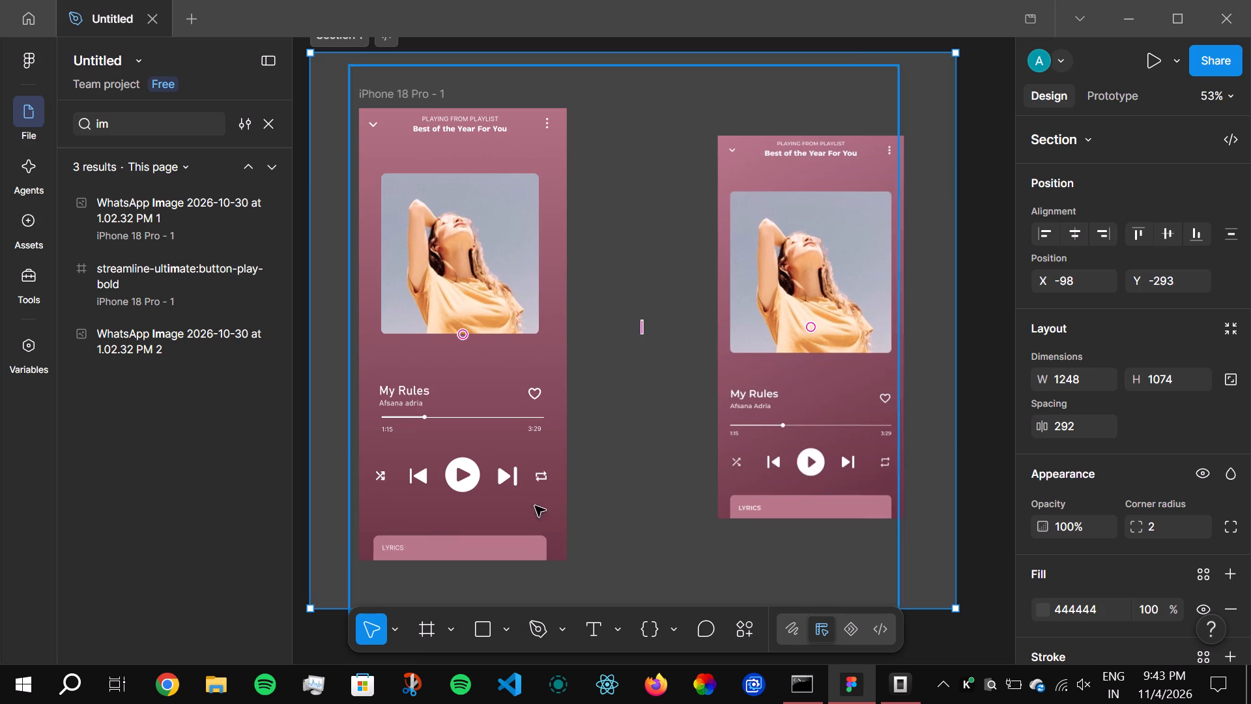
pyautogui.click(970, 420)
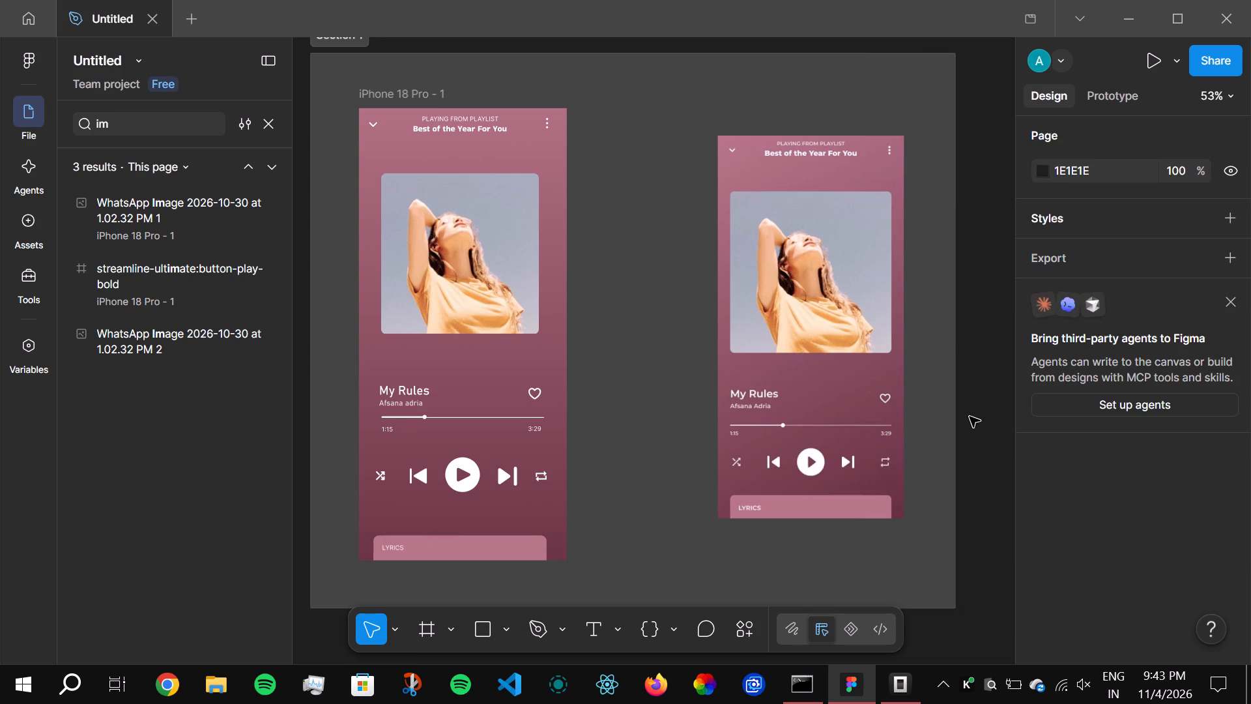
pyautogui.hotkey('ctrl', 's')
# Bring back the file's full layer list in place of the search results and close Figma.
pyautogui.click(23, 160)
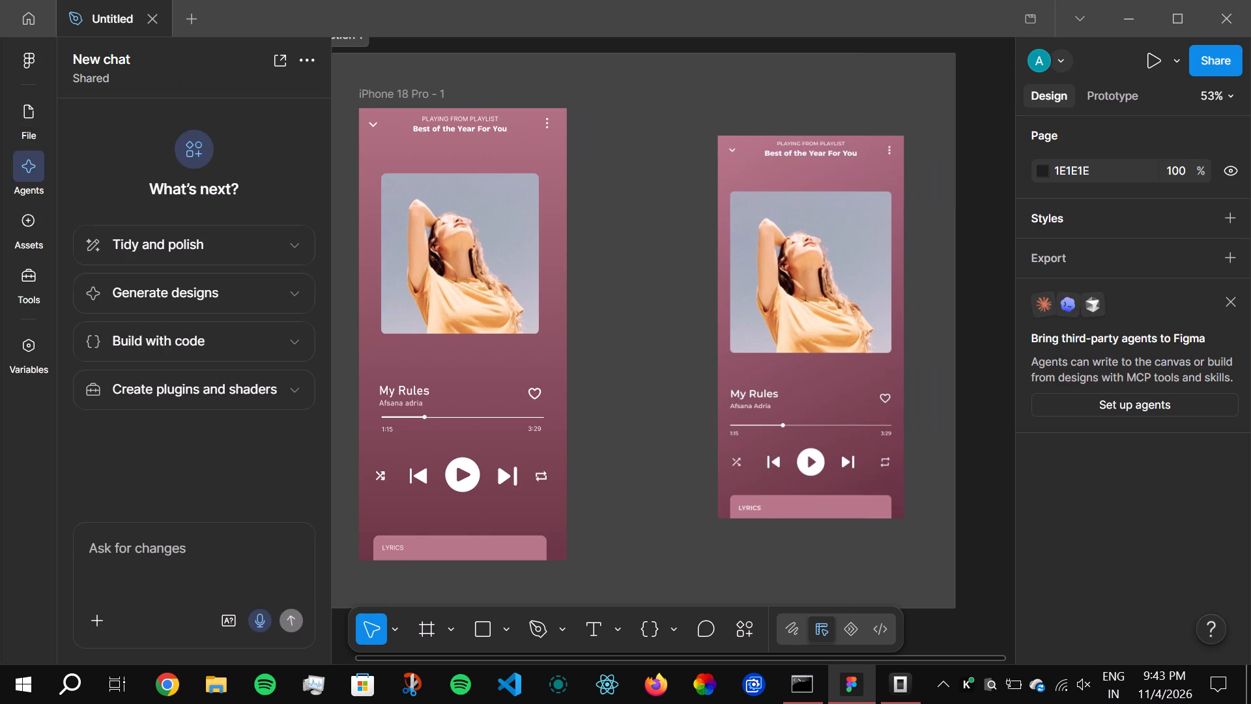
pyautogui.click(27, 112)
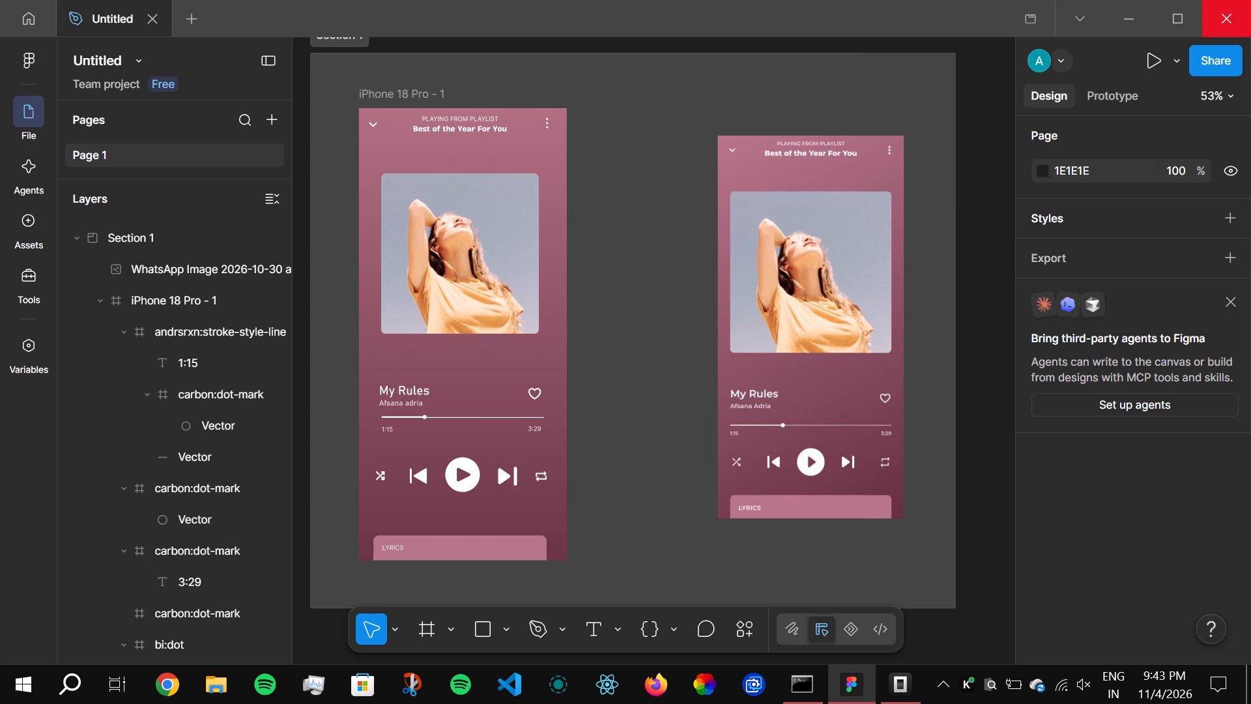